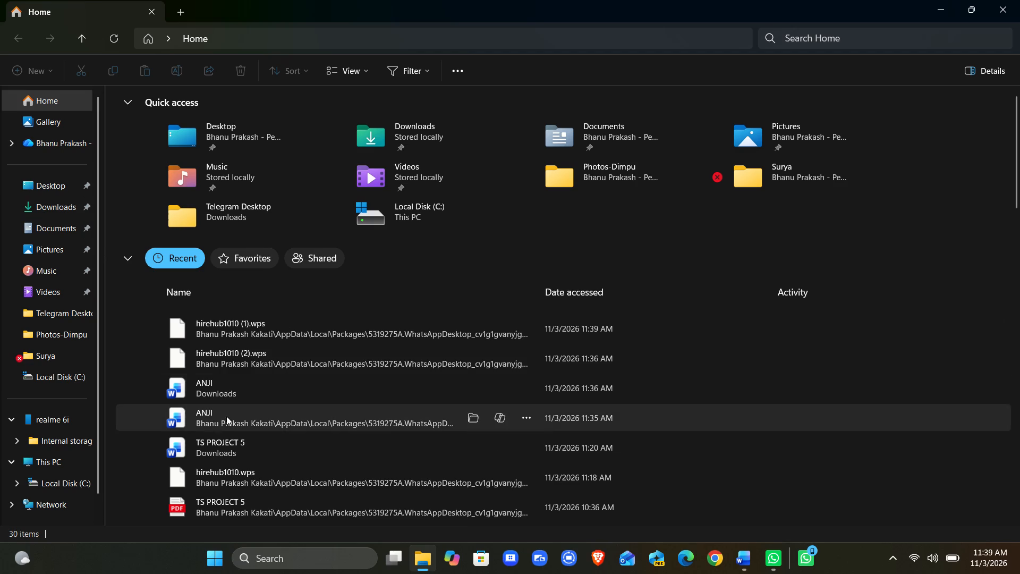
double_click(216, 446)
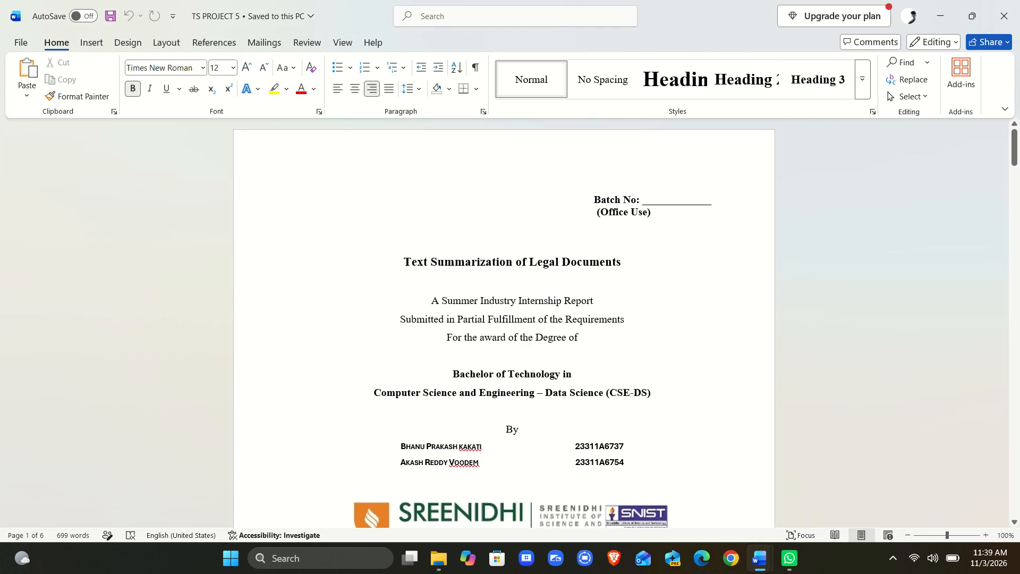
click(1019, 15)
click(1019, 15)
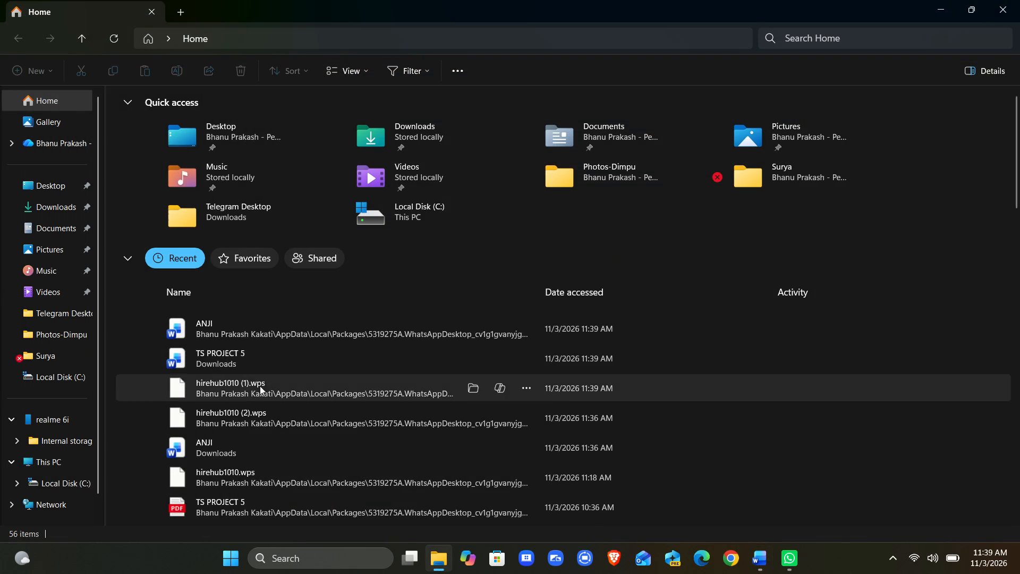
Open the "Project-2 Almost Finall" Word document from the recent files in File Explorer.
scroll(258, 461, down, 1)
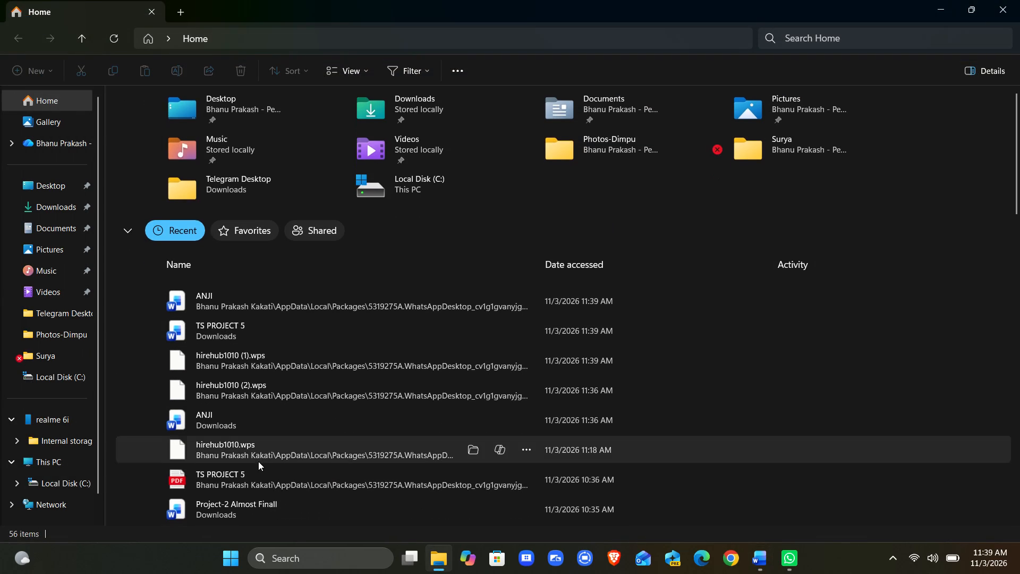
scroll(258, 461, down, 1)
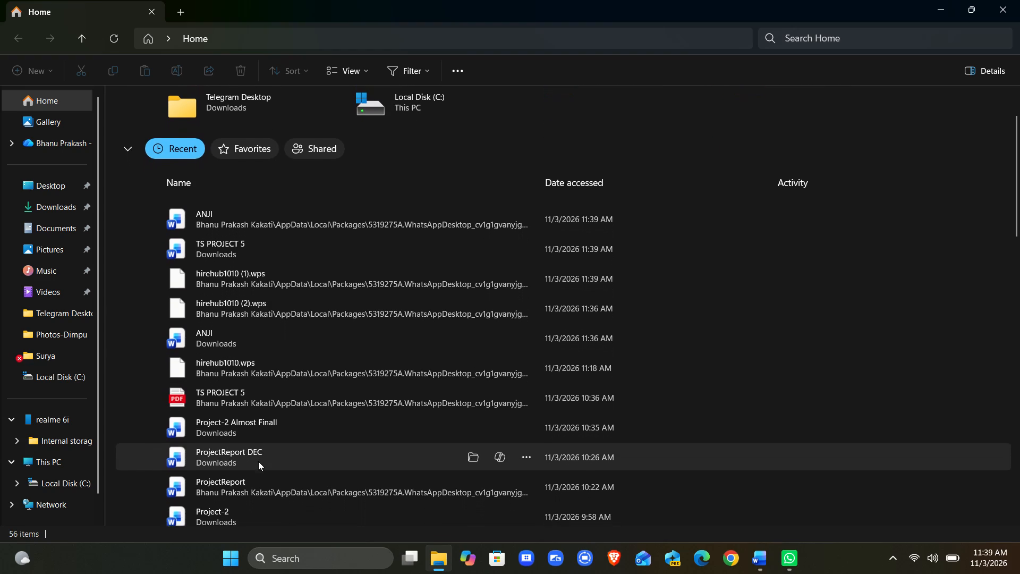
scroll(258, 461, down, 1)
double_click(270, 426)
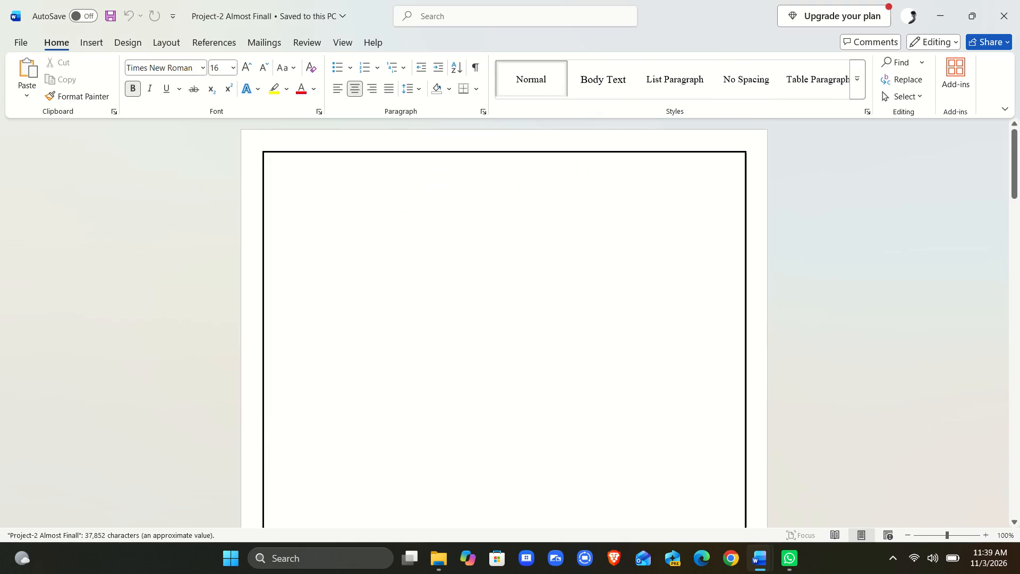
Examine the report's front matter from the abstract through the table of contents to the list of tables.
scroll(390, 321, down, 6)
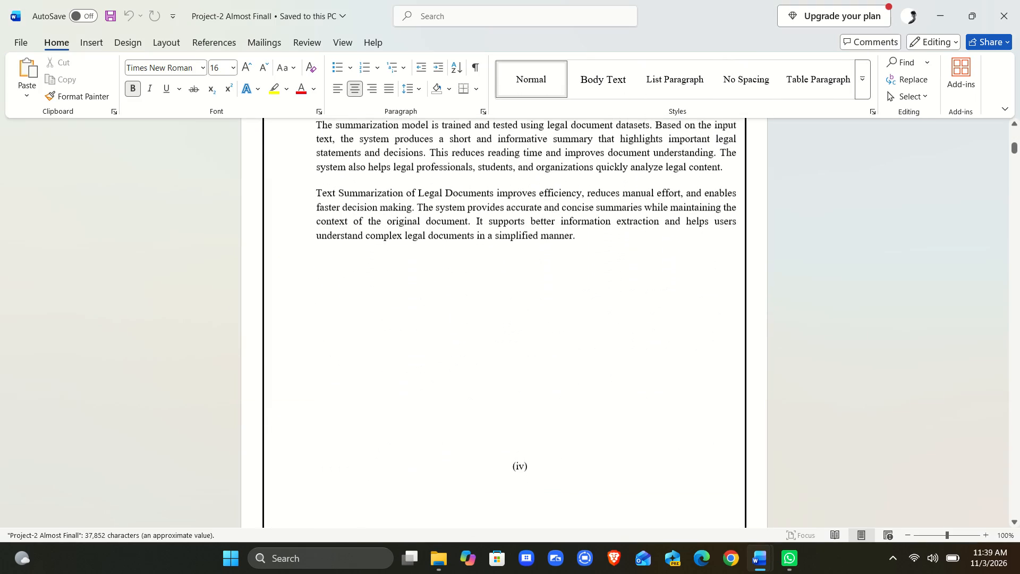
scroll(390, 321, up, 1)
scroll(390, 321, down, 4)
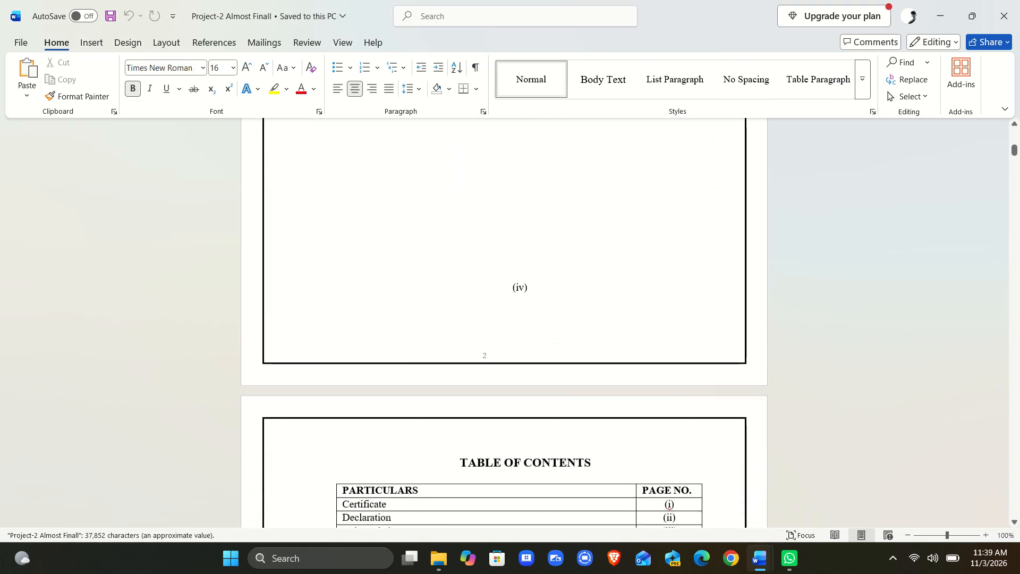
scroll(390, 321, down, 6)
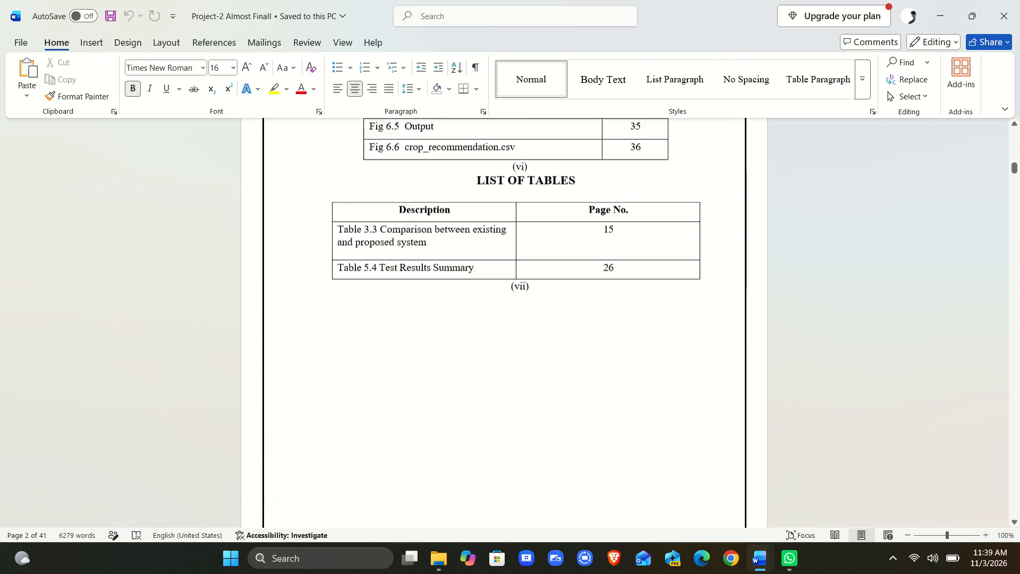
scroll(390, 321, down, 1)
scroll(390, 321, up, 2)
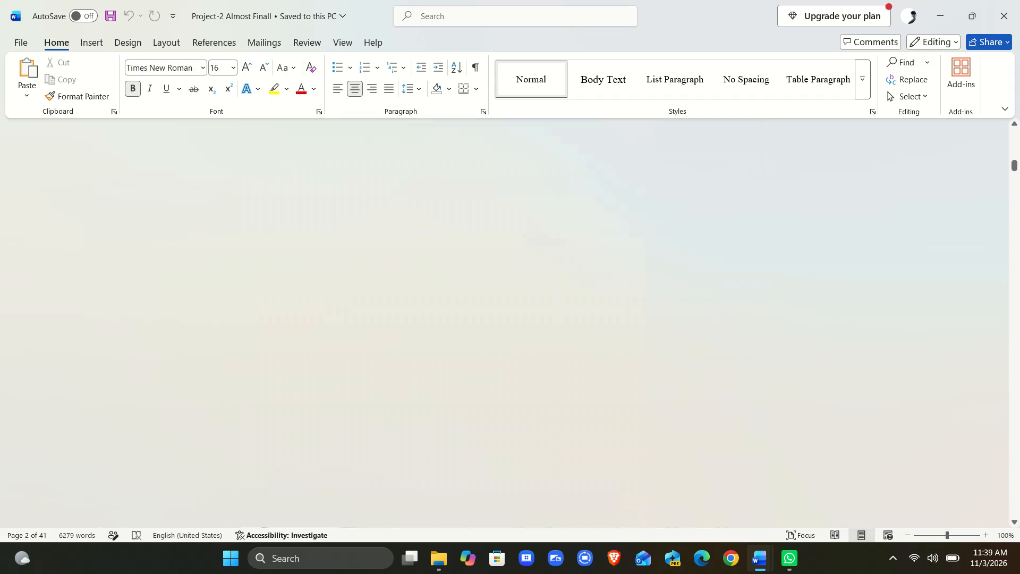
scroll(390, 321, up, 1)
scroll(390, 321, down, 2)
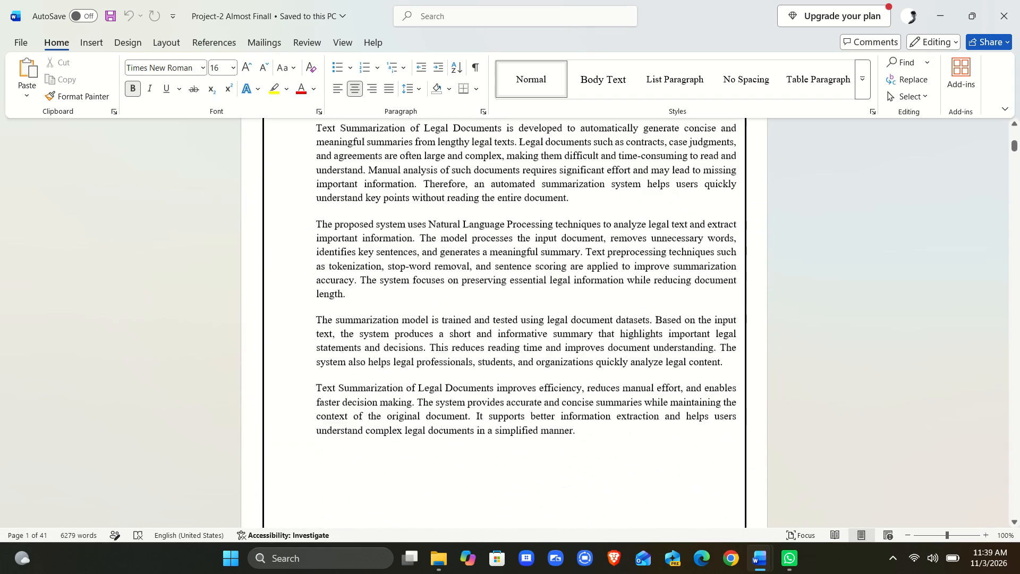
scroll(390, 321, down, 5)
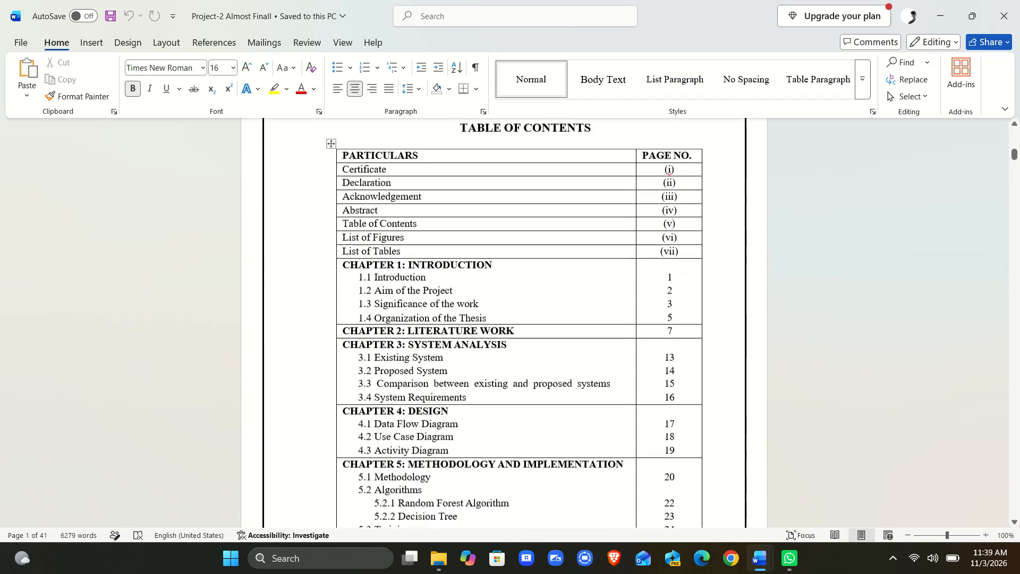
scroll(390, 321, down, 5)
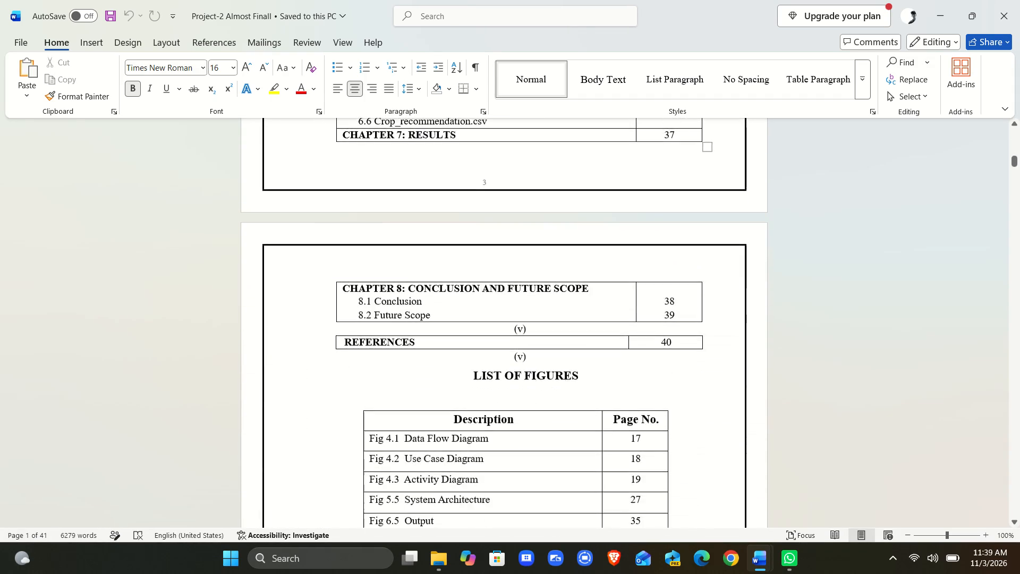
scroll(390, 321, down, 5)
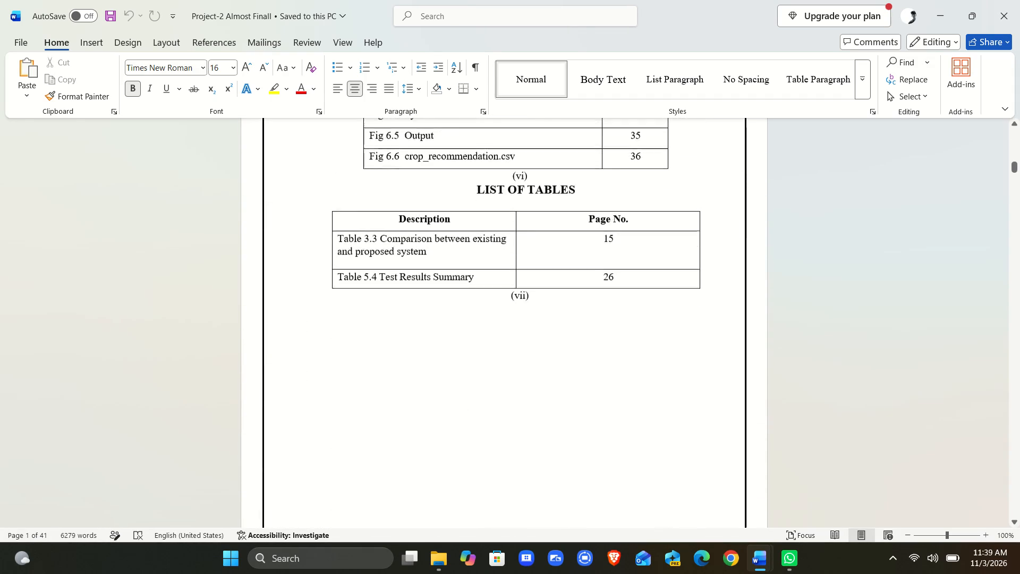
scroll(390, 321, down, 2)
scroll(390, 321, up, 3)
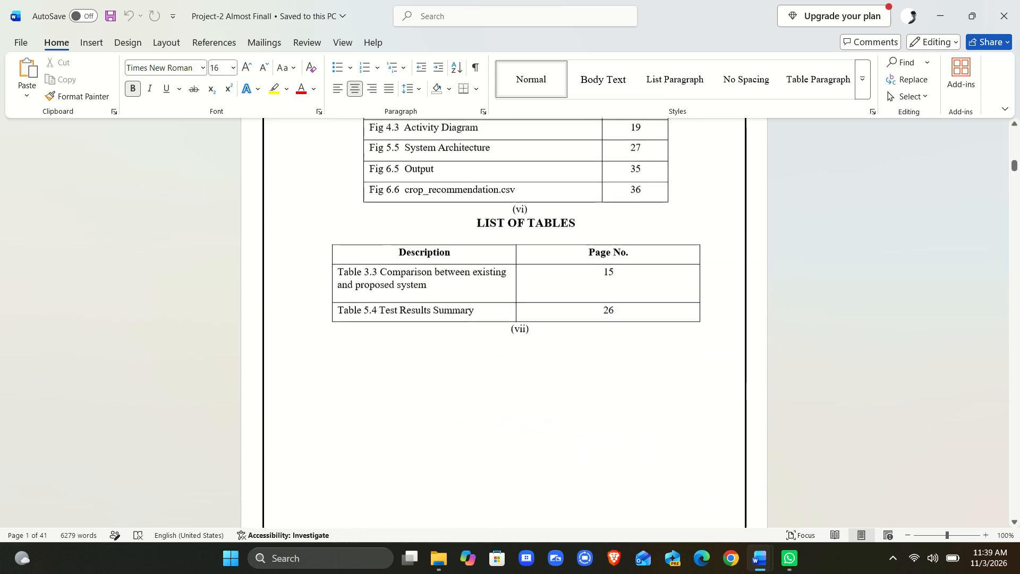
Review the front matter again back to the abstract page and examine the page border there.
scroll(390, 321, up, 3)
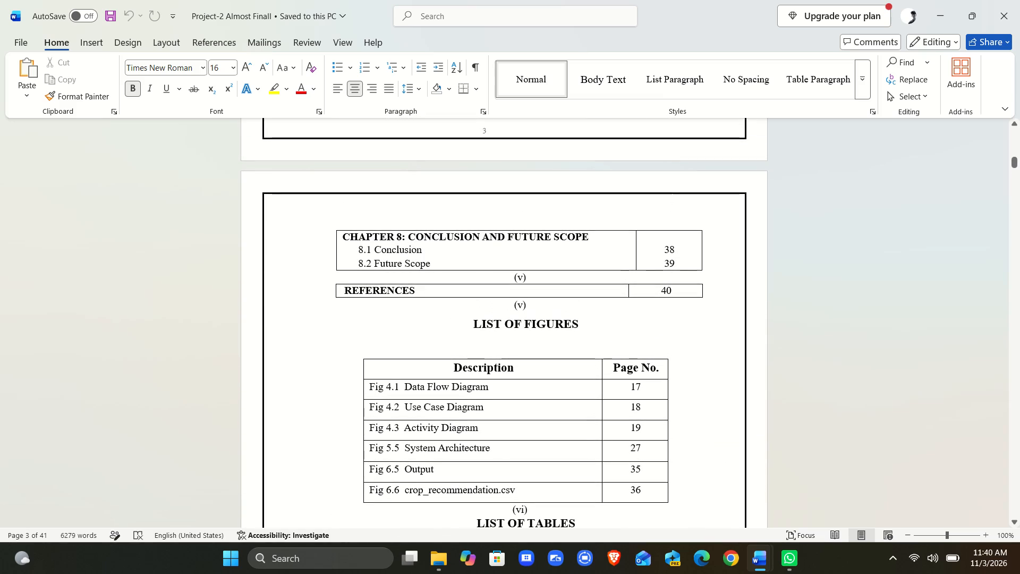
scroll(390, 321, up, 2)
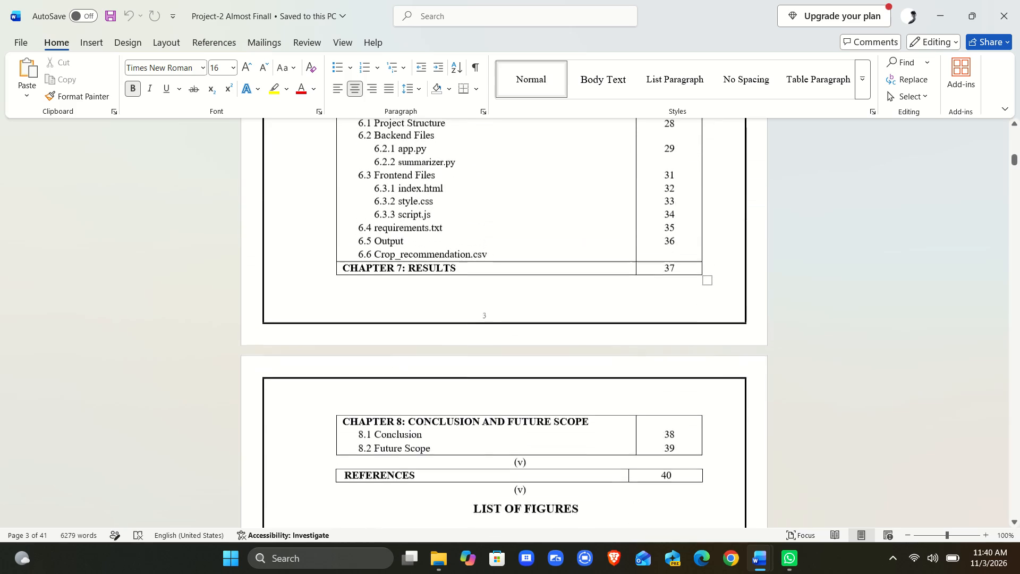
scroll(390, 321, up, 2)
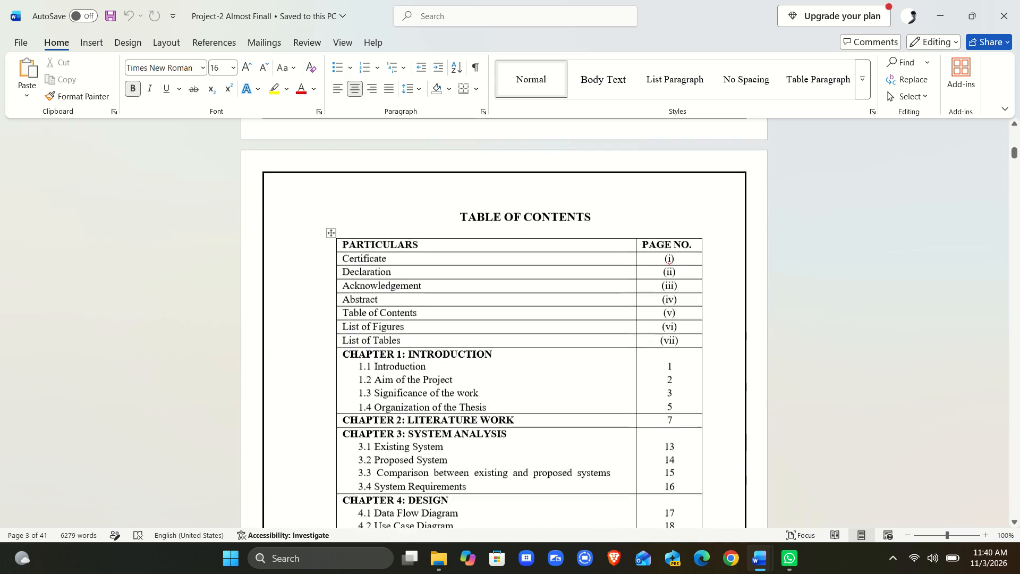
scroll(390, 321, up, 8)
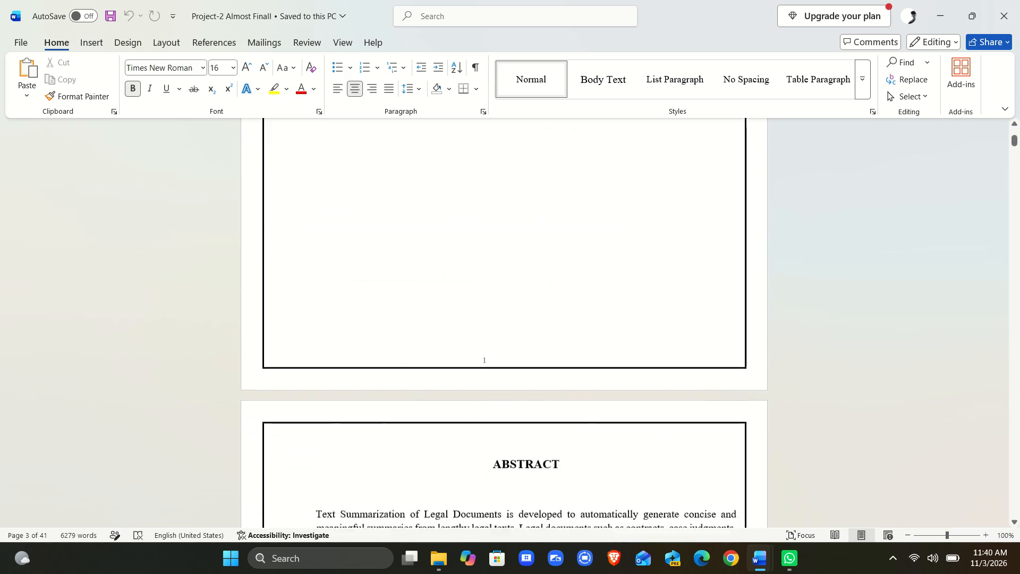
scroll(390, 321, up, 2)
scroll(390, 321, down, 5)
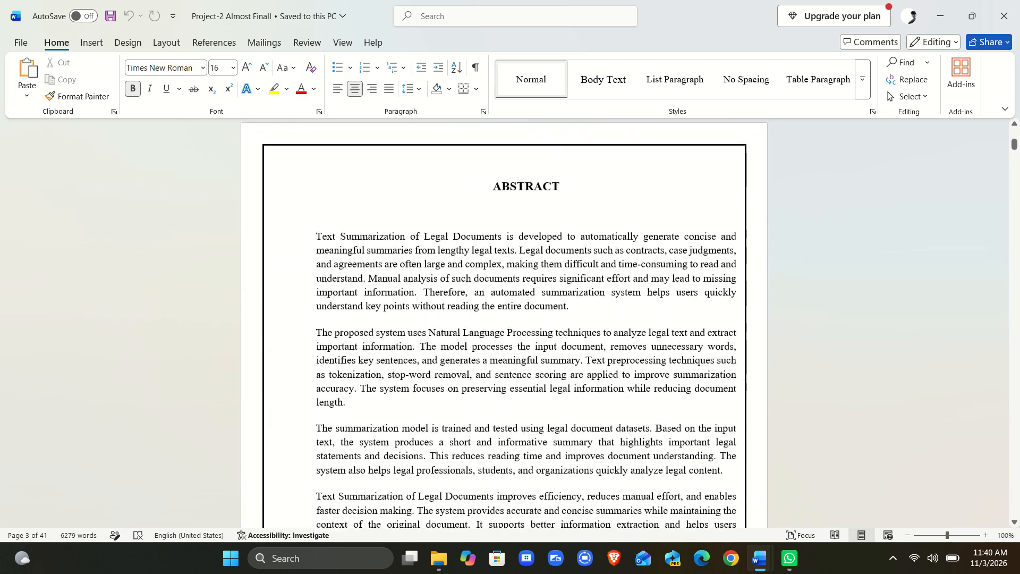
scroll(390, 321, down, 2)
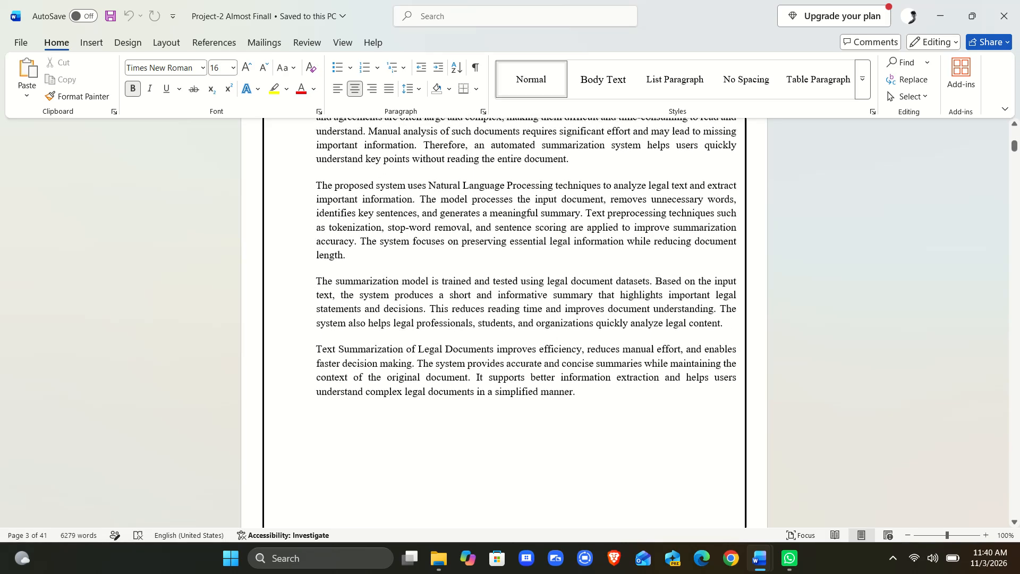
scroll(390, 321, down, 1)
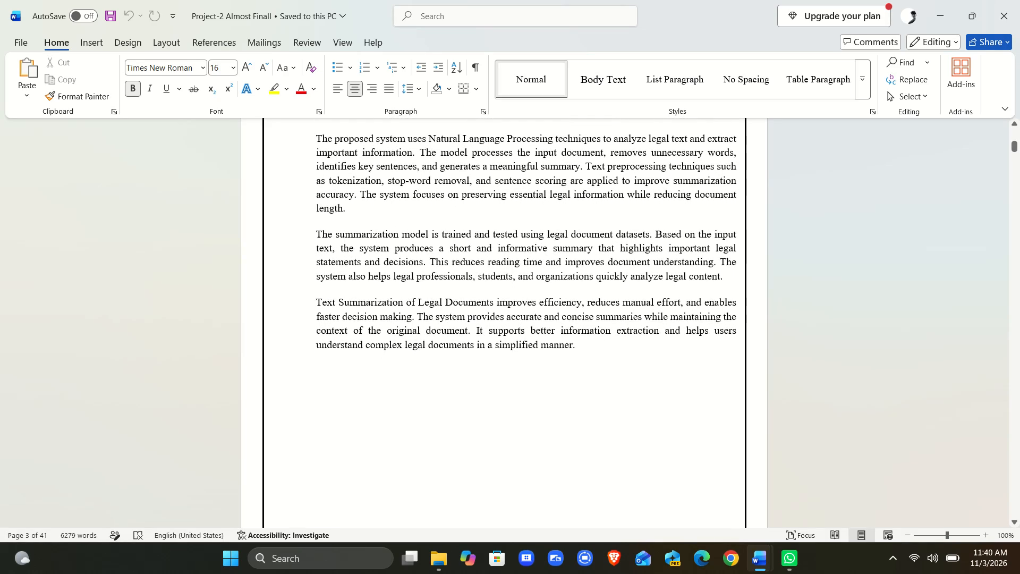
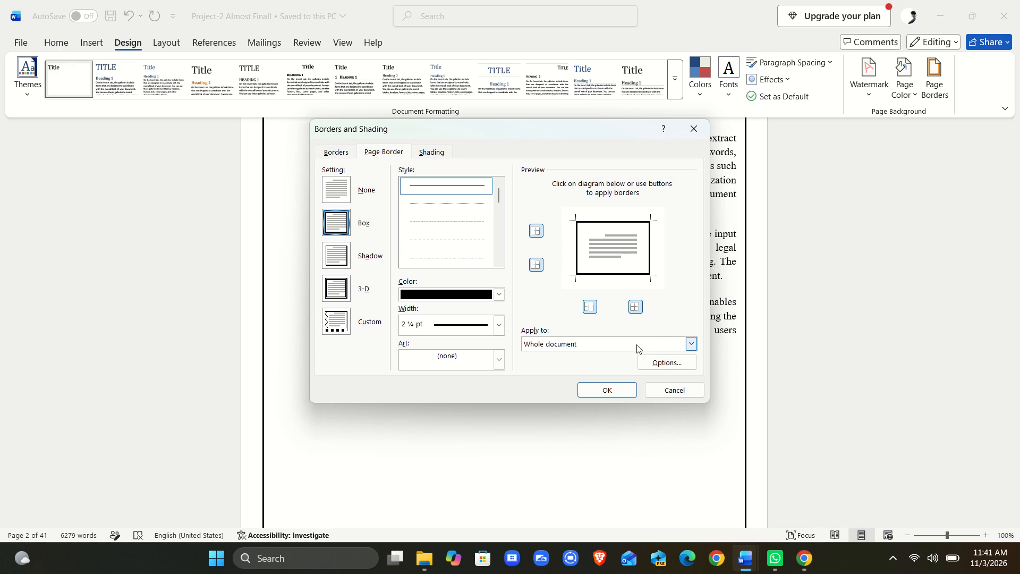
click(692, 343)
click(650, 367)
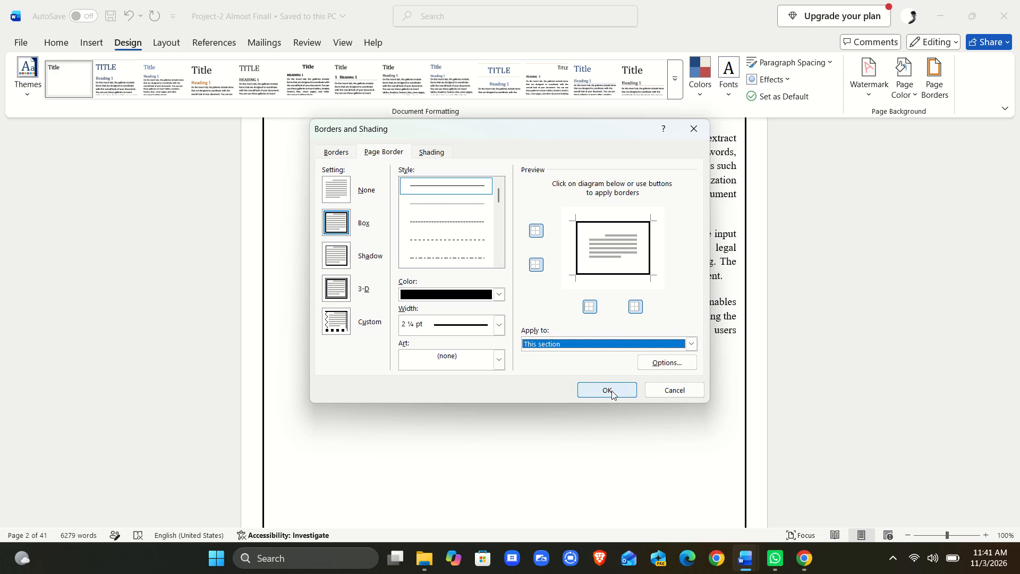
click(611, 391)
Place the cursor in the abstract text and set the page border to None for the whole document.
scroll(611, 391, down, 8)
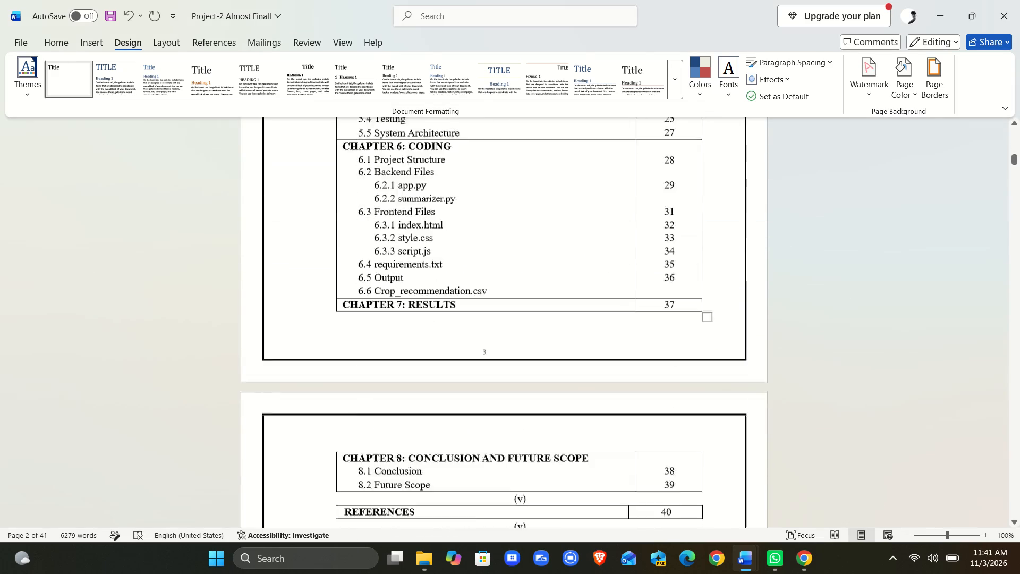
scroll(611, 391, down, 11)
scroll(611, 391, up, 20)
scroll(611, 391, up, 2)
scroll(611, 391, down, 1)
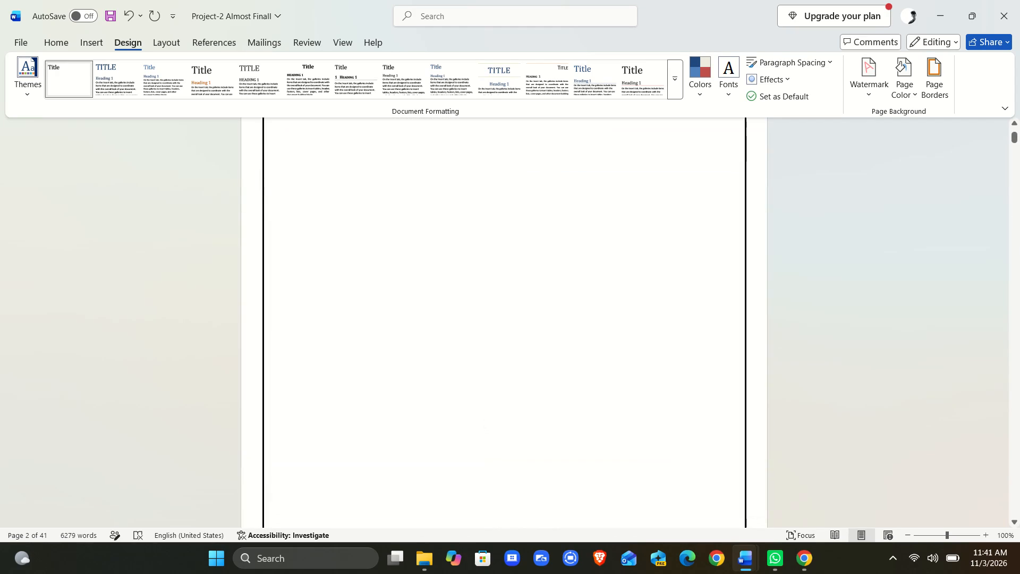
scroll(611, 391, down, 4)
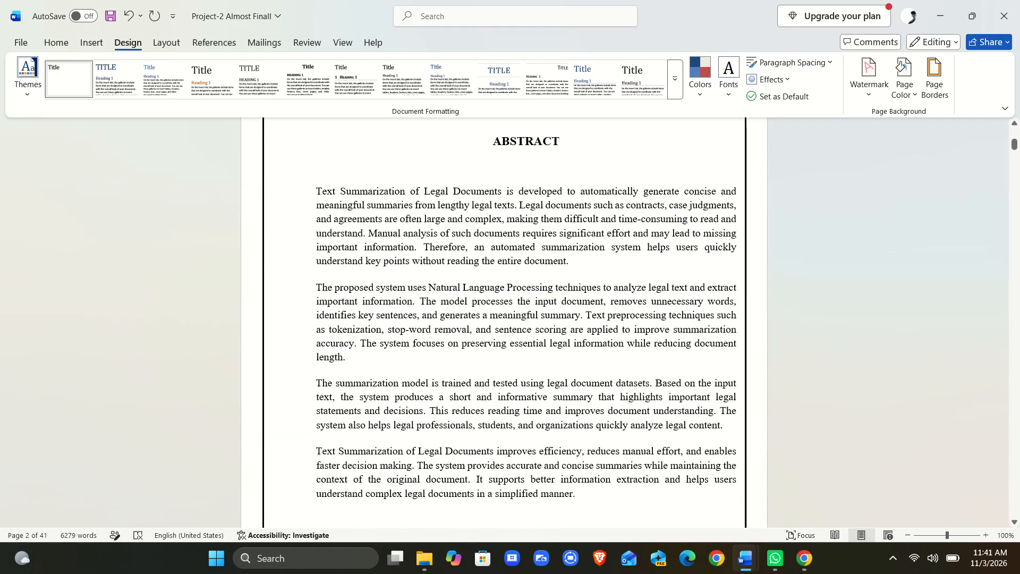
click(304, 338)
click(937, 69)
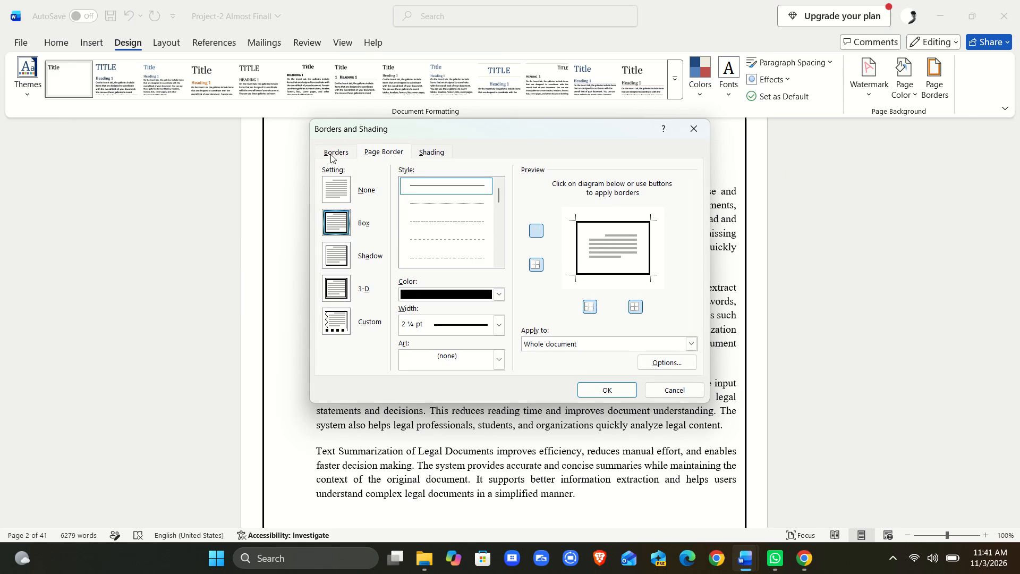
click(335, 186)
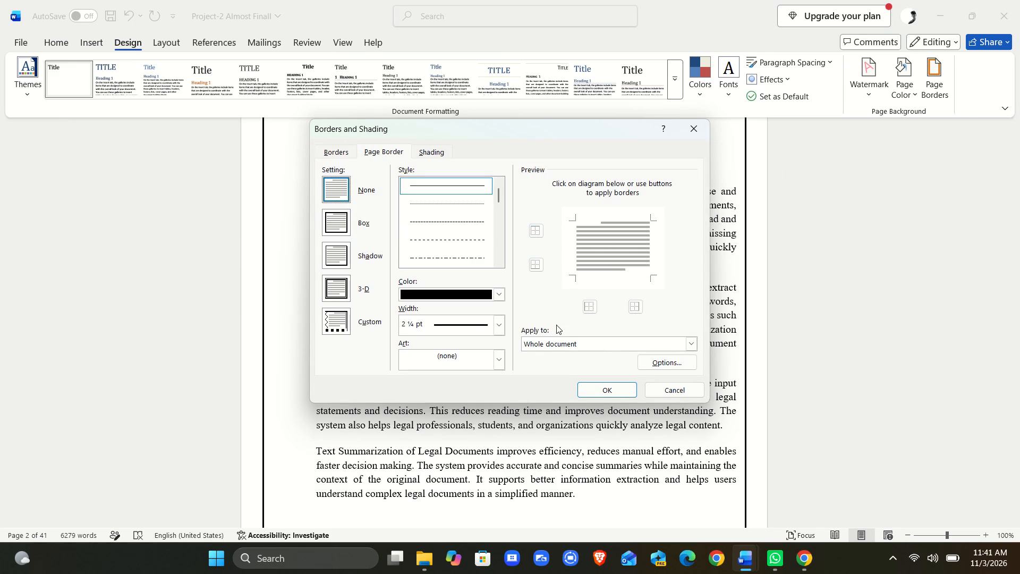
click(620, 393)
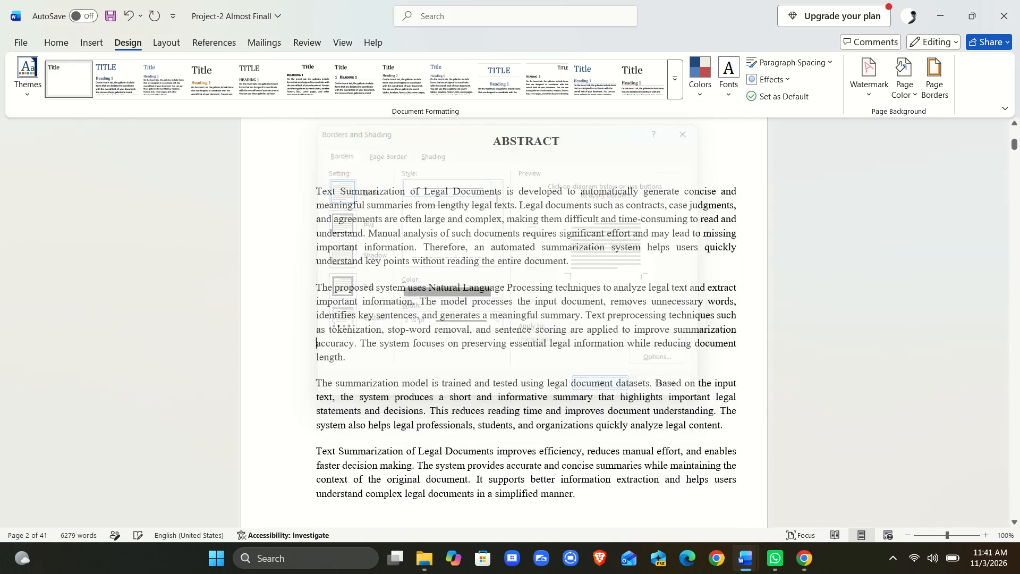
Examine the front matter, Chapter 1 pages and table of contents to check the page borders throughout the report.
scroll(681, 393, down, 4)
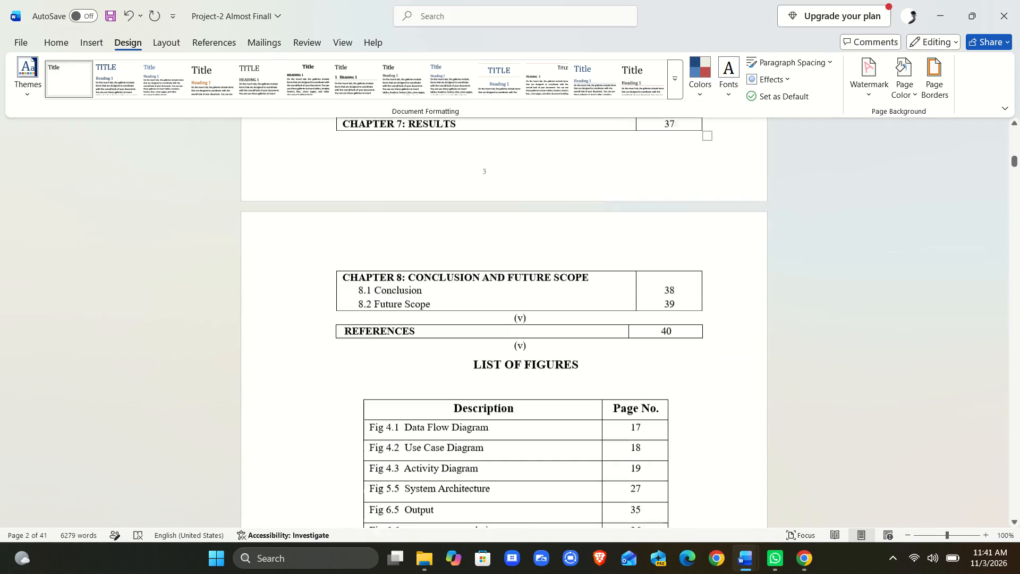
scroll(681, 393, down, 6)
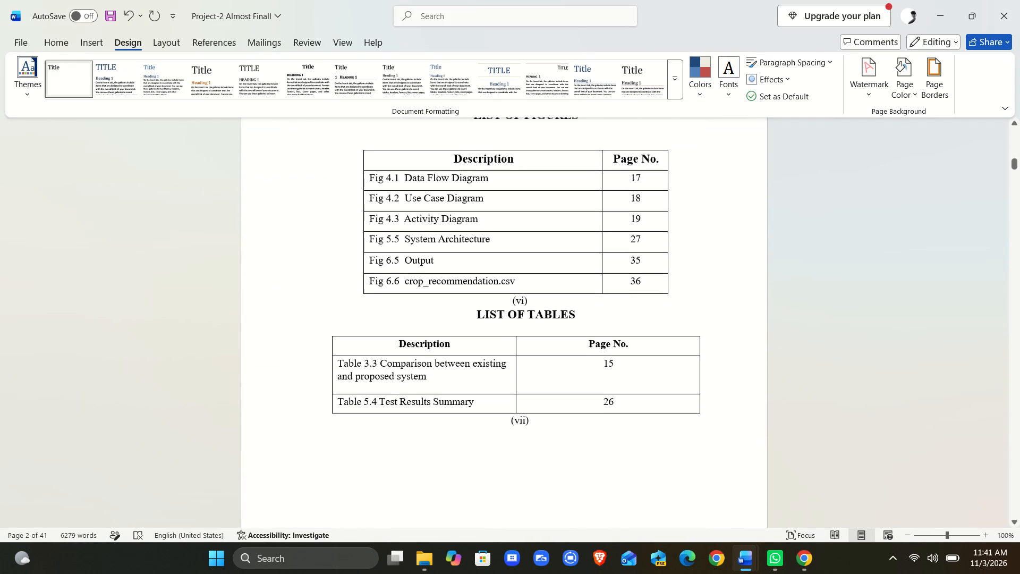
scroll(681, 393, down, 6)
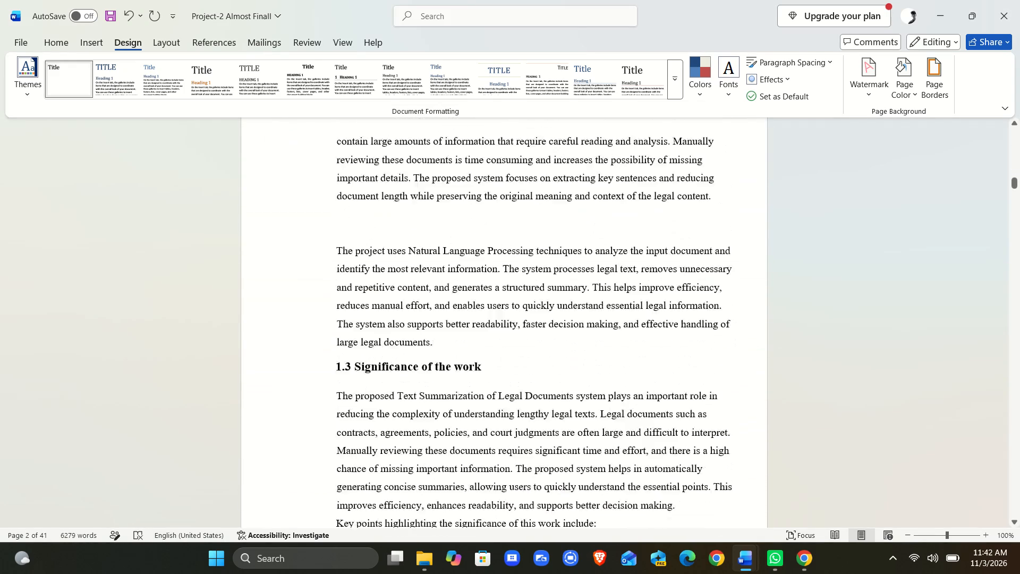
scroll(681, 393, down, 2)
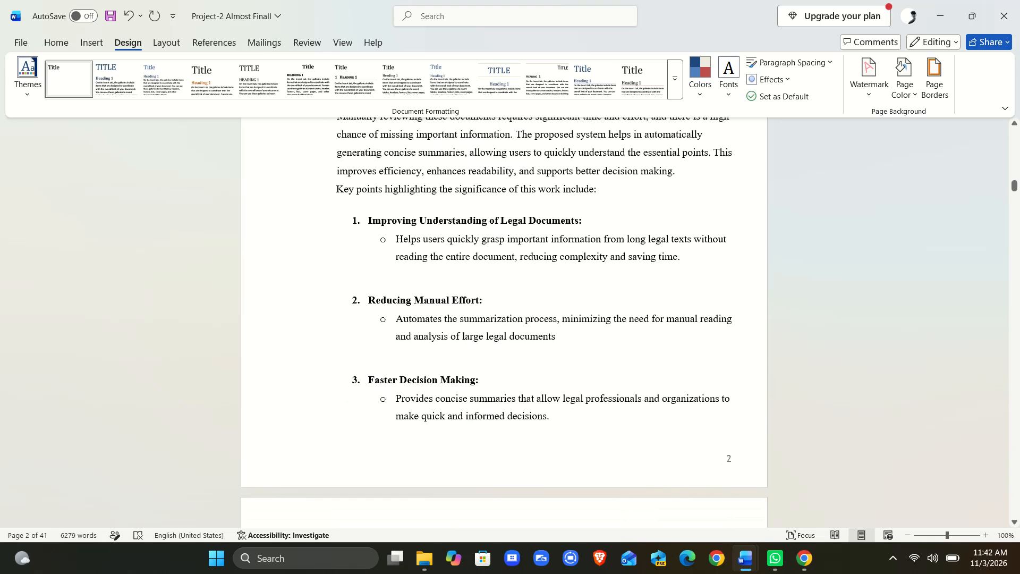
scroll(681, 393, down, 5)
scroll(681, 393, up, 8)
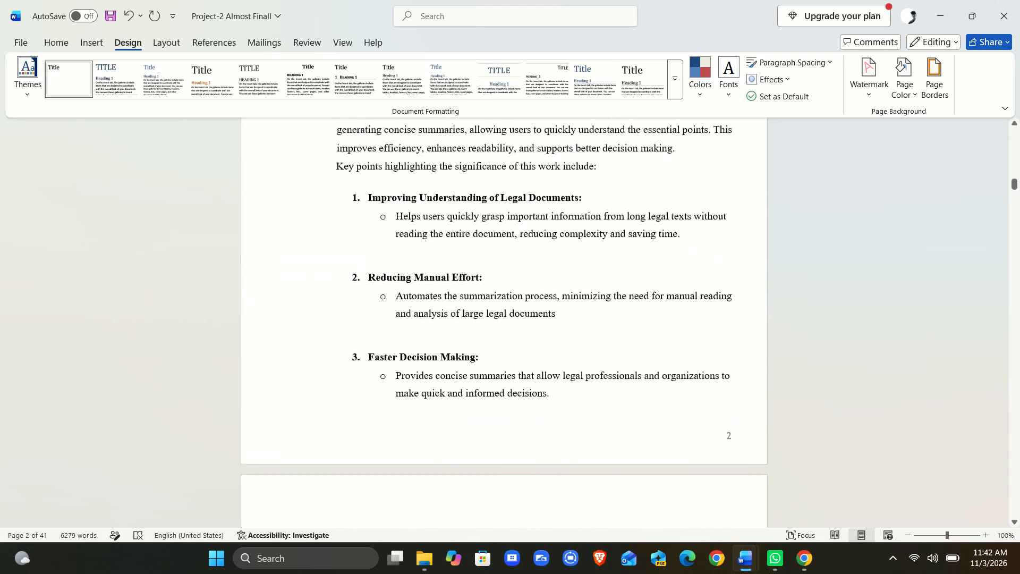
scroll(681, 393, up, 8)
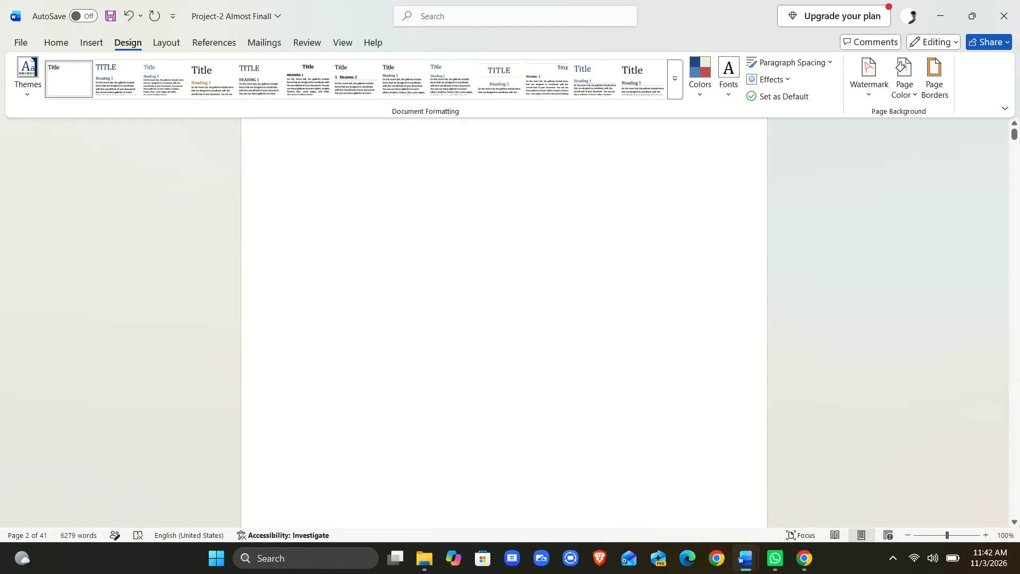
scroll(681, 393, up, 2)
scroll(681, 393, down, 3)
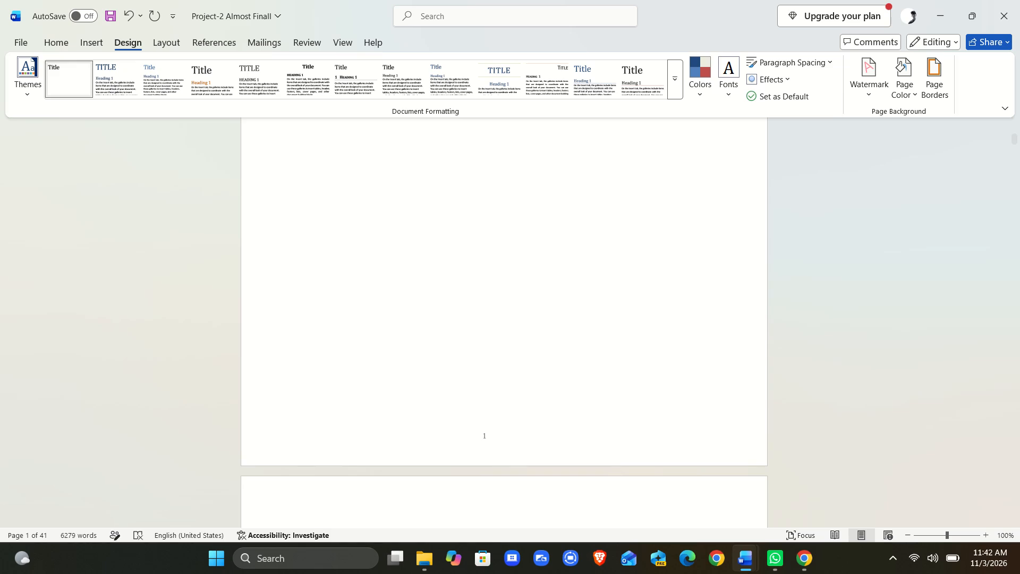
scroll(633, 340, down, 3)
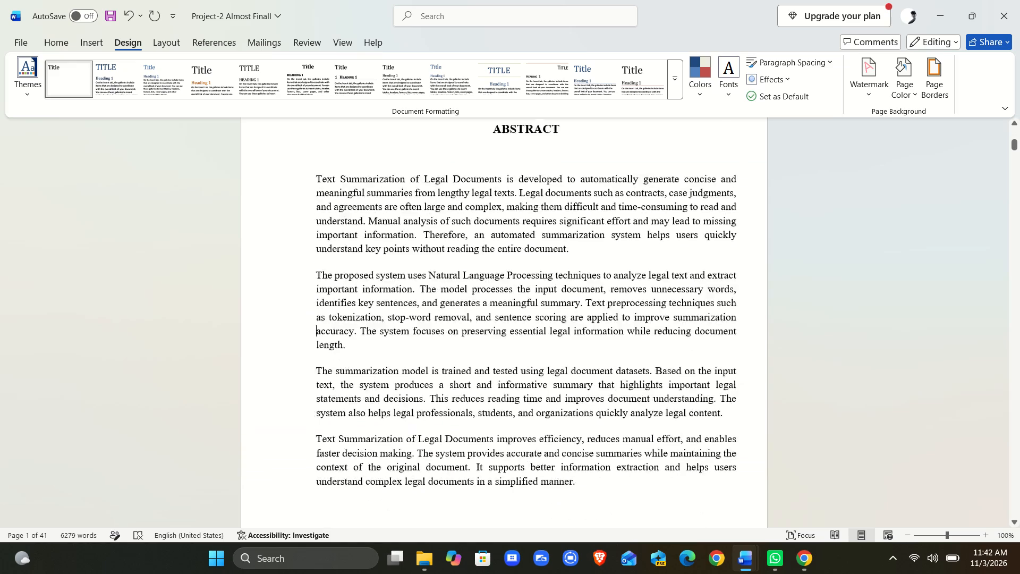
scroll(633, 340, down, 2)
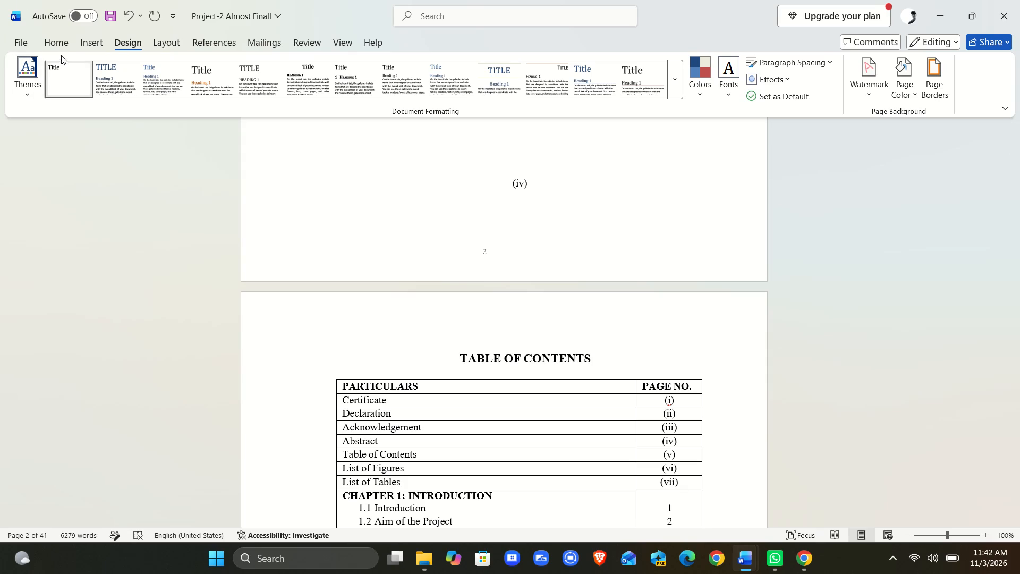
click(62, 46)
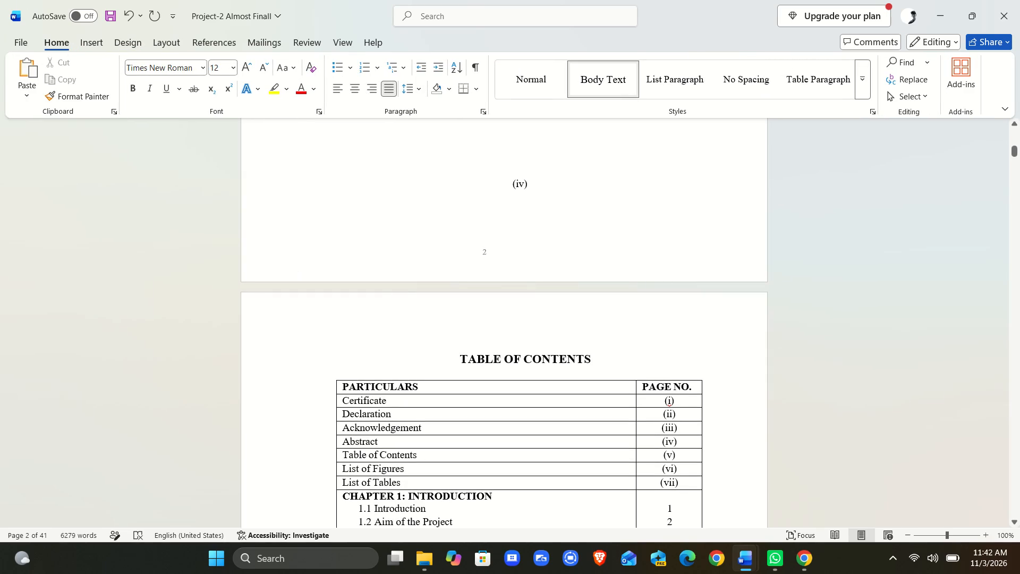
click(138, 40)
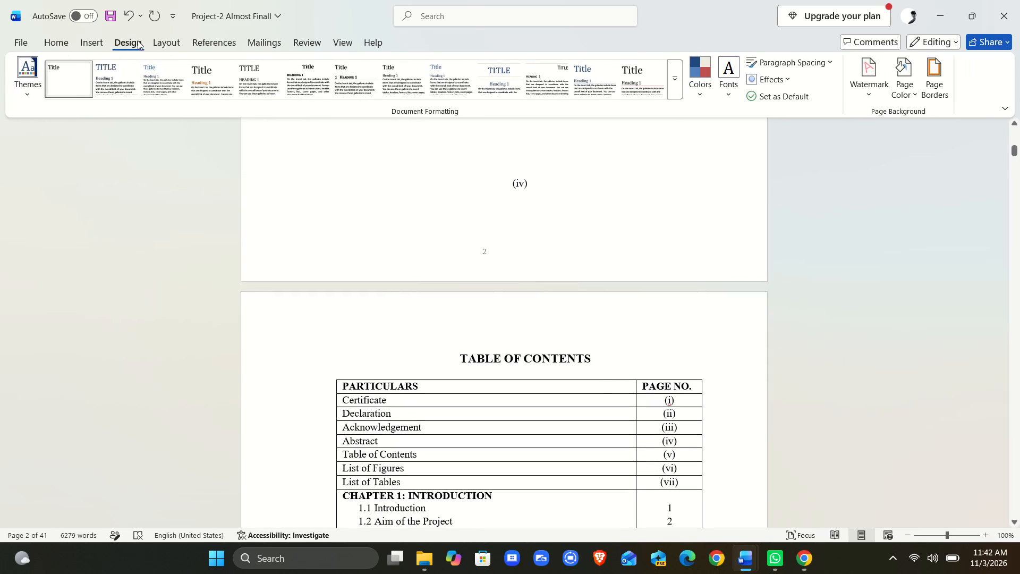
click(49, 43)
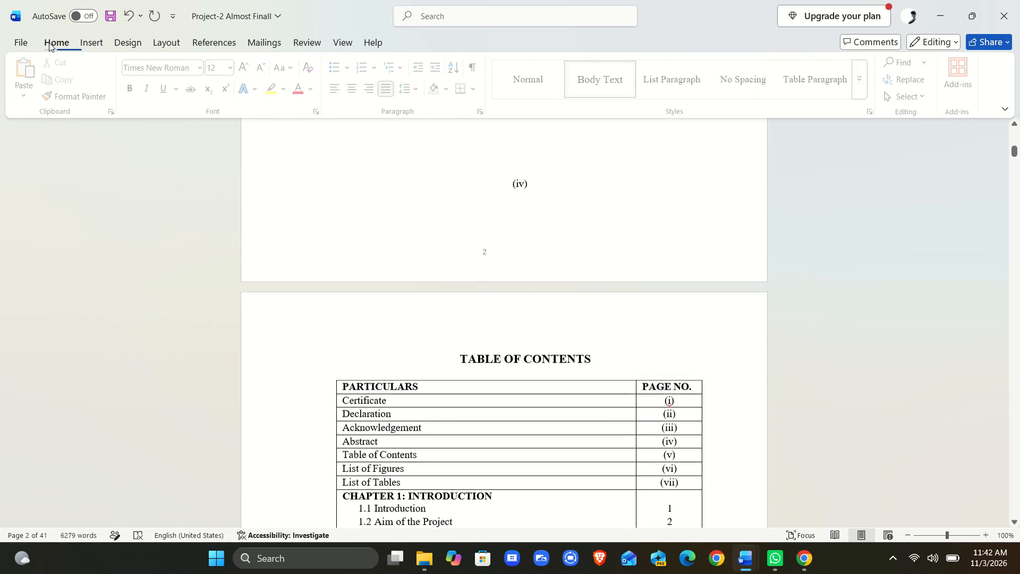
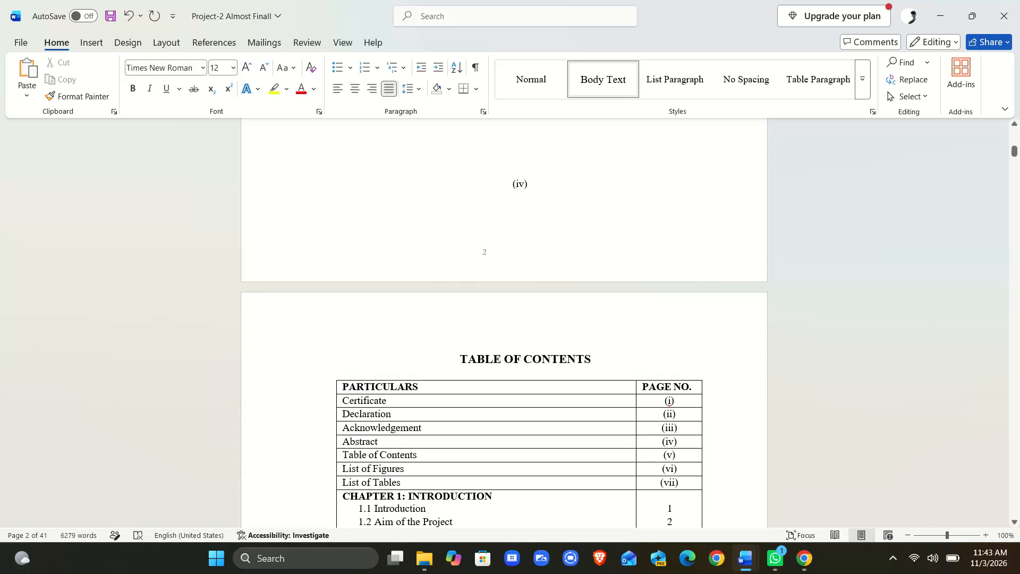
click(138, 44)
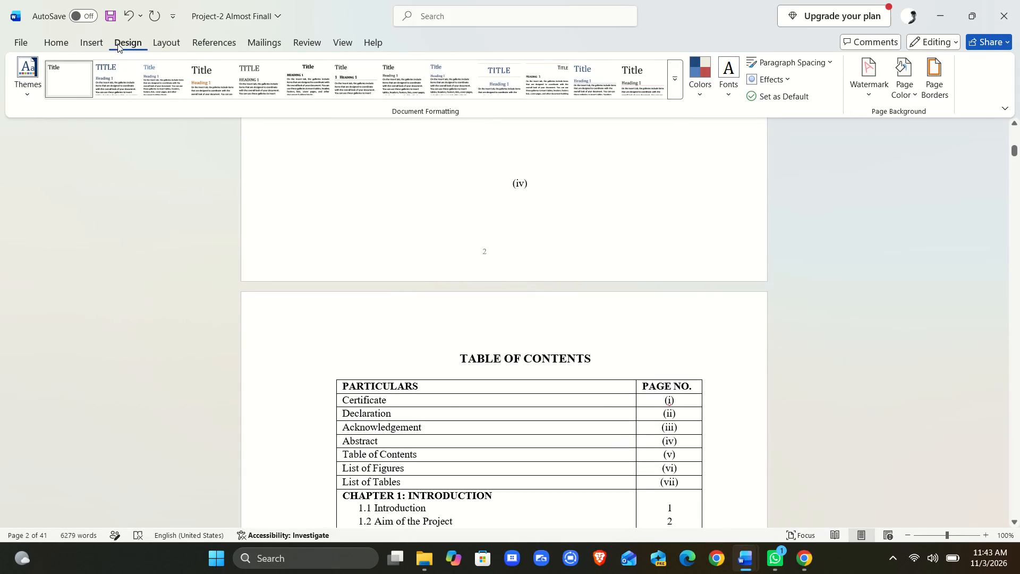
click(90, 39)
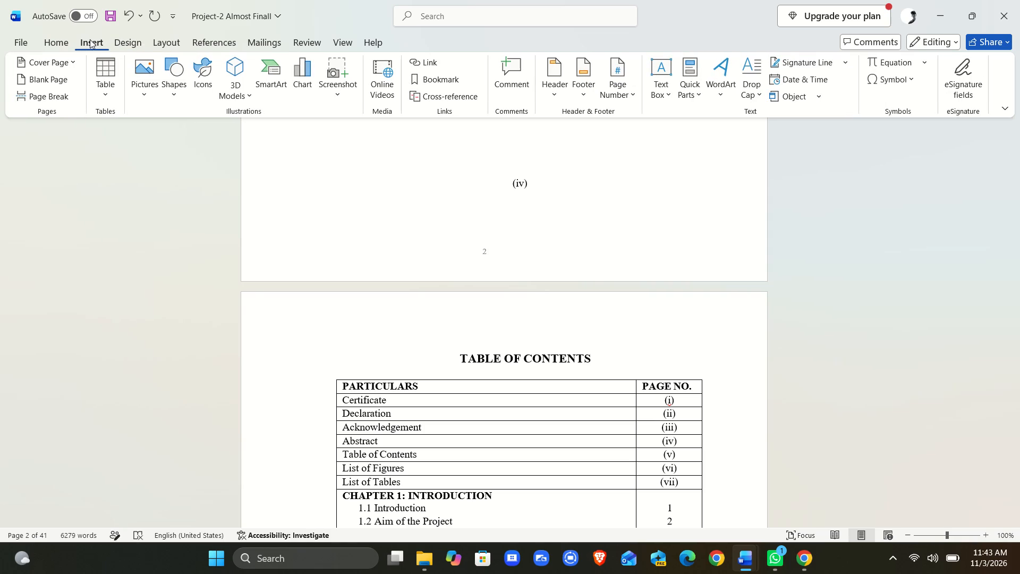
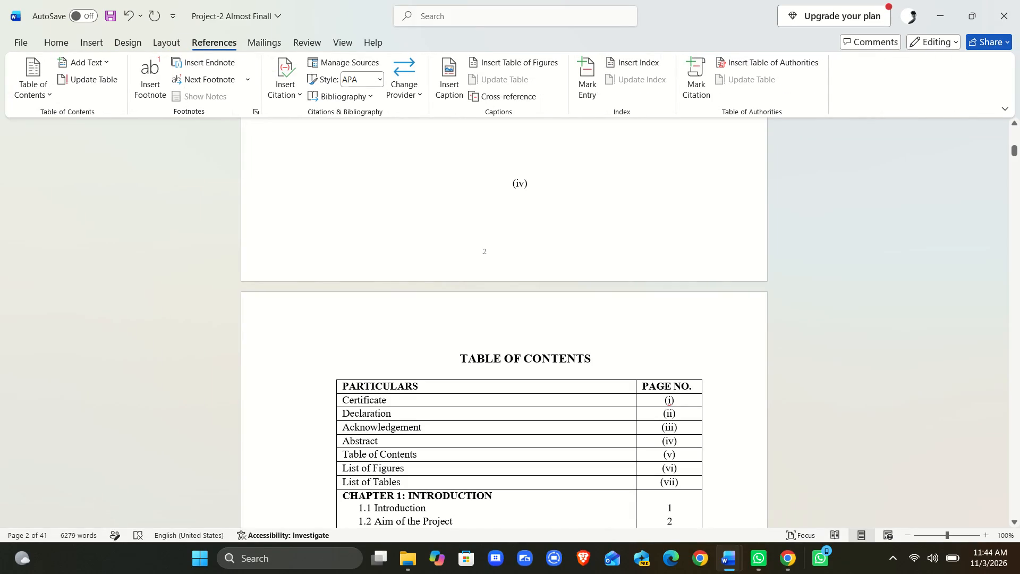
Review the report's front matter from the table of contents through the list of figures and list of tables.
scroll(462, 244, down, 4)
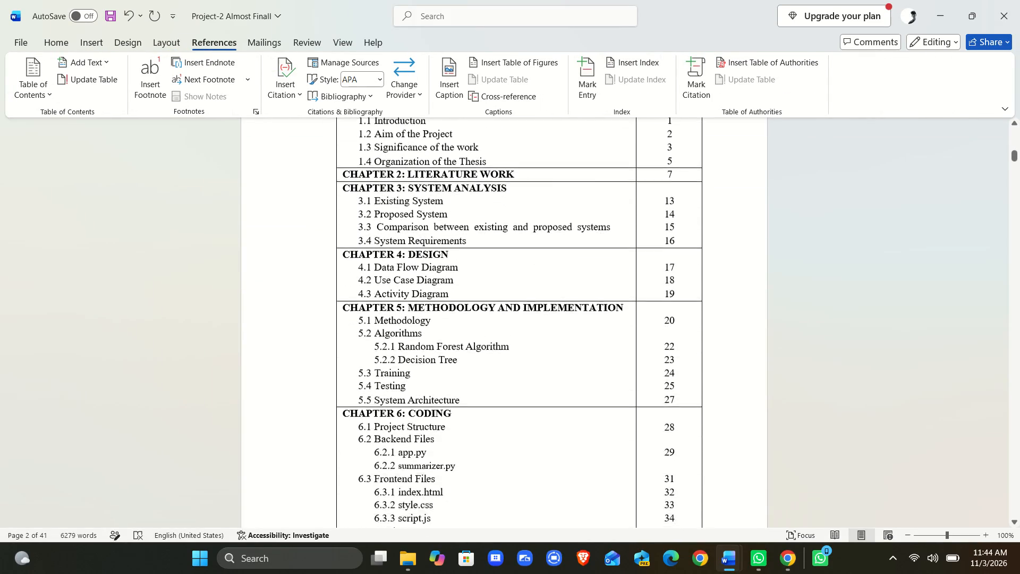
scroll(462, 244, down, 4)
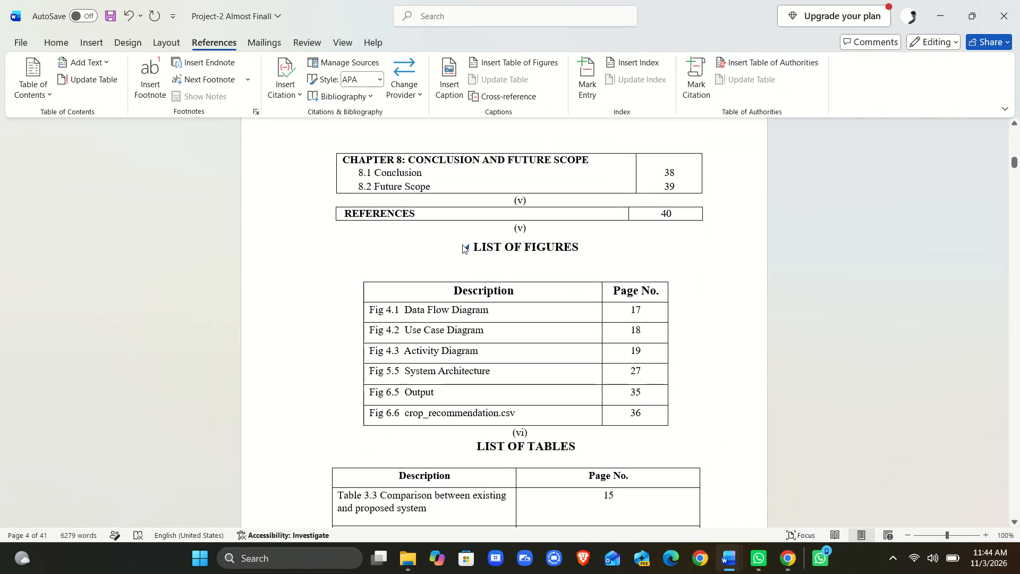
scroll(462, 244, down, 1)
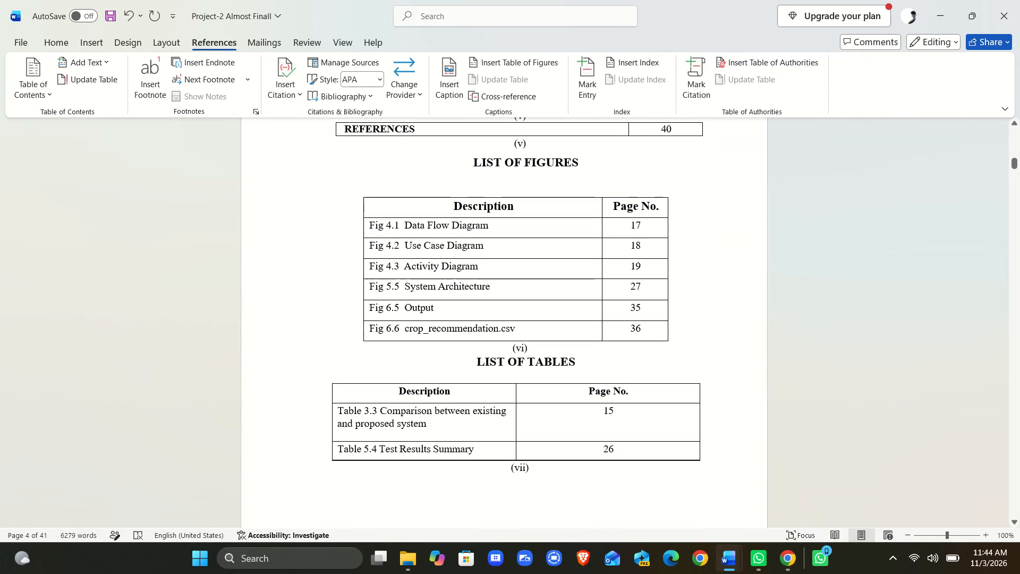
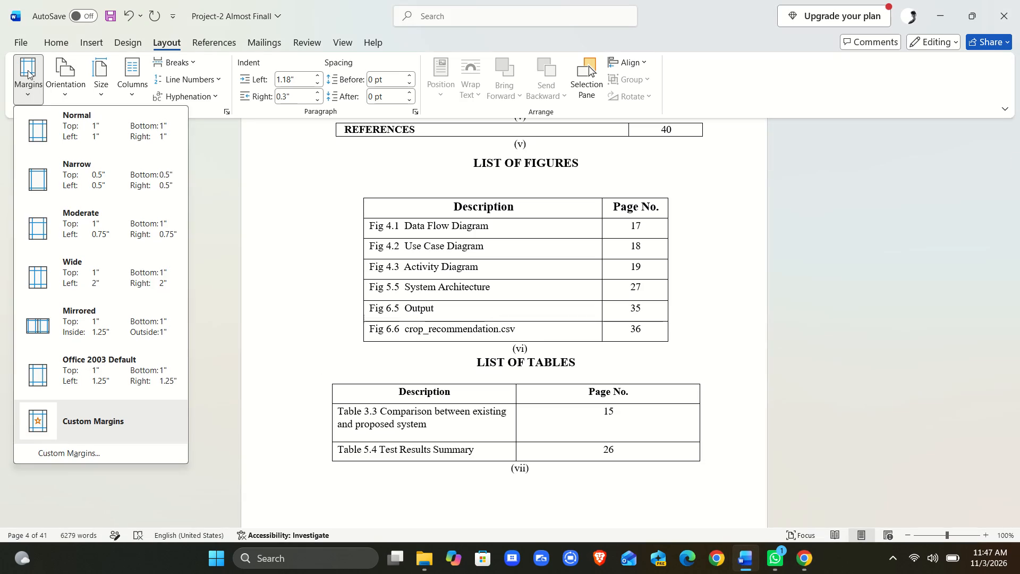
click(94, 426)
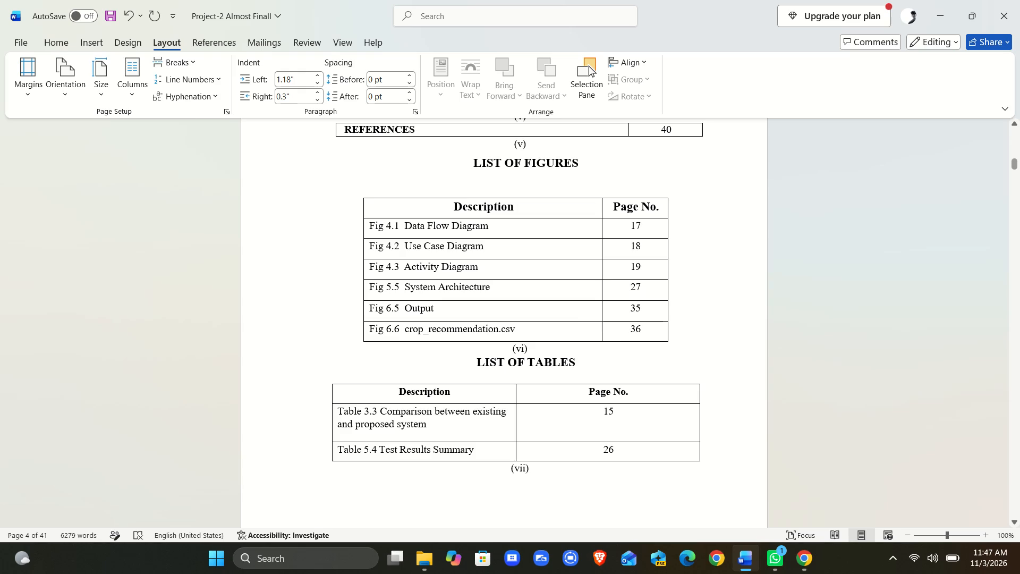
click(20, 70)
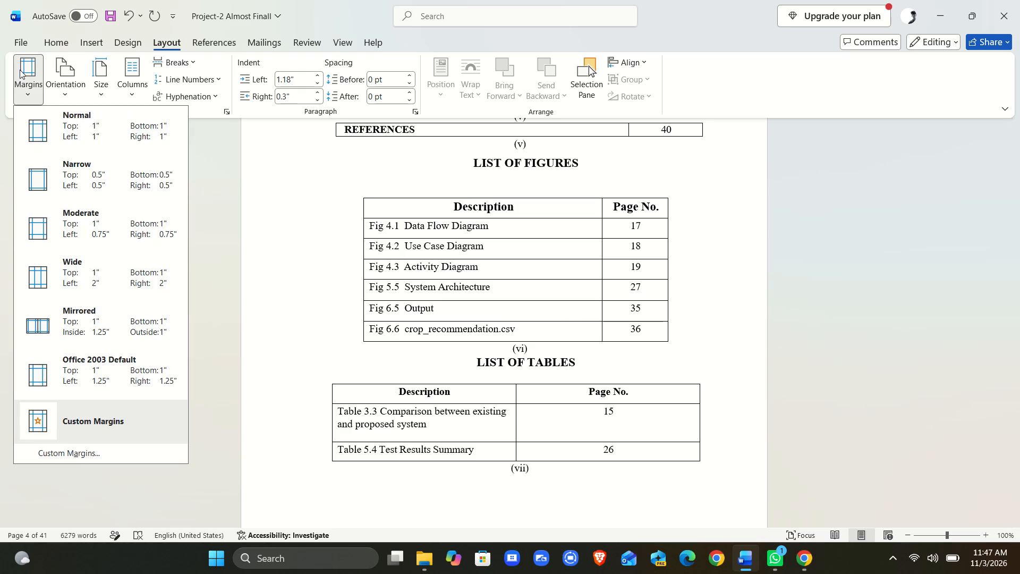
click(58, 452)
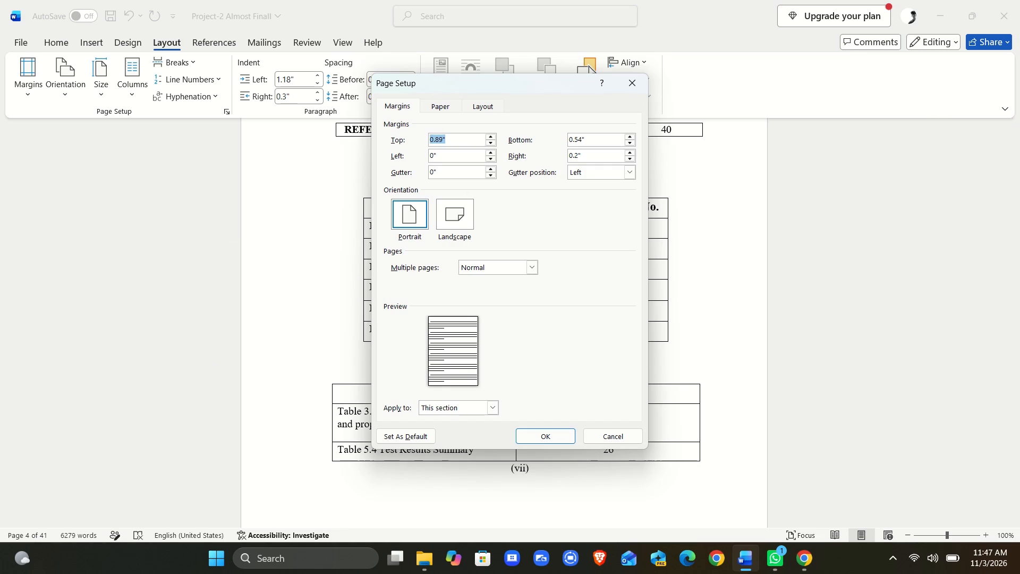
click(445, 156)
key(BackSpace)
key(BackSpace)
key(q)
key(BackSpace)
text(1.25)
key(apostrophe)
Set the top and bottom page margins to 1" in the custom margin settings.
click(441, 139)
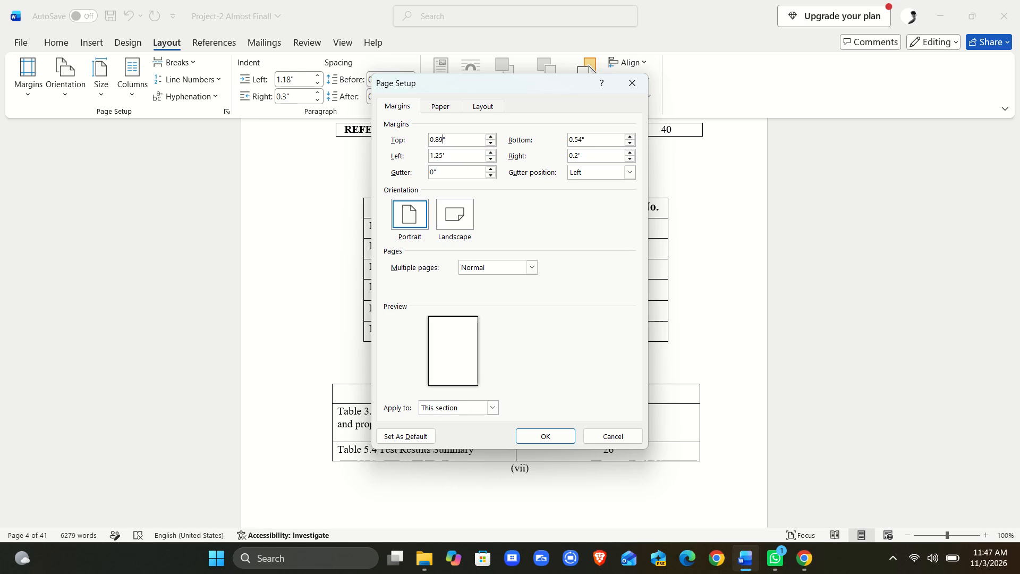
key(BackSpace)
key(BackSpace)
key(BackSpace)
key(BackSpace)
key(1)
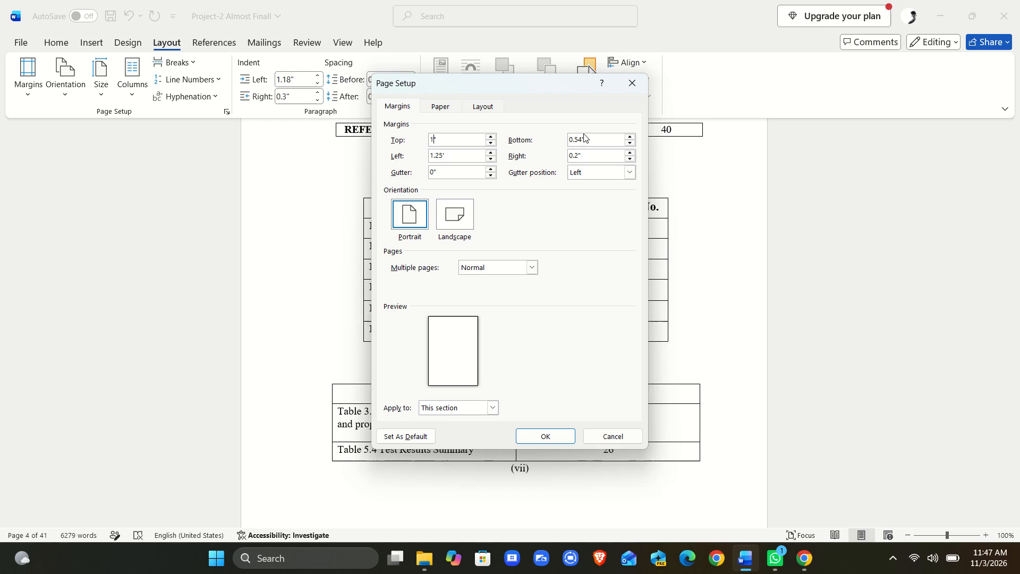
click(580, 141)
key(Right)
key(BackSpace)
key(BackSpace)
key(BackSpace)
key(BackSpace)
key(1)
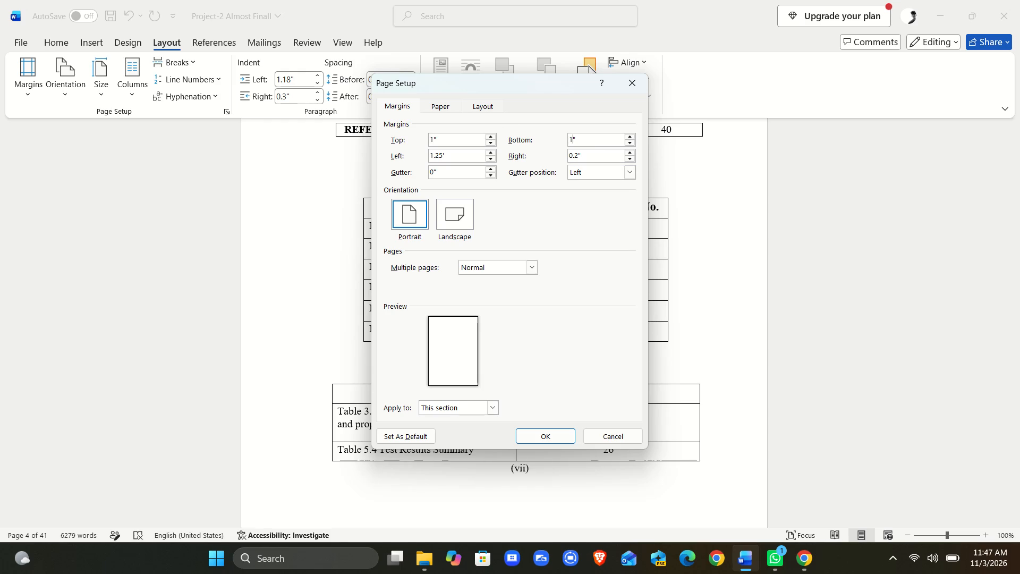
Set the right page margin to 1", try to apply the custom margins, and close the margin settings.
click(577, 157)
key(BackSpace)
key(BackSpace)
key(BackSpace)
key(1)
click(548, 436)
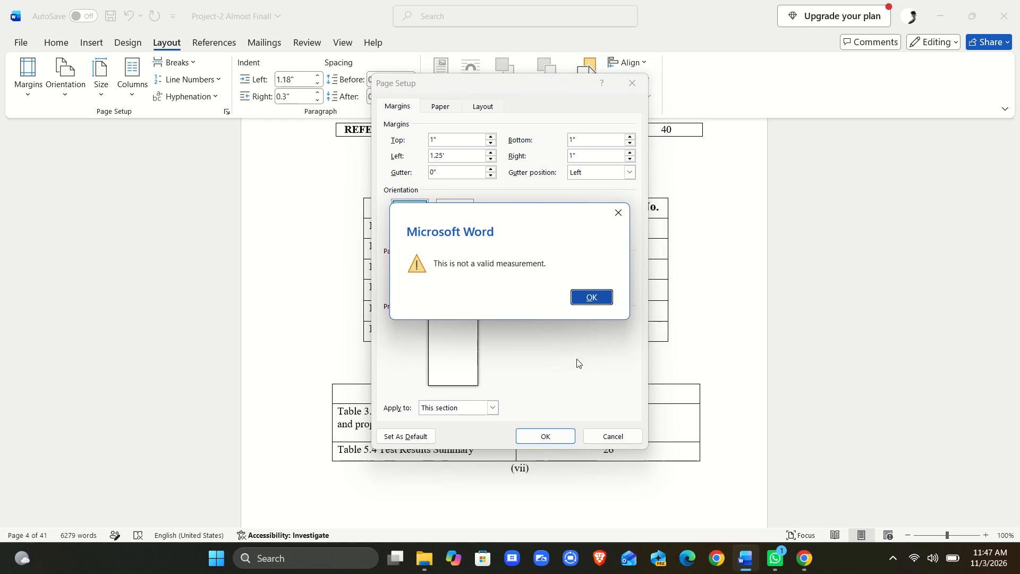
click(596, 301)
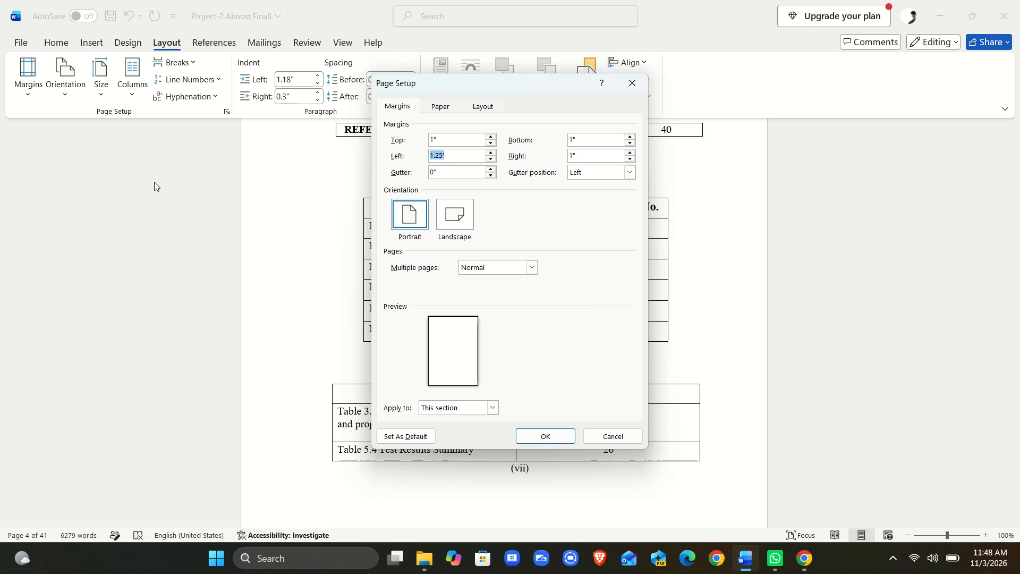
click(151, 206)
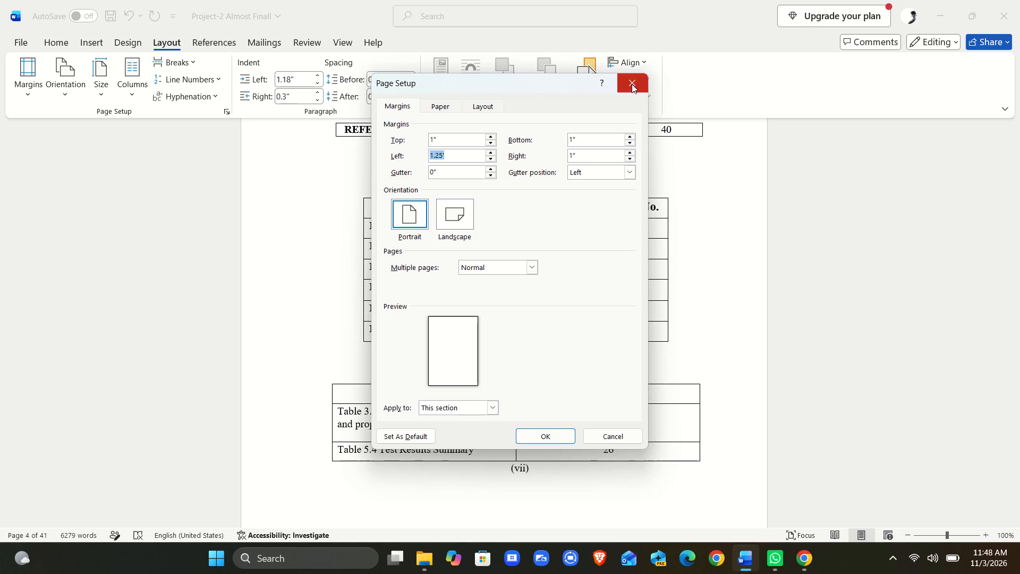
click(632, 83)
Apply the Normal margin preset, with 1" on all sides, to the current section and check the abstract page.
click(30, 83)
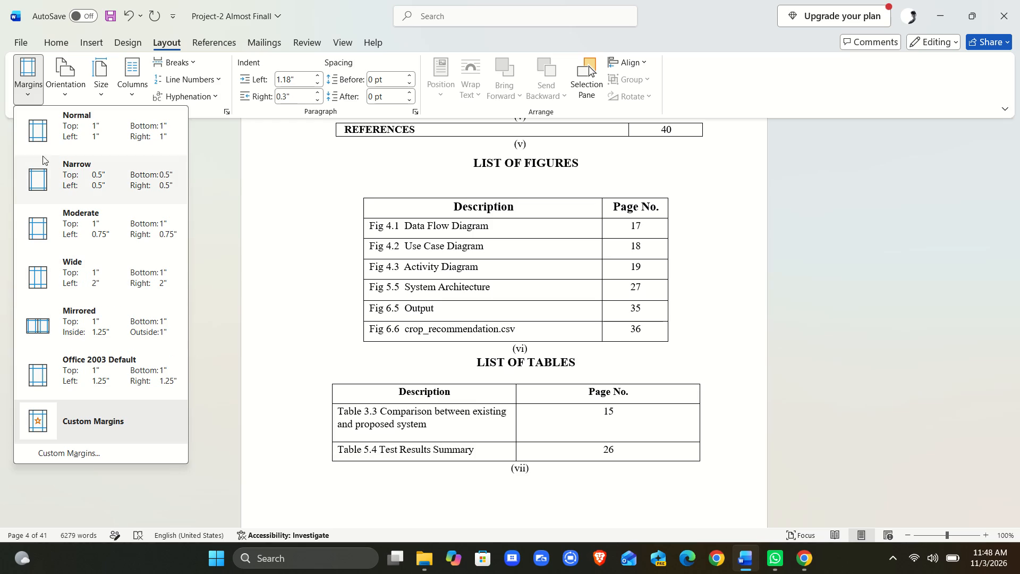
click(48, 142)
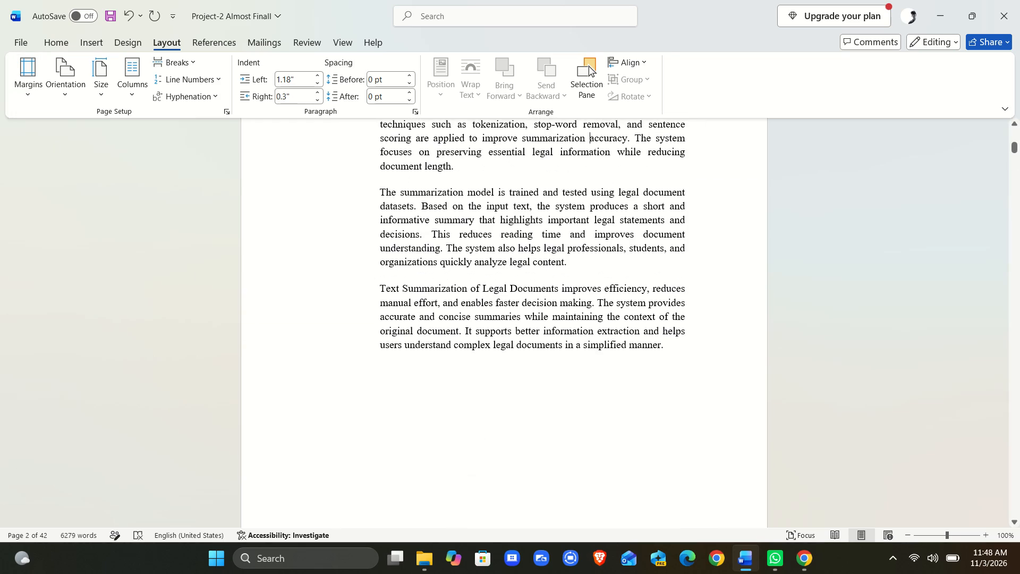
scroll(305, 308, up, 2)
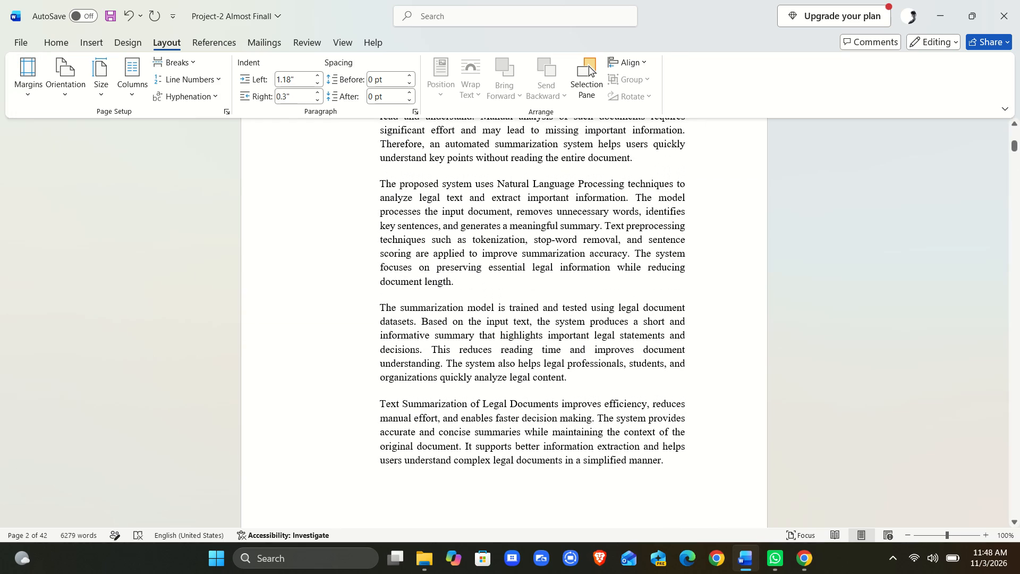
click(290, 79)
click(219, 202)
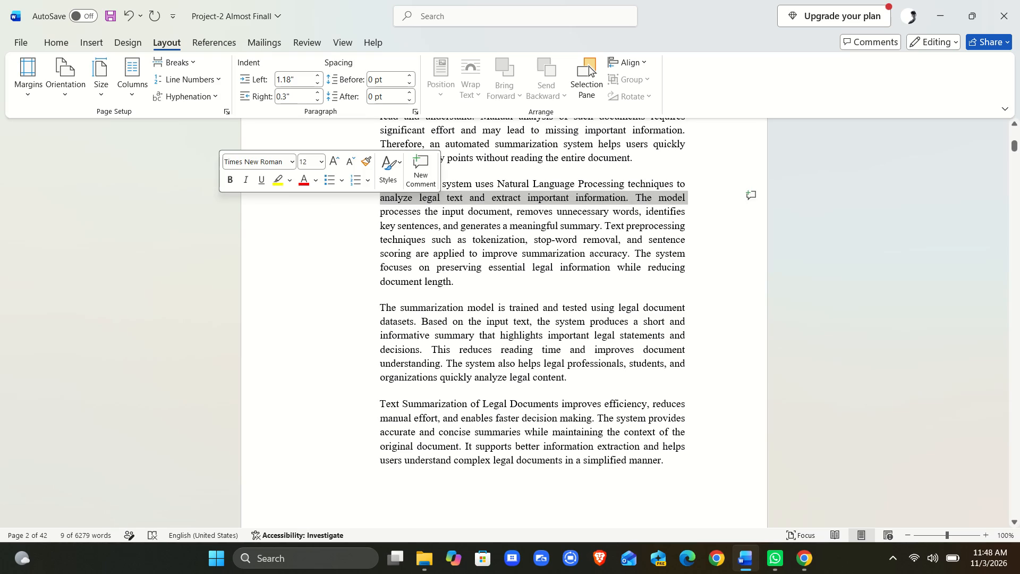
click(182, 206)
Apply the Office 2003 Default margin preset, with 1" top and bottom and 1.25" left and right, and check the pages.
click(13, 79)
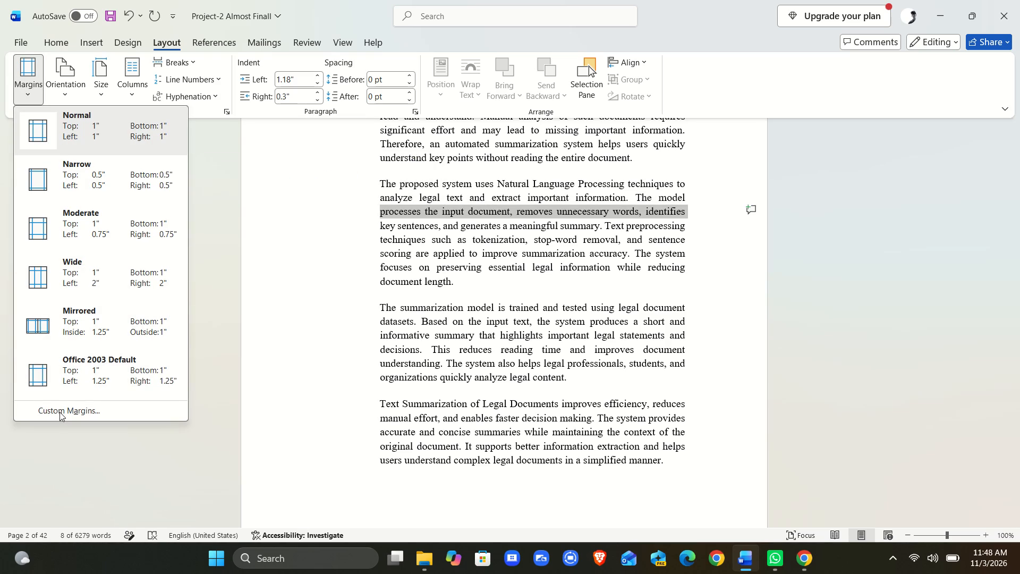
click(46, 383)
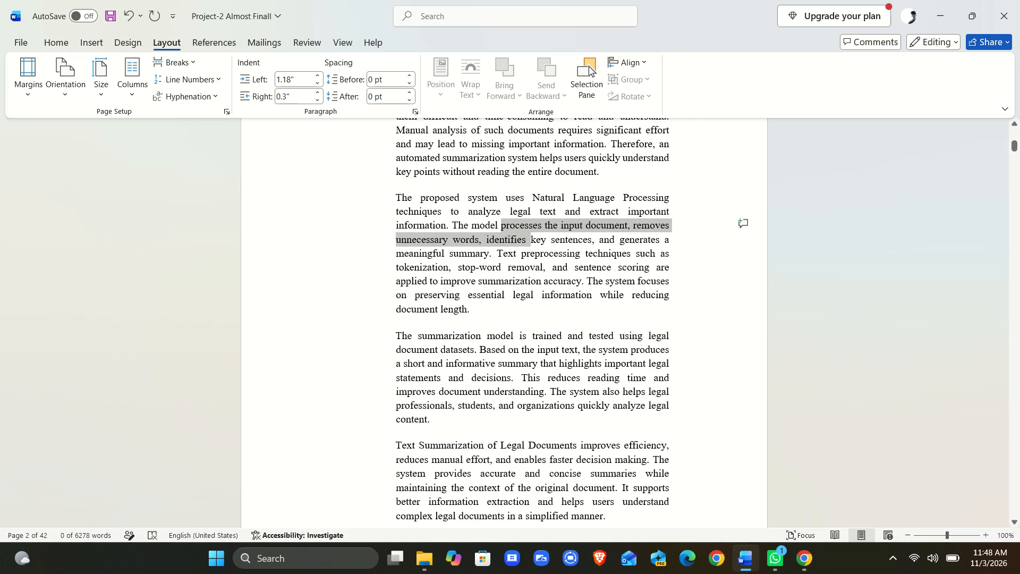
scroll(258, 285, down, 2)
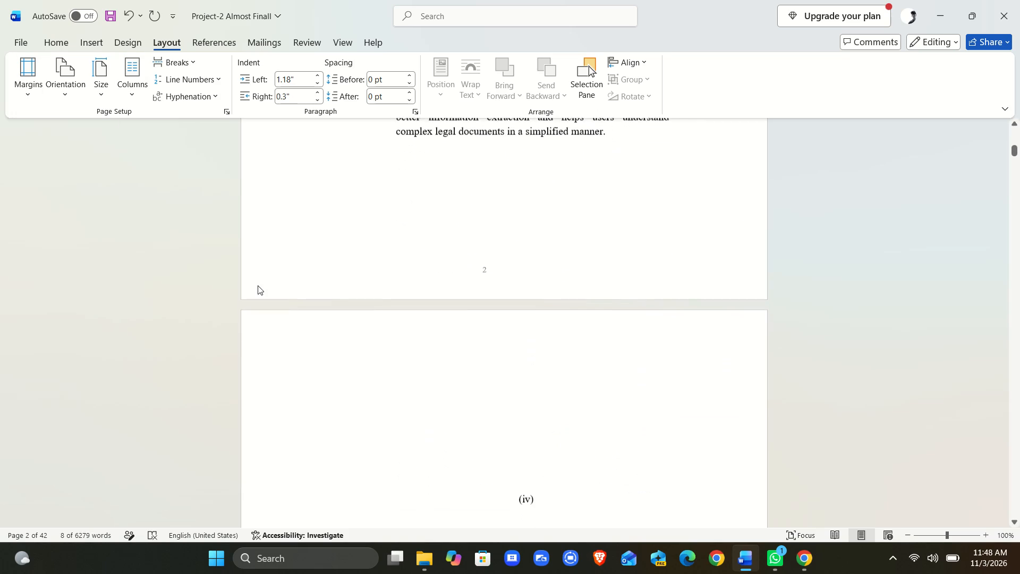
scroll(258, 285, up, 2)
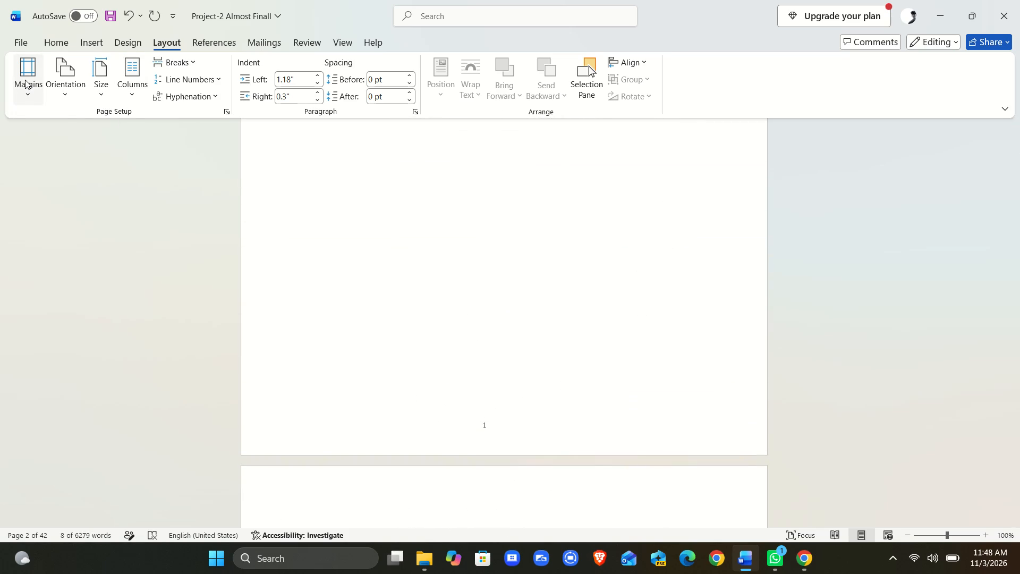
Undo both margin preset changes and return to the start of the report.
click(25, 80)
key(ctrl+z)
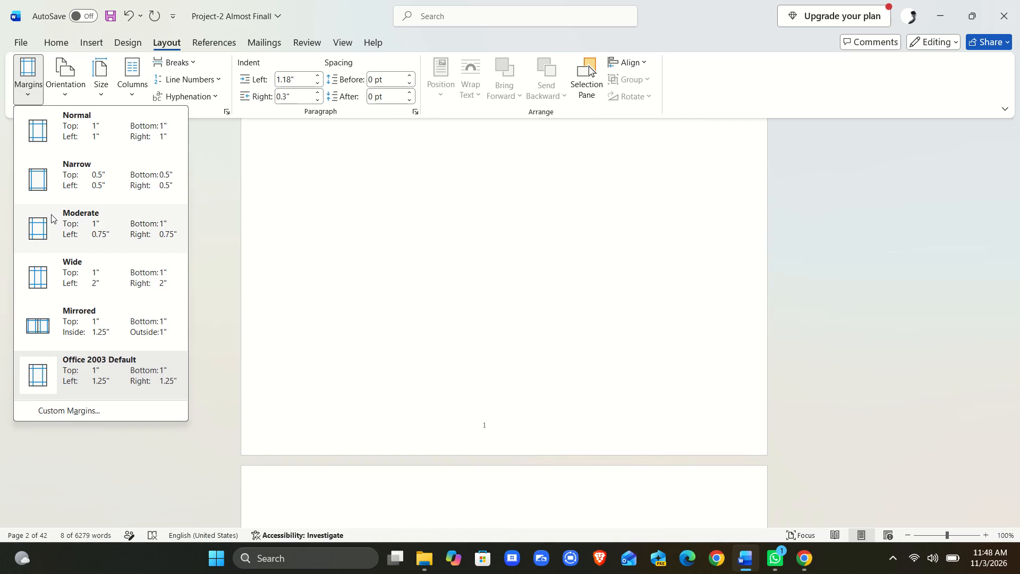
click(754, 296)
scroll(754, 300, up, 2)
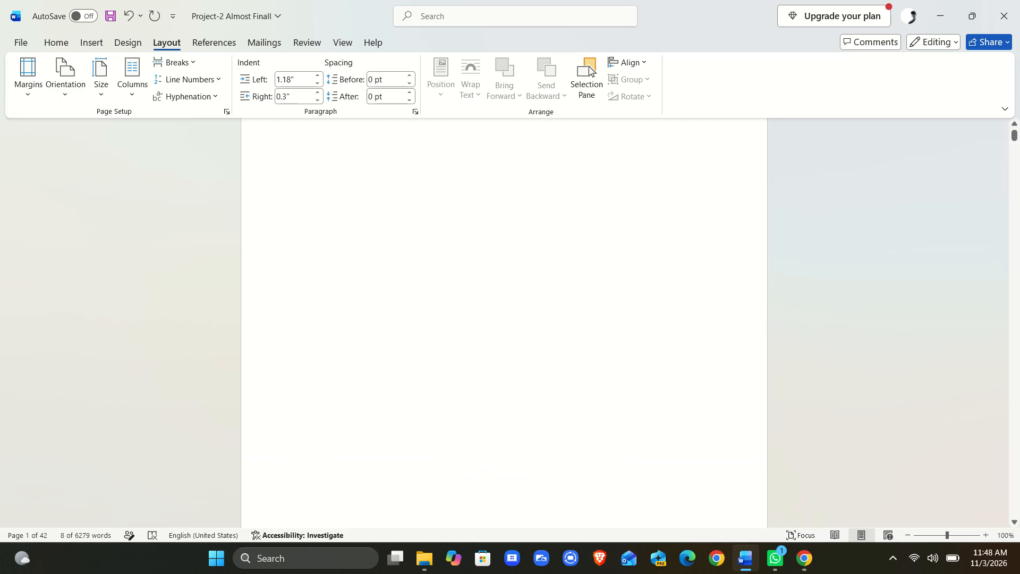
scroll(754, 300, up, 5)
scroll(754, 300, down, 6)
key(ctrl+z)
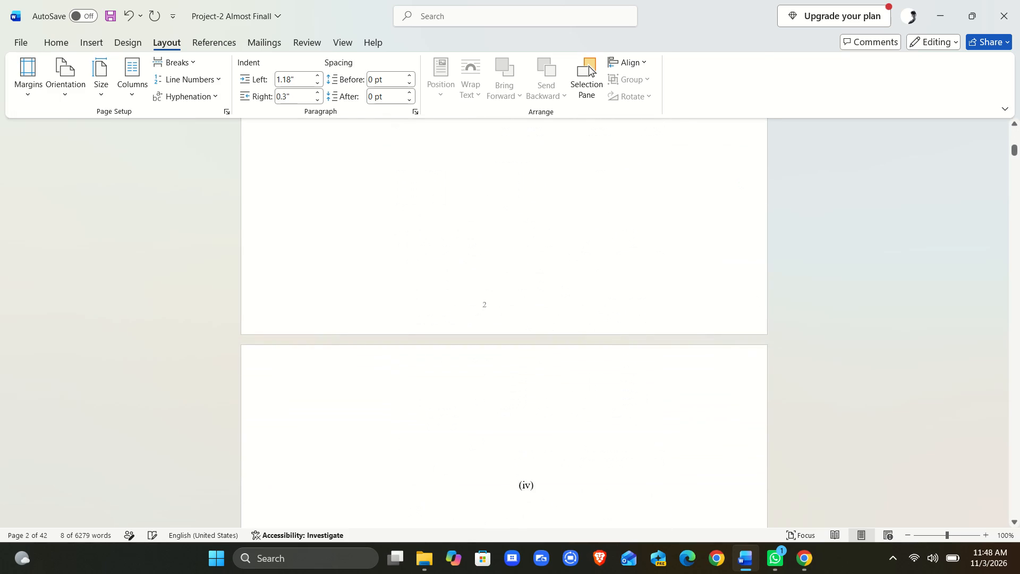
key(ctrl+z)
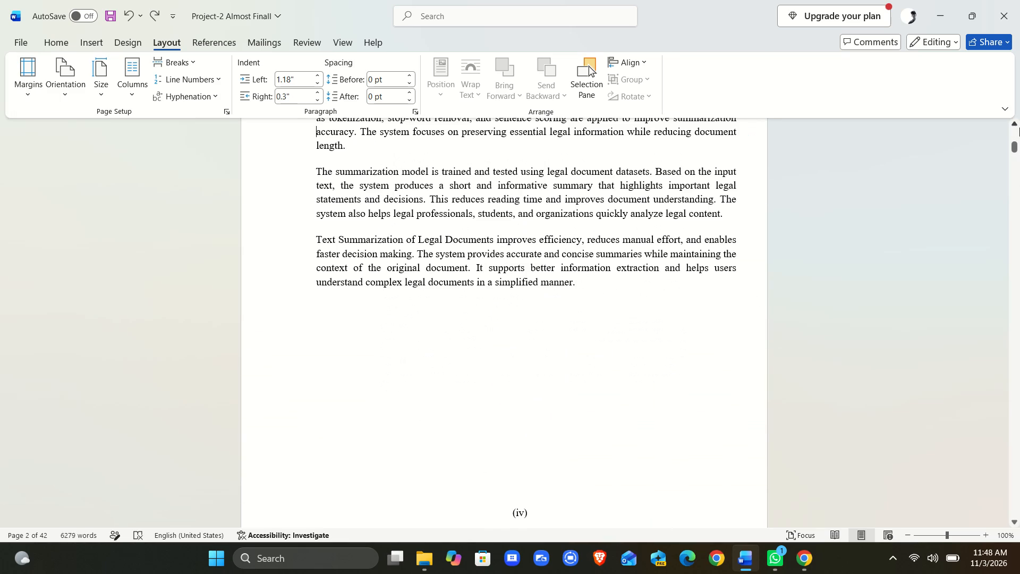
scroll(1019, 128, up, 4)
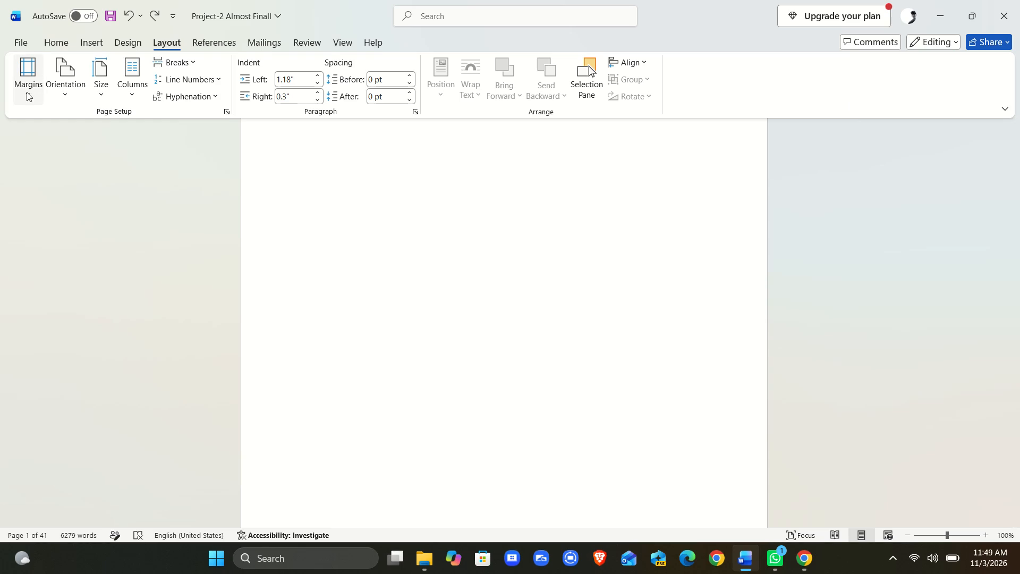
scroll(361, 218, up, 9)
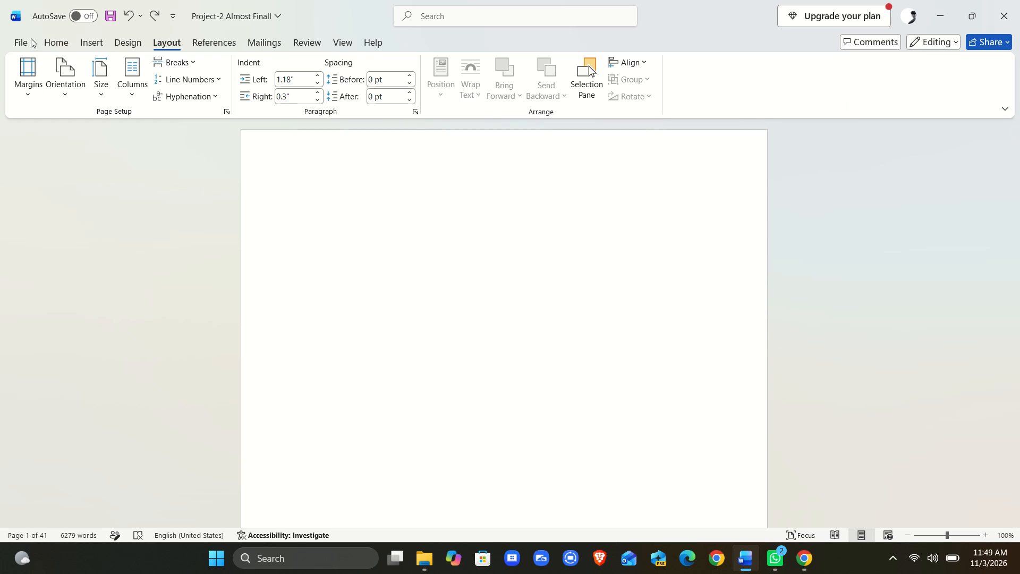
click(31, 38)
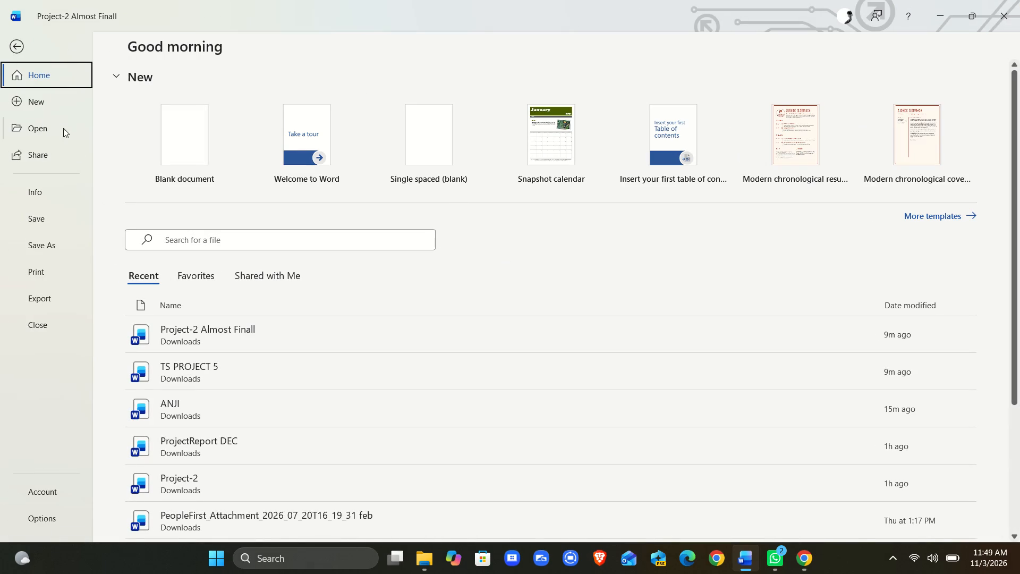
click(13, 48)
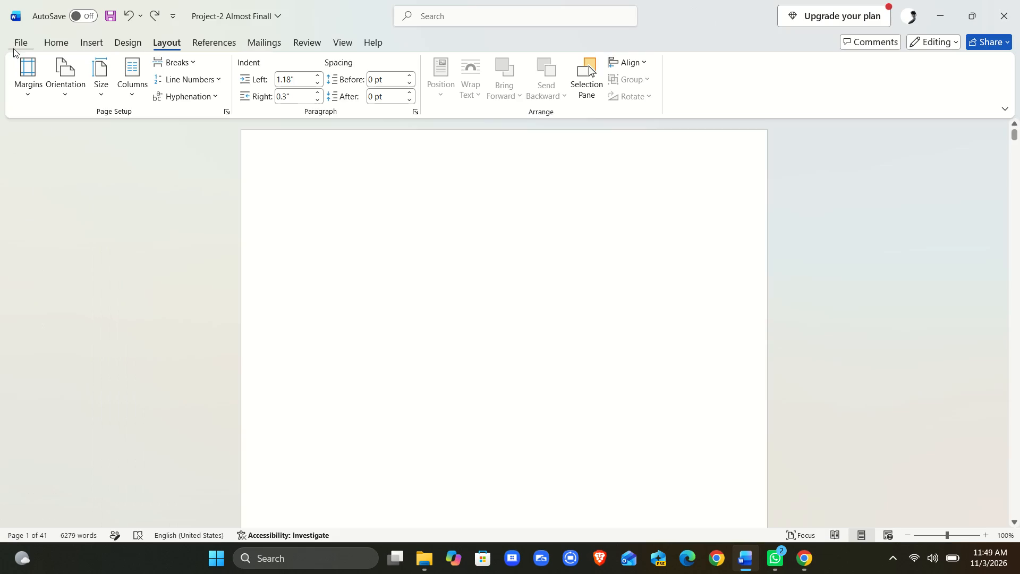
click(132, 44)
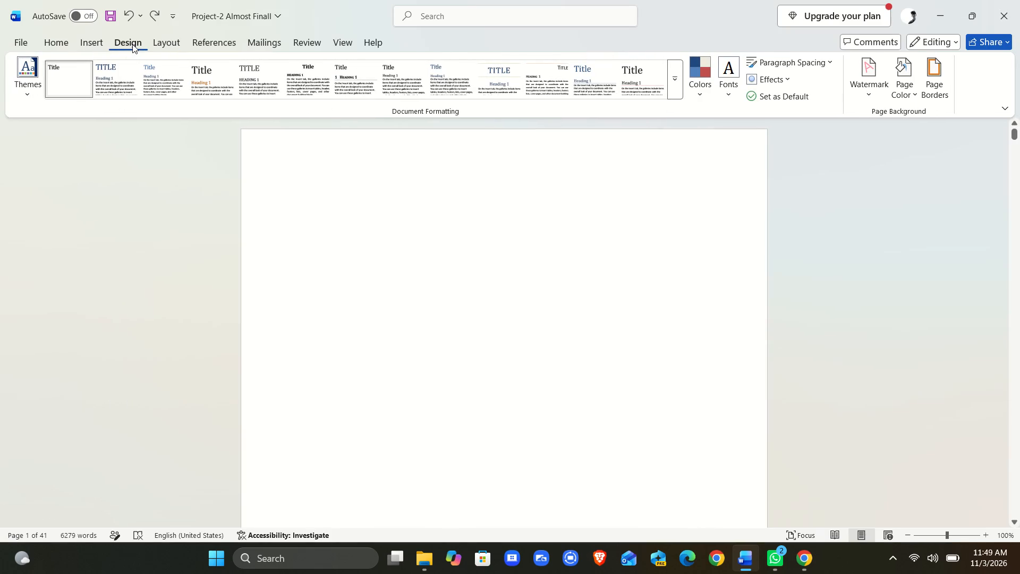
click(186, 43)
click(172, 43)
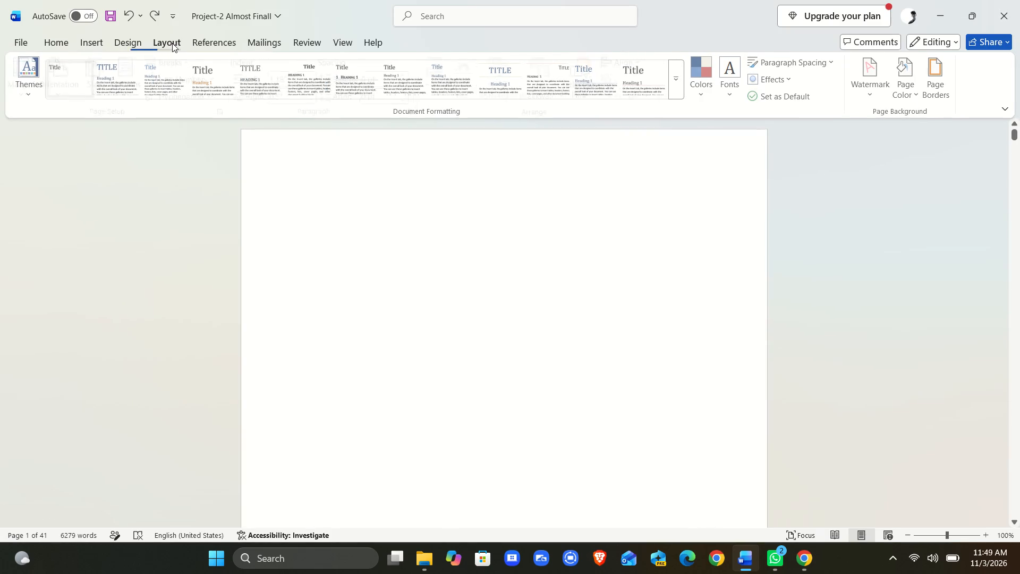
Open the custom margin settings from the report's first page and set the left margin to 1.25".
click(22, 76)
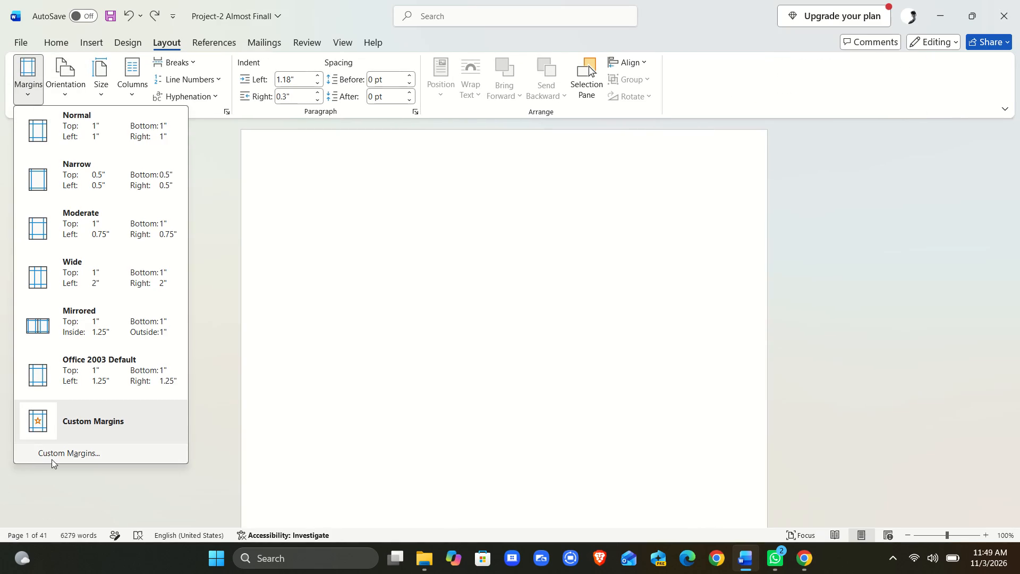
click(53, 460)
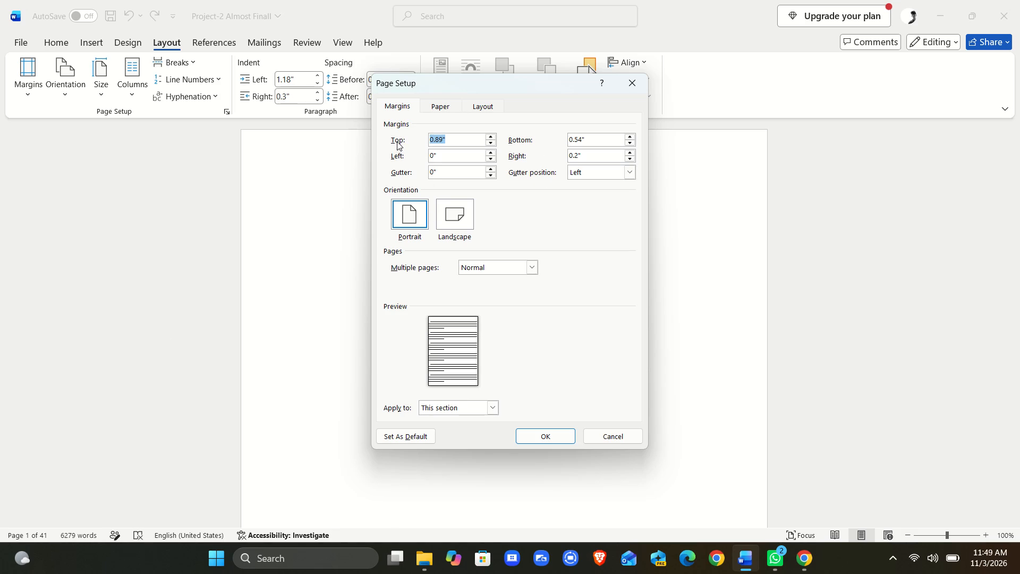
click(452, 159)
click(433, 157)
key(BackSpace)
text(1.25)
Set the top and bottom page margins to 1" in the custom margin settings.
click(443, 138)
key(BackSpace)
key(BackSpace)
key(BackSpace)
key(BackSpace)
key(1)
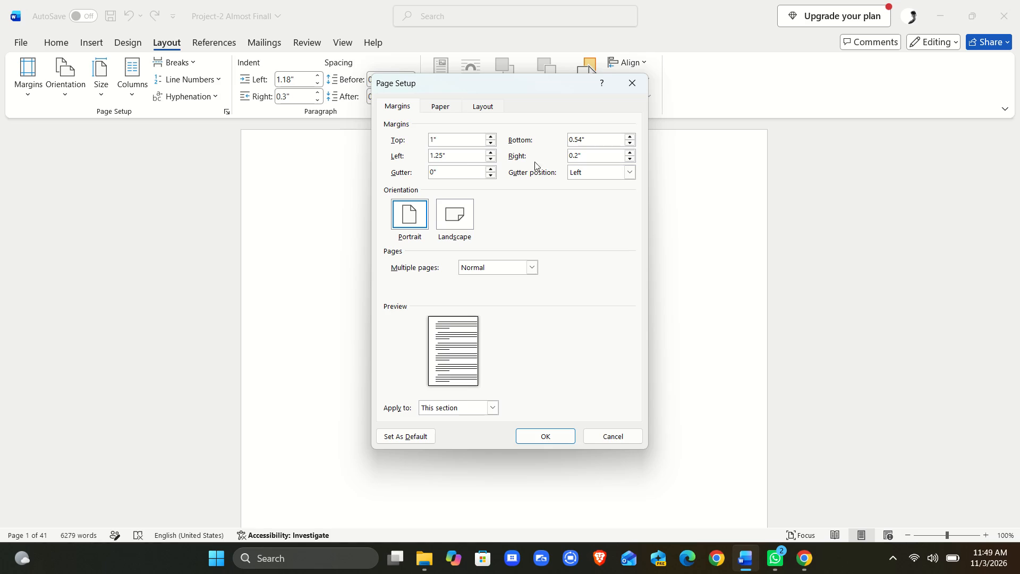
click(580, 140)
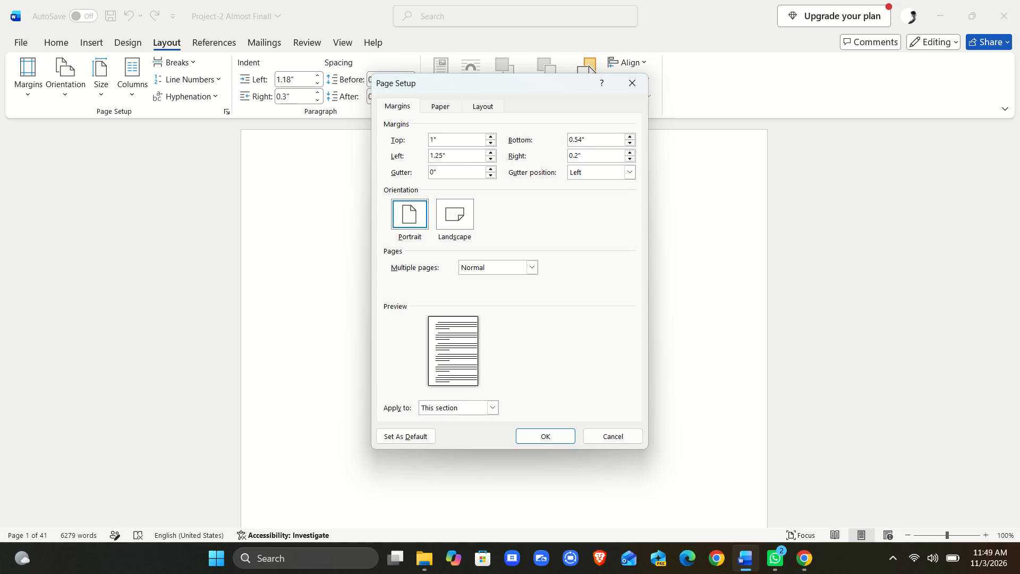
key(BackSpace)
key(BackSpace)
key(BackSpace)
key(BackSpace)
key(1)
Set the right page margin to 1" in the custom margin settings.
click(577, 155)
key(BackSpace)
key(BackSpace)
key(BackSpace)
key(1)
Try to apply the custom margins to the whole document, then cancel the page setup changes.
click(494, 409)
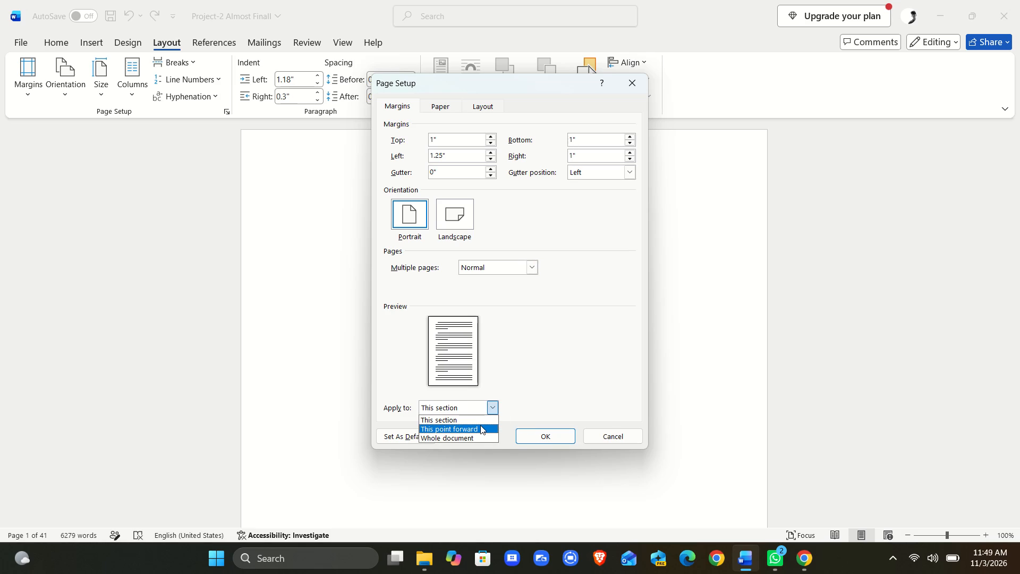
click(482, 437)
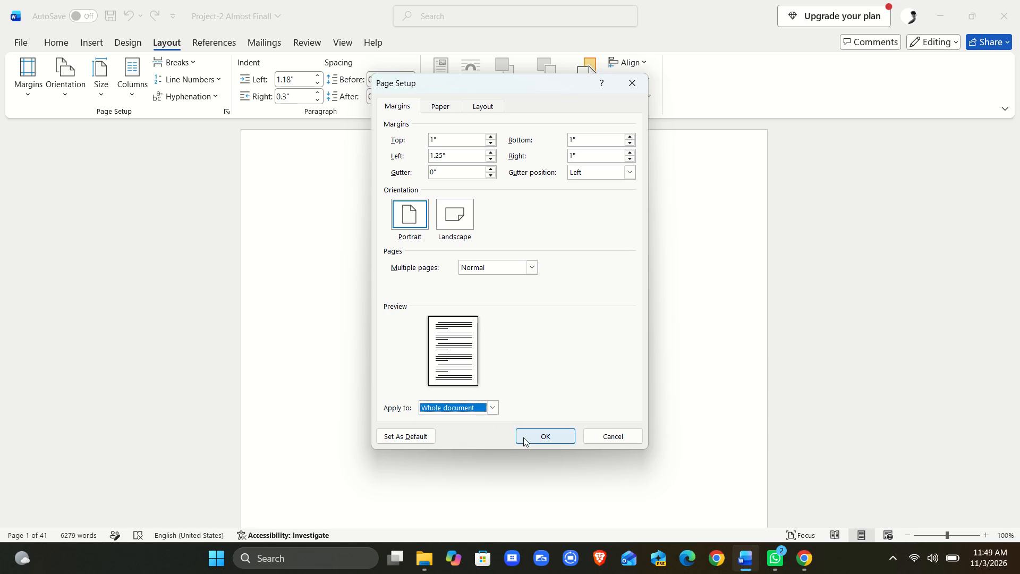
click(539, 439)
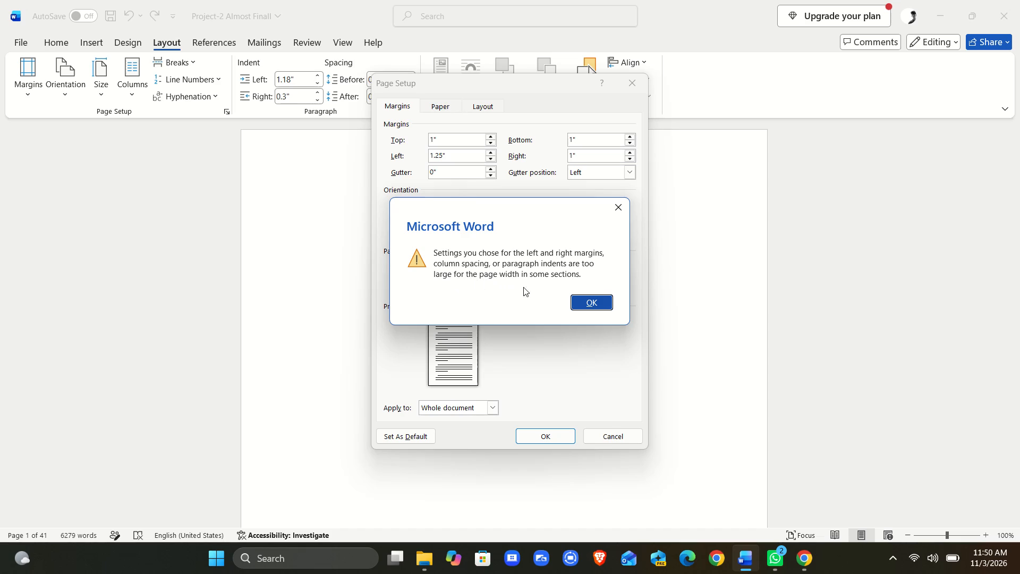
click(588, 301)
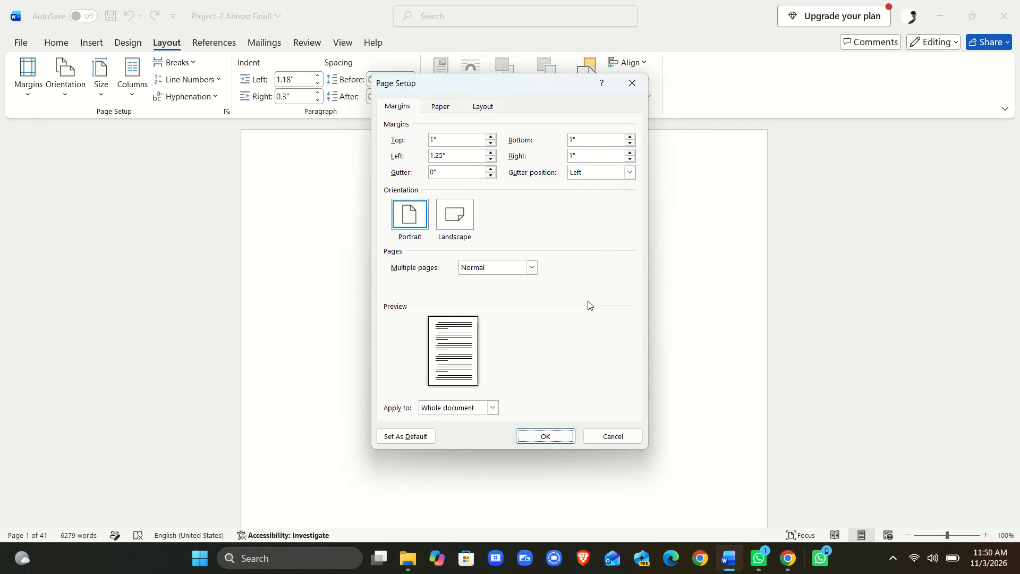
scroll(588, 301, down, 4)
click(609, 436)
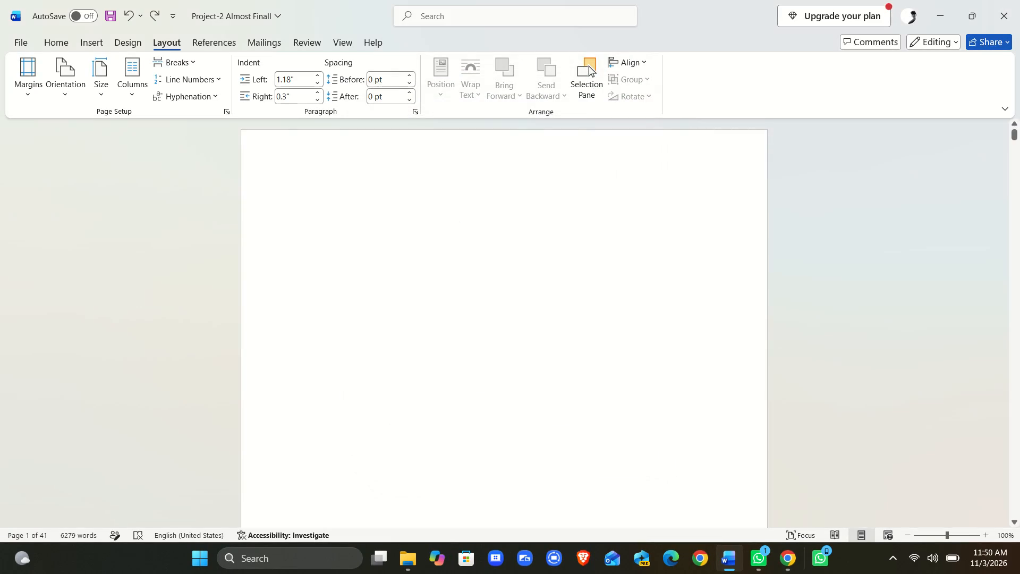
Examine the layout of the report's opening pages, from the first page through the table of contents.
scroll(590, 325, down, 11)
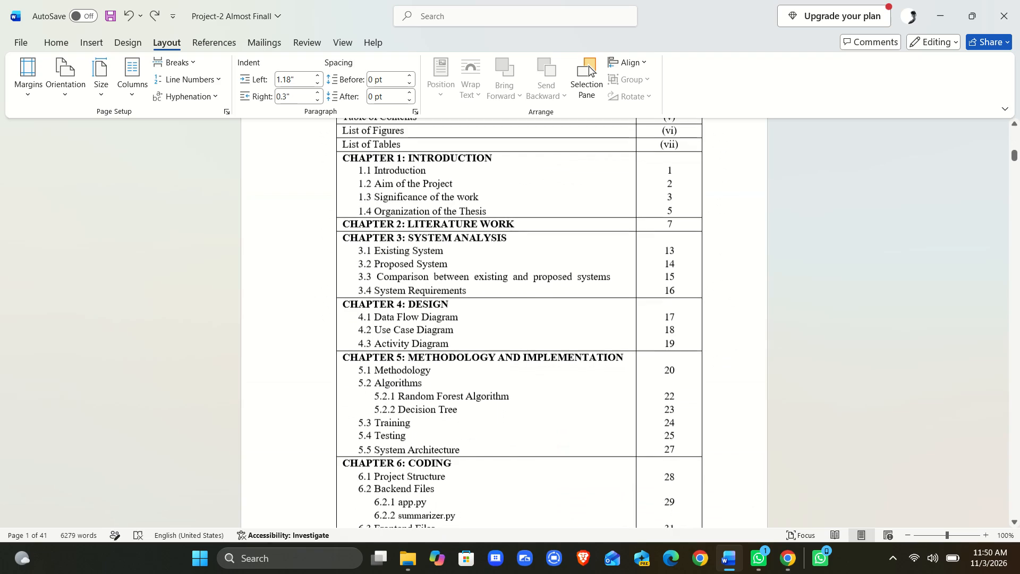
scroll(590, 325, up, 1)
scroll(590, 325, down, 1)
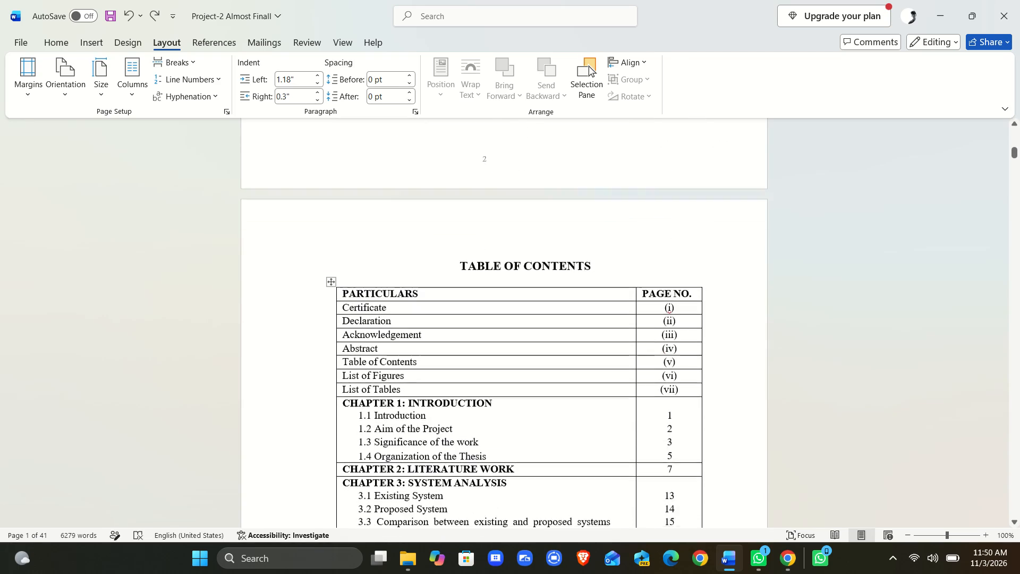
scroll(590, 325, down, 2)
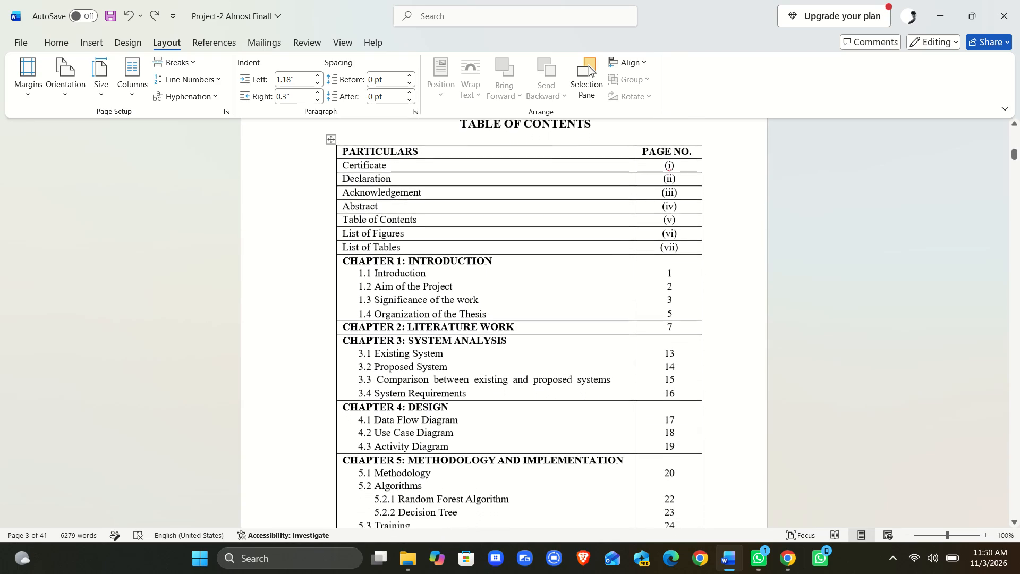
scroll(590, 325, down, 1)
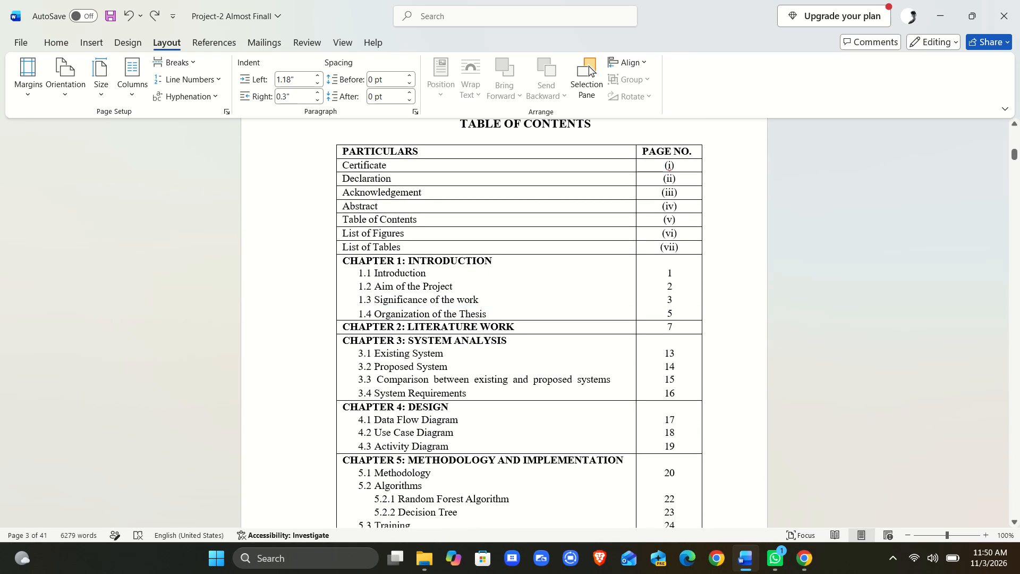
scroll(304, 244, down, 1)
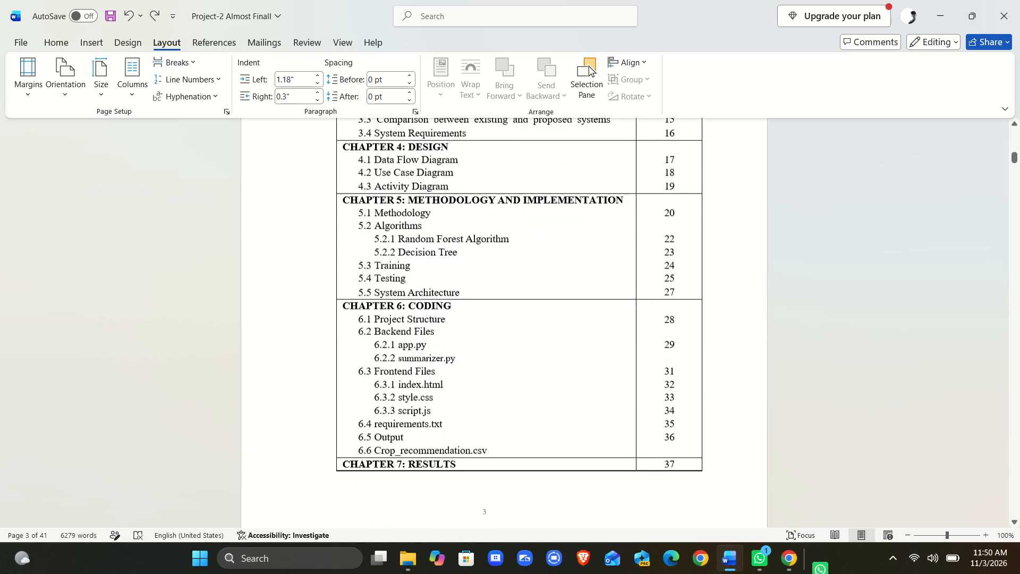
scroll(304, 244, down, 1)
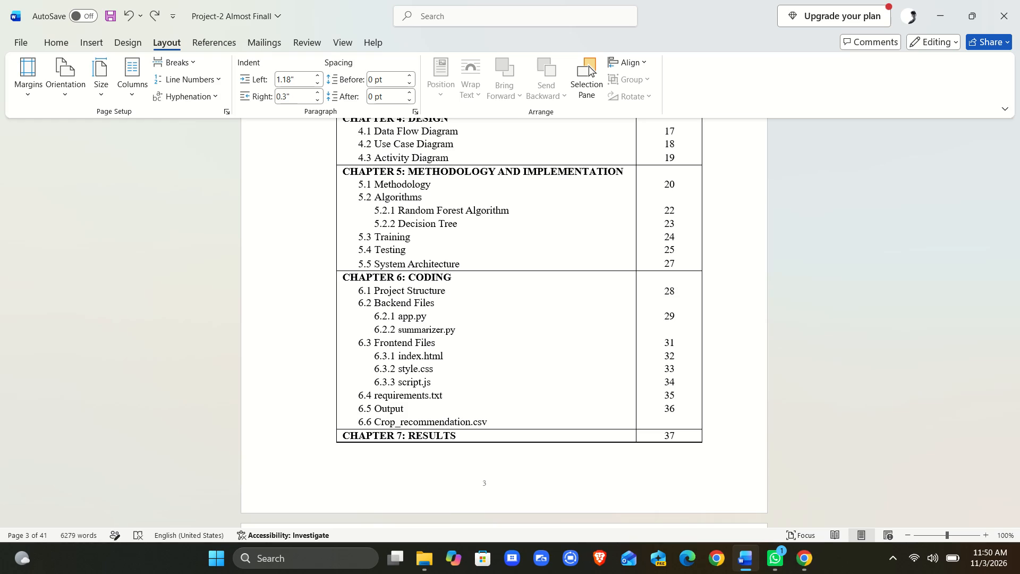
scroll(392, 364, up, 6)
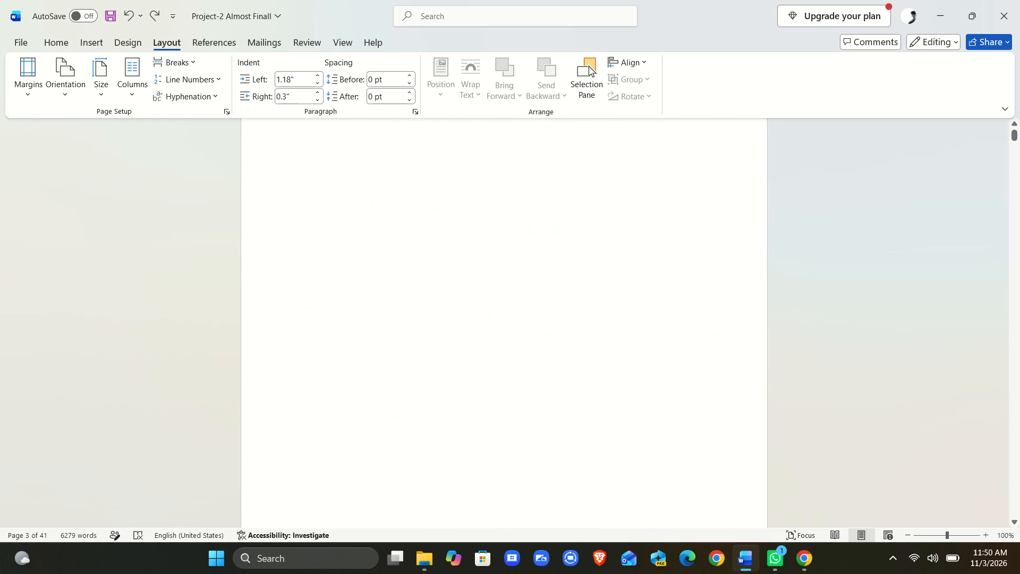
scroll(392, 364, up, 2)
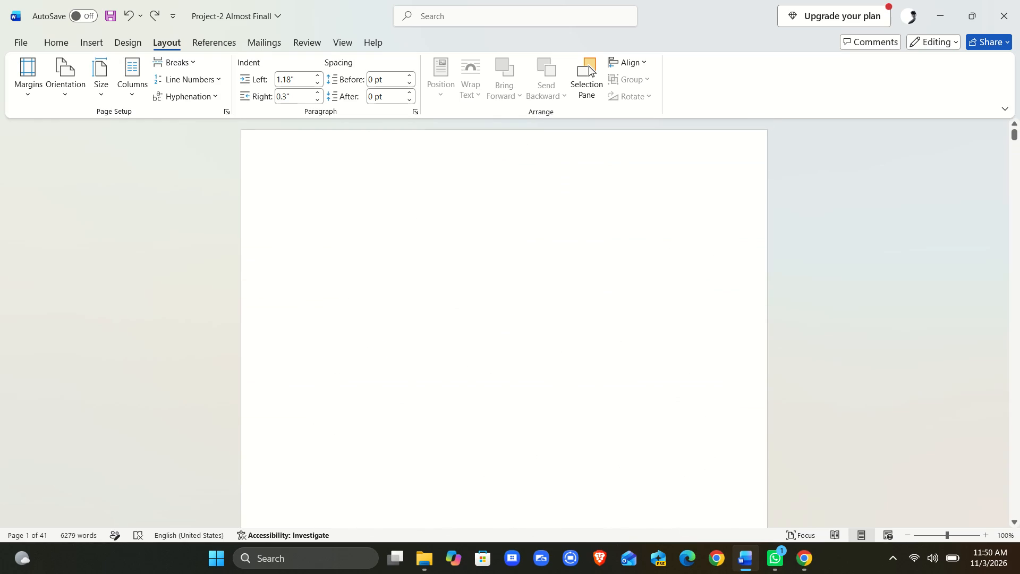
scroll(392, 364, up, 4)
scroll(392, 364, down, 6)
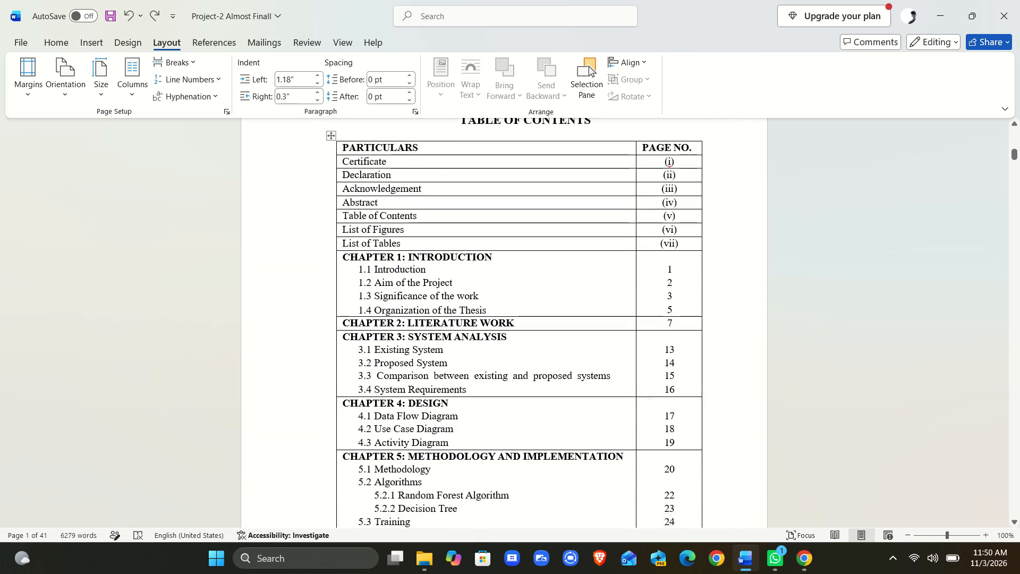
scroll(392, 364, down, 2)
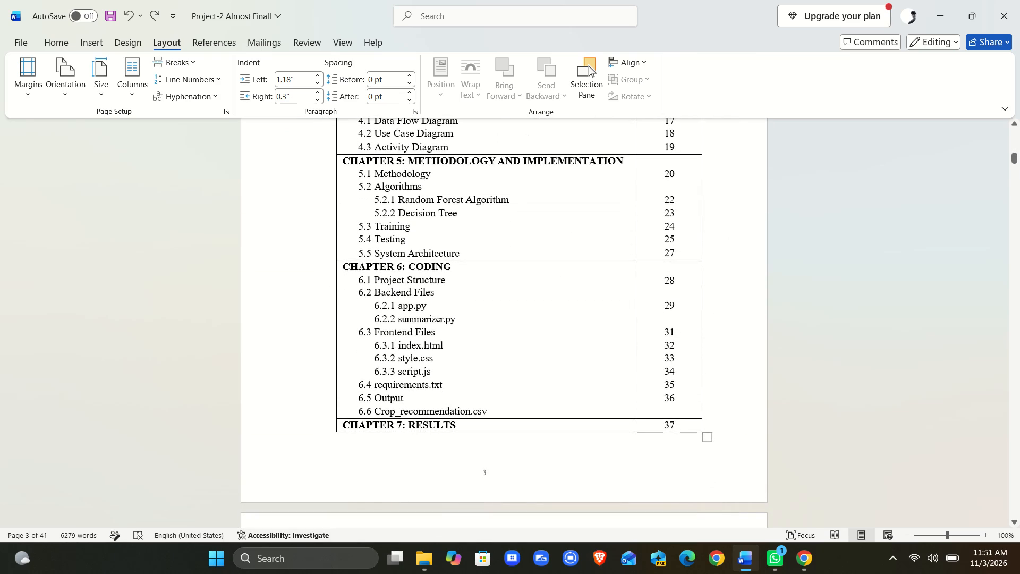
Compare the page layout and text width of the abstract, table of contents and Chapter 1 pages.
scroll(392, 364, up, 5)
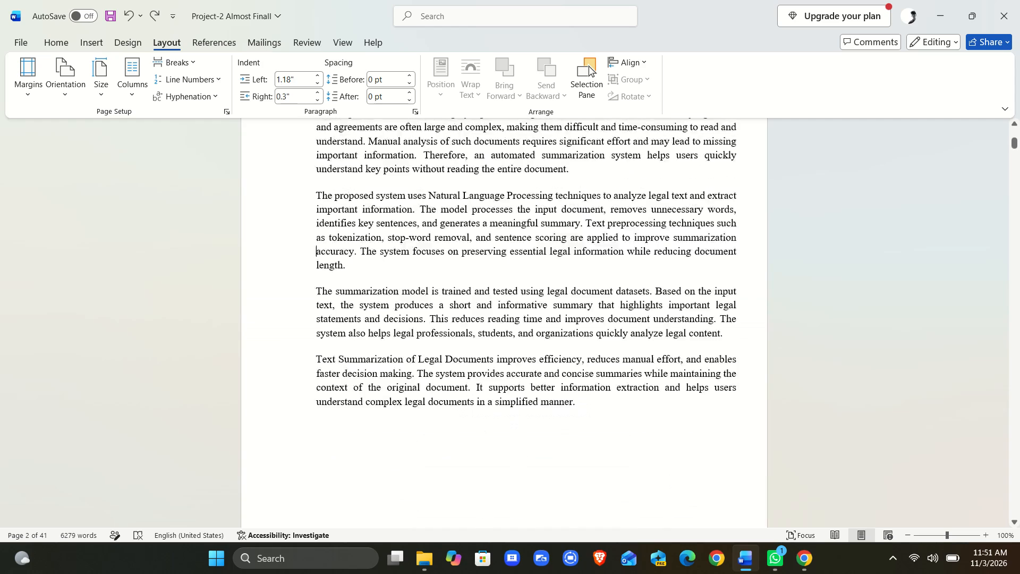
scroll(392, 364, up, 1)
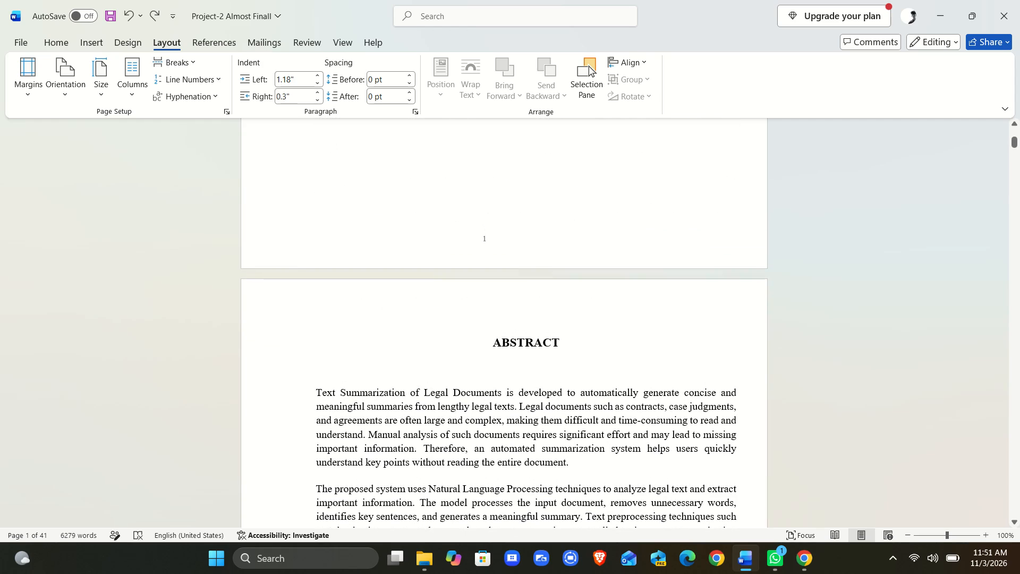
scroll(392, 364, down, 3)
scroll(392, 364, up, 1)
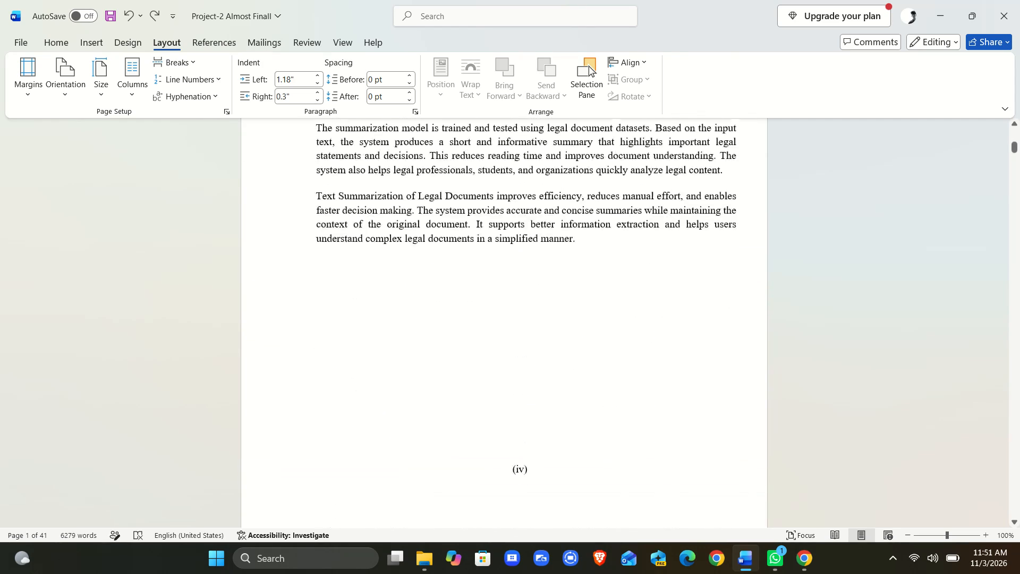
scroll(392, 364, up, 5)
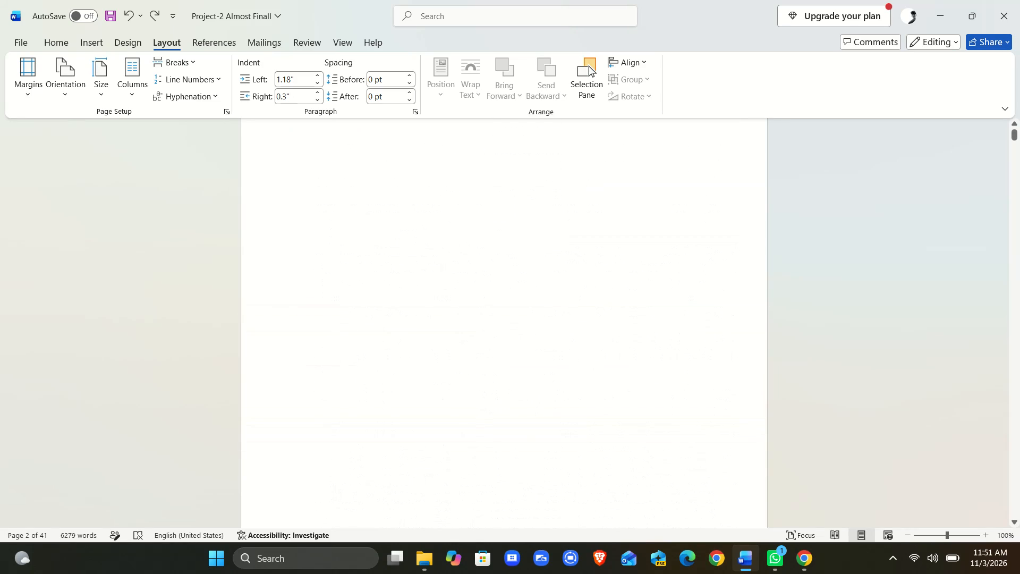
scroll(392, 364, up, 5)
scroll(392, 364, down, 4)
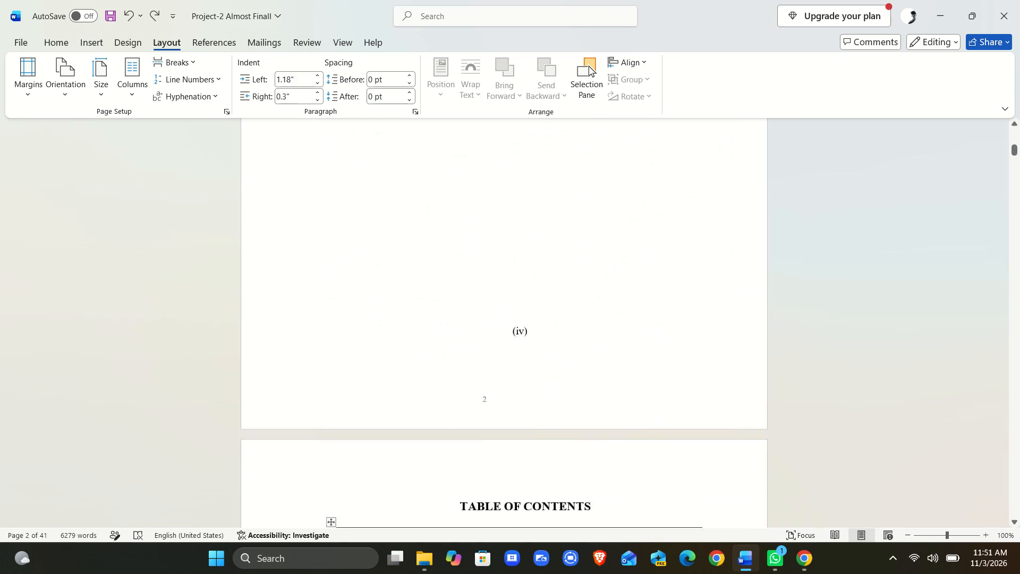
scroll(392, 364, down, 7)
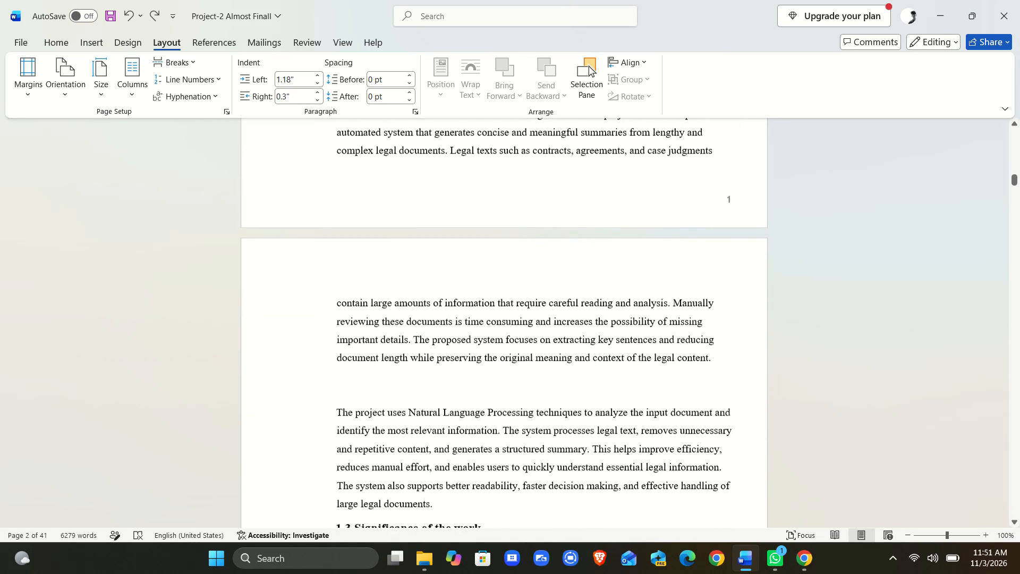
scroll(392, 364, down, 4)
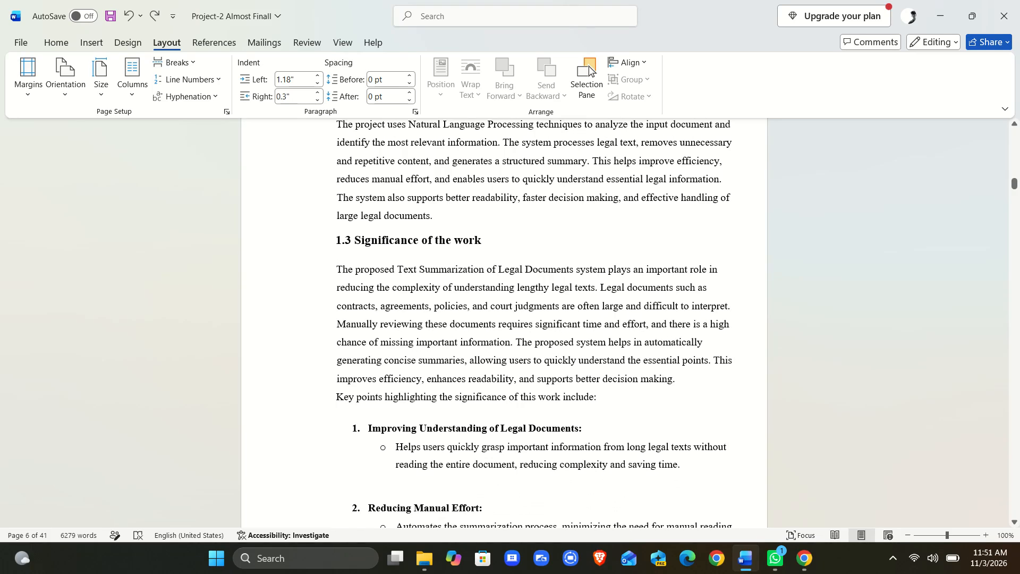
scroll(632, 202, up, 7)
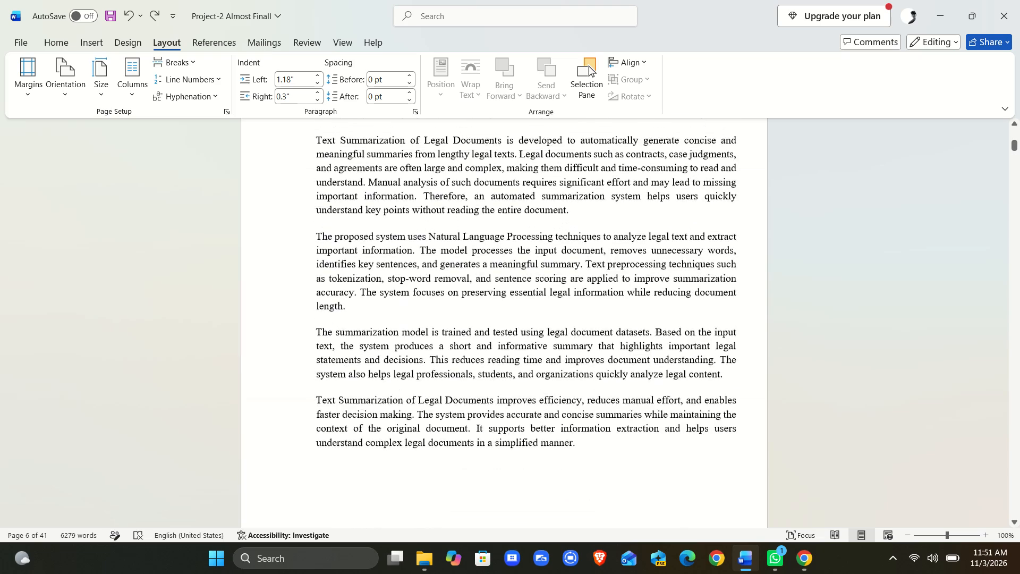
scroll(632, 202, down, 3)
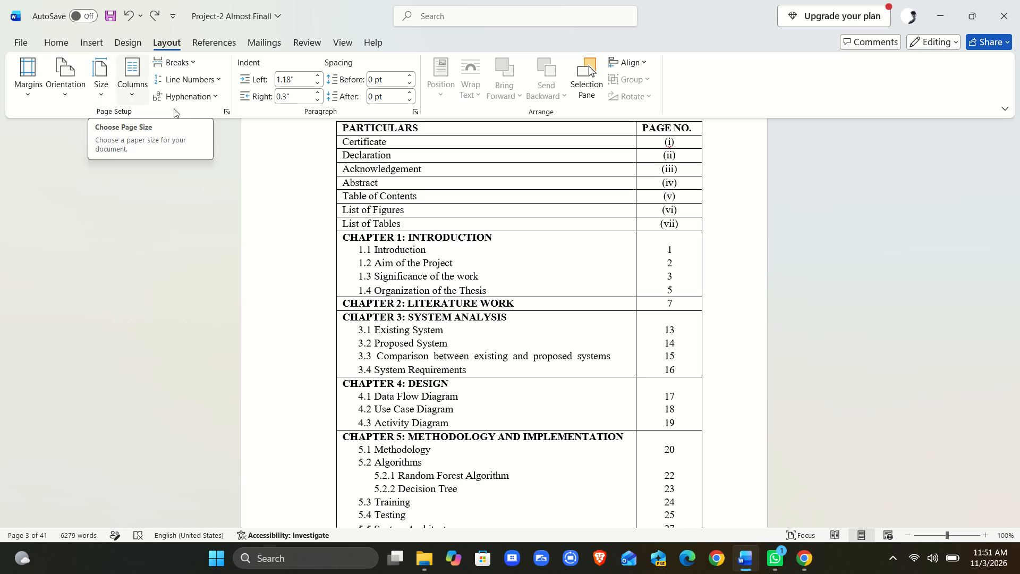
Set the right indent of the current paragraph on the table of contents page to 1".
click(286, 99)
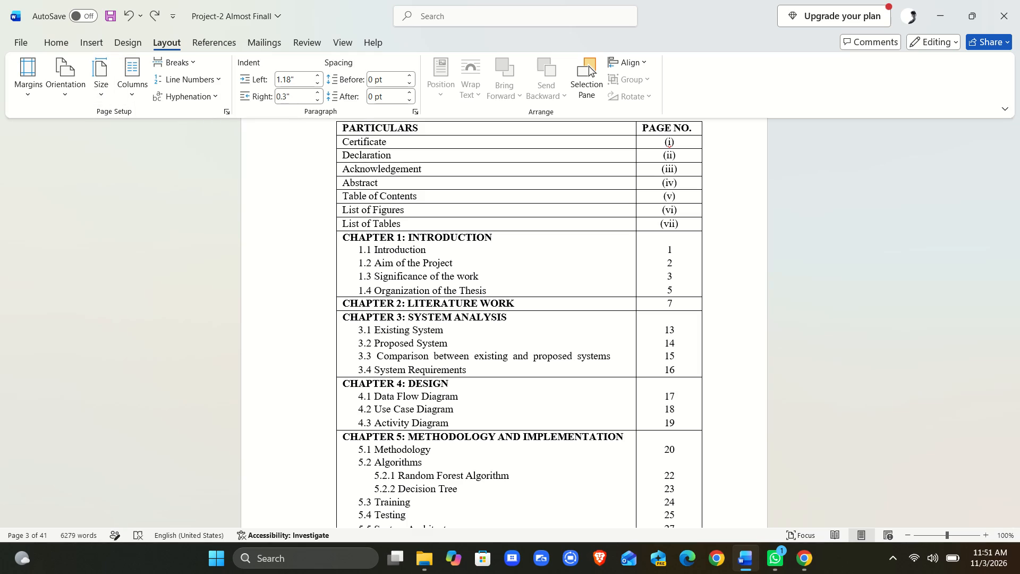
click(284, 94)
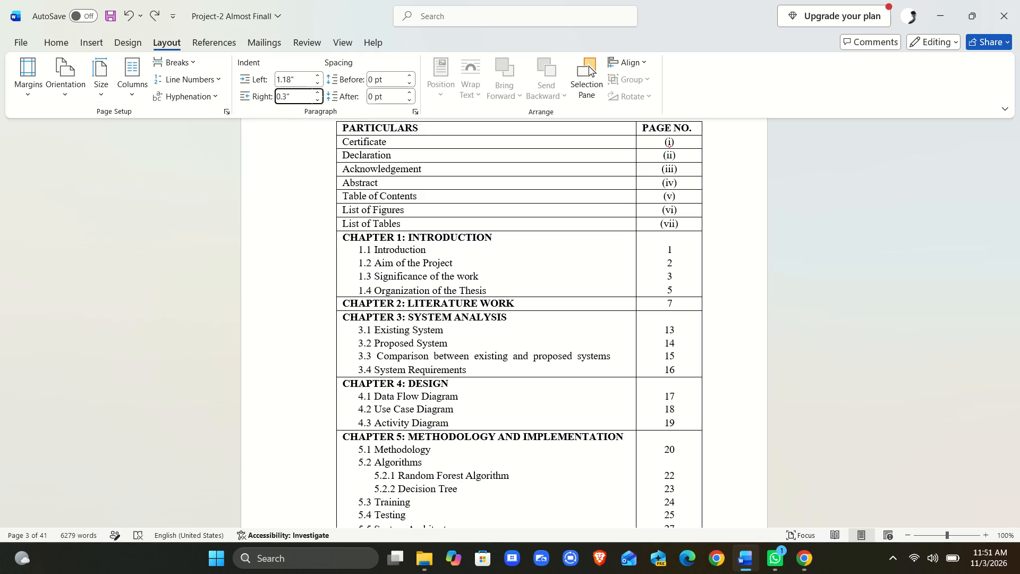
click(285, 94)
key(BackSpace)
key(BackSpace)
key(BackSpace)
key(1)
scroll(508, 316, down, 5)
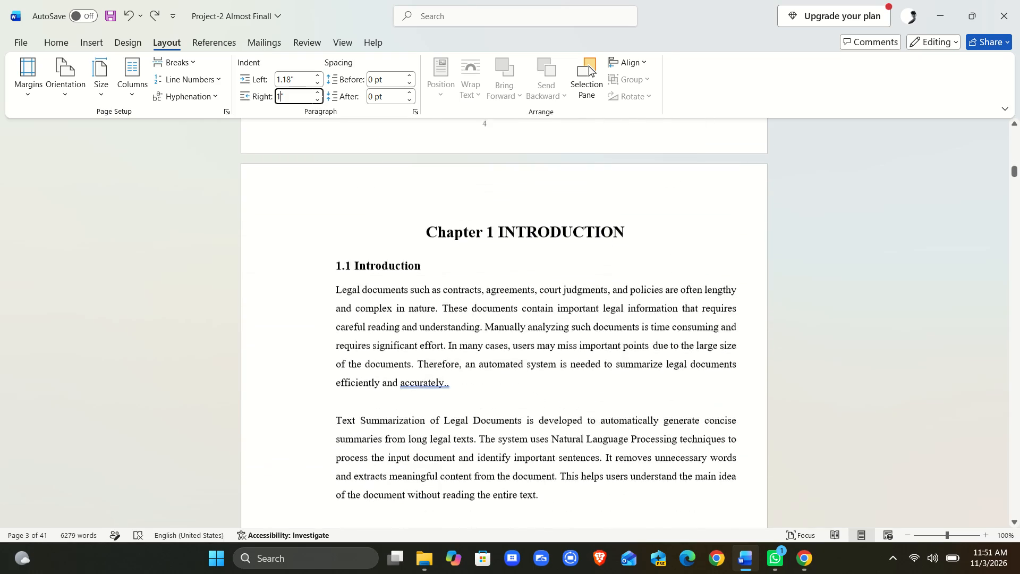
scroll(508, 316, down, 3)
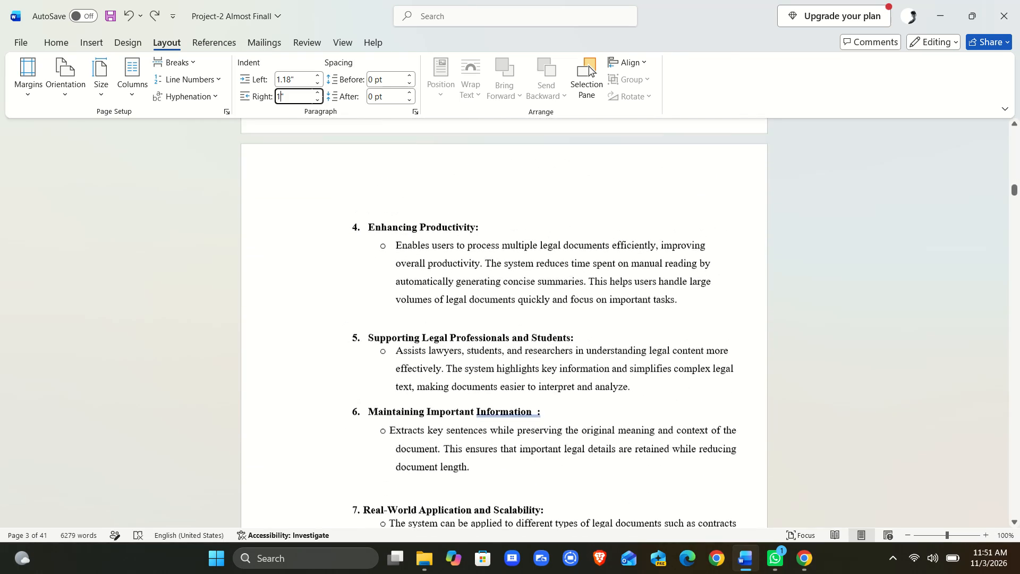
scroll(508, 316, up, 1)
click(211, 294)
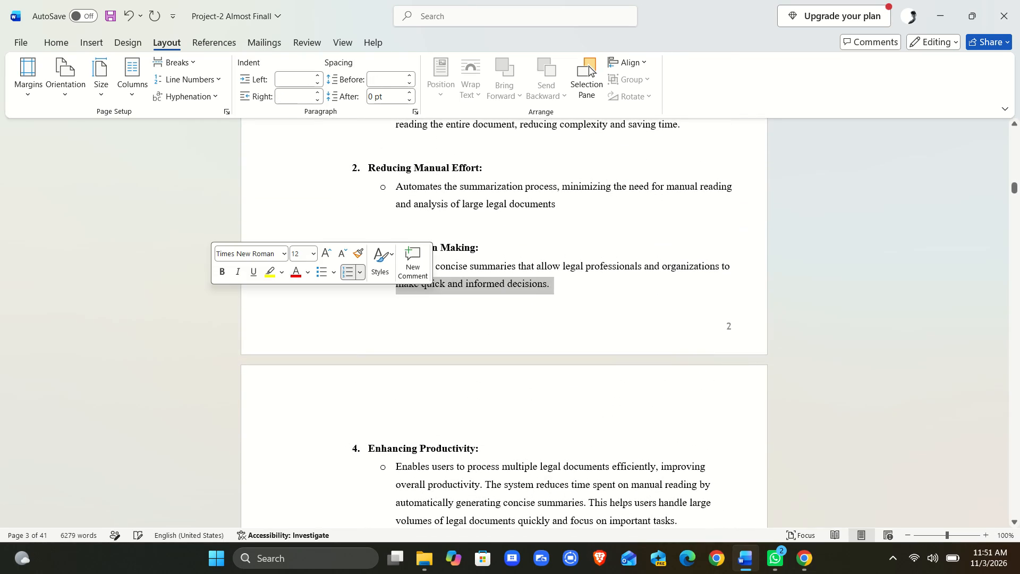
click(177, 229)
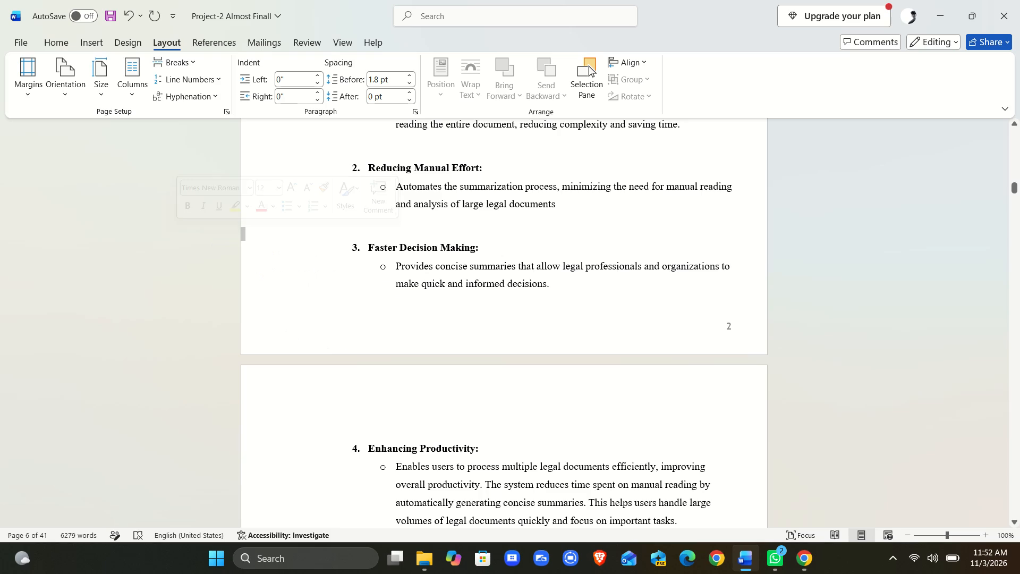
Examine the layout of the Chapter 1 pages covering the significance of the work and the organization of the thesis.
scroll(370, 318, down, 3)
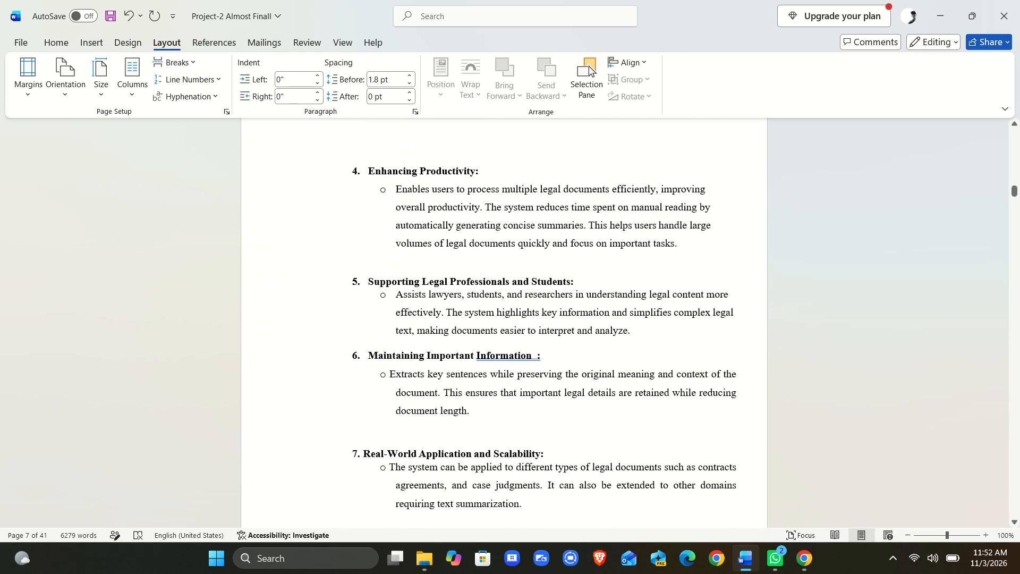
scroll(370, 318, down, 3)
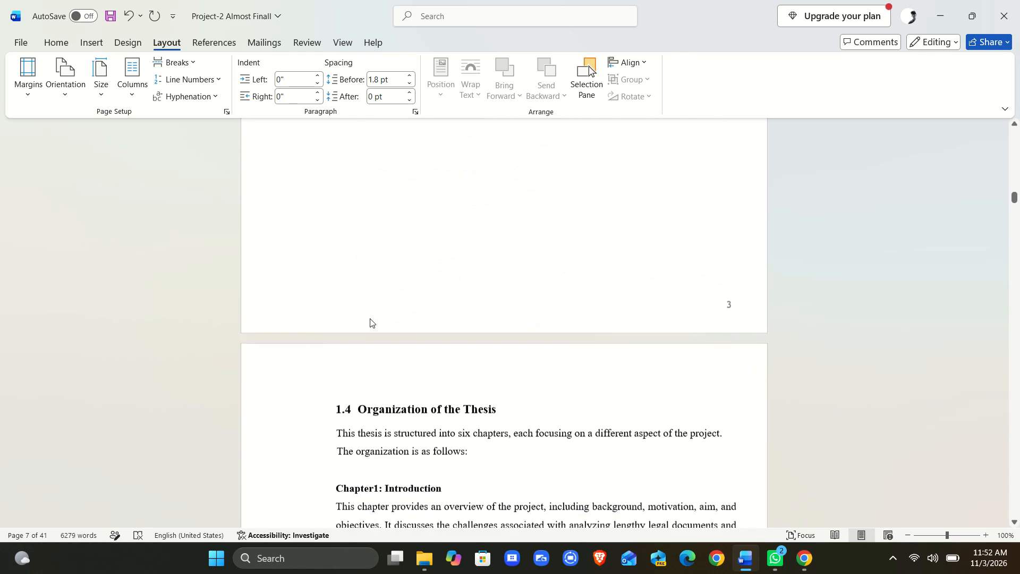
scroll(370, 318, up, 2)
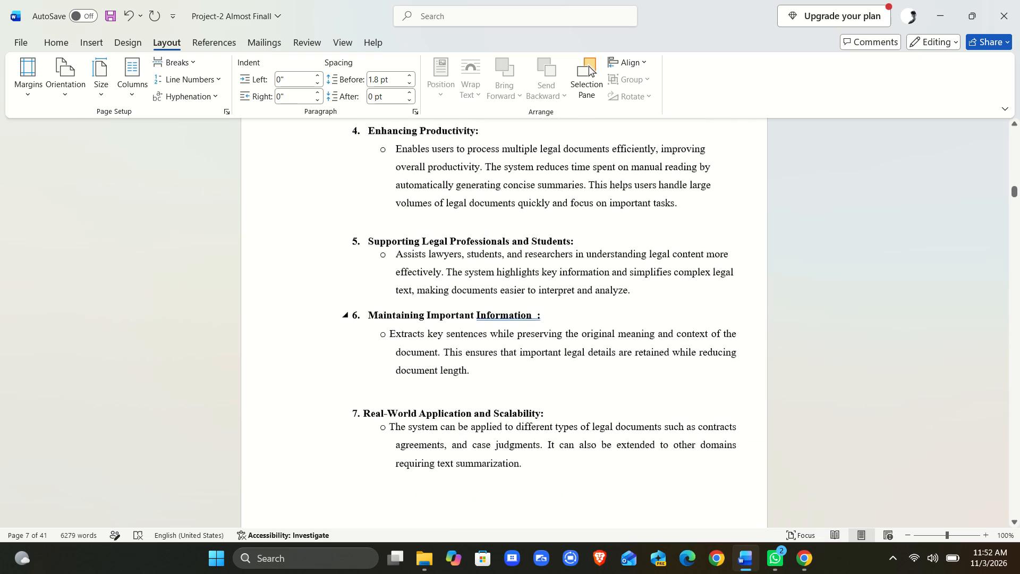
scroll(370, 318, up, 1)
ctrl+scroll(370, 318, down, 3)
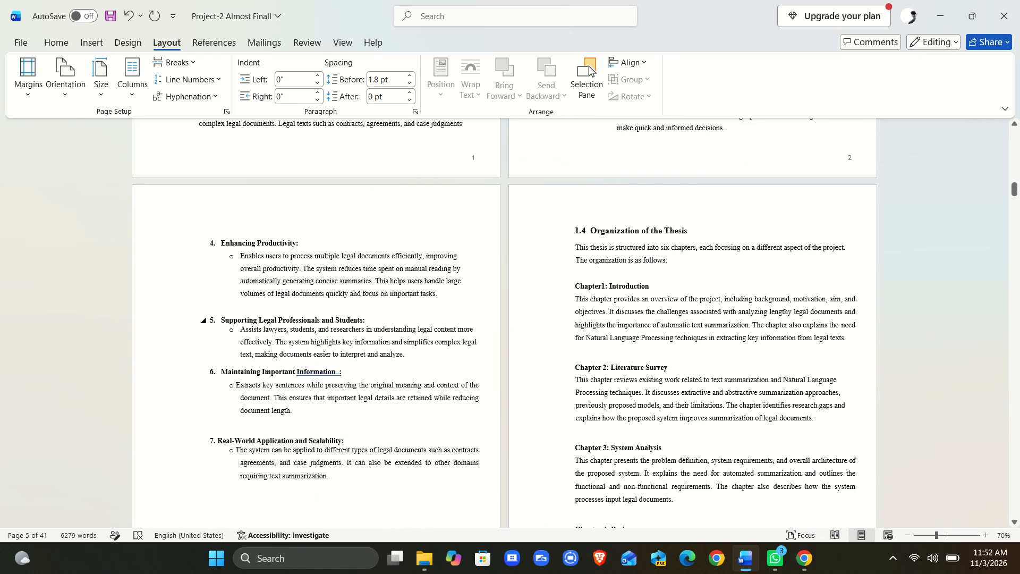
ctrl+scroll(370, 318, up, 5)
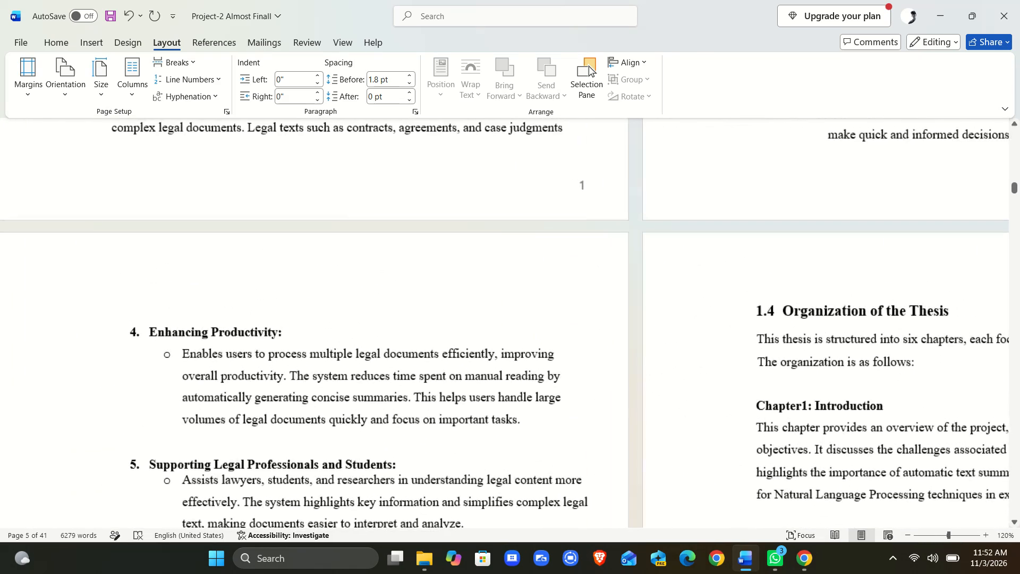
ctrl+scroll(370, 318, up, 2)
ctrl+scroll(370, 318, down, 5)
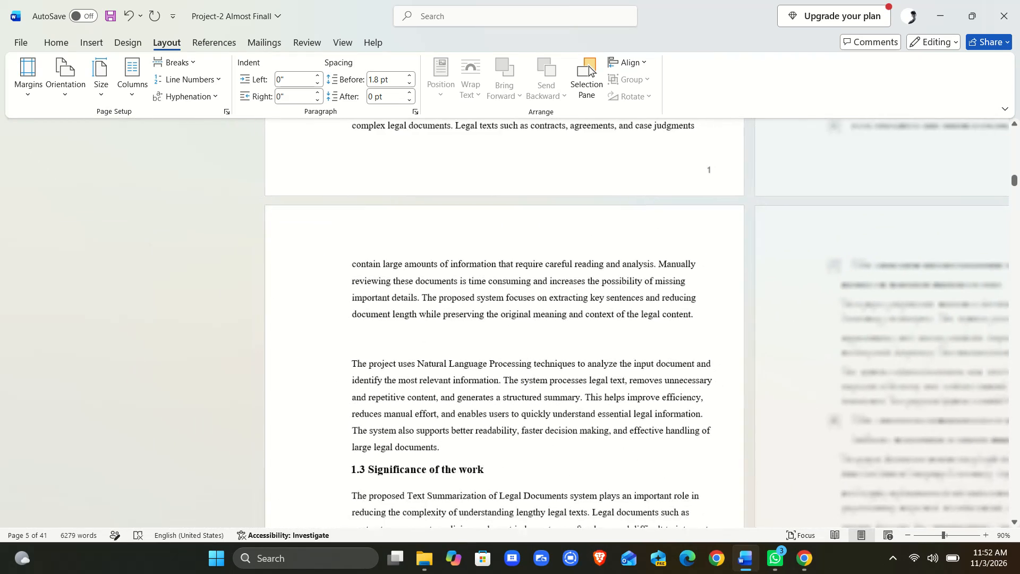
scroll(370, 318, down, 2)
ctrl+scroll(370, 318, up, 8)
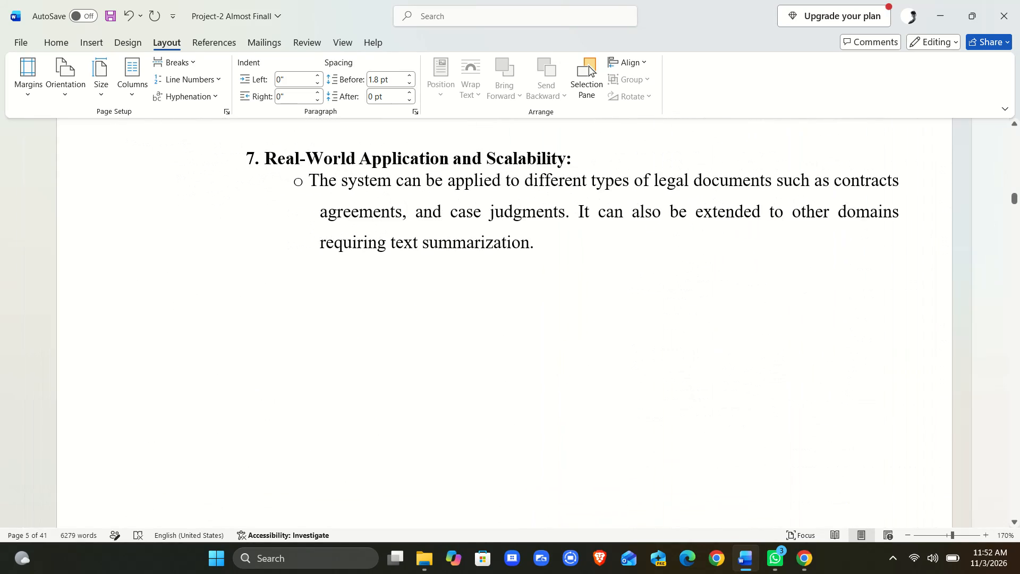
scroll(370, 318, up, 2)
ctrl+scroll(370, 318, down, 1)
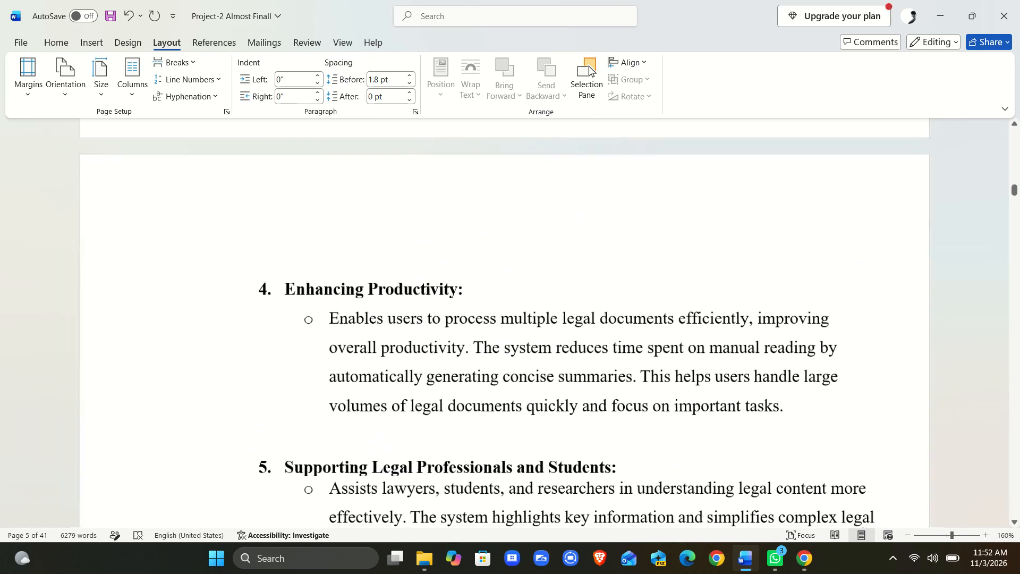
ctrl+scroll(370, 318, down, 8)
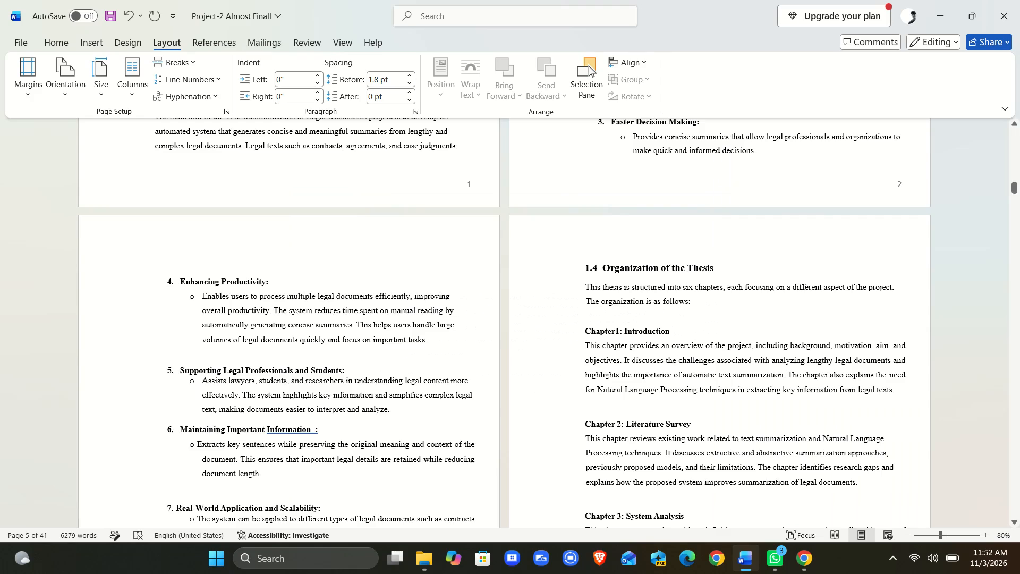
Check the layout of the pages from the start of Chapter 1 back to the list of tables and table of contents.
ctrl+scroll(370, 318, up, 3)
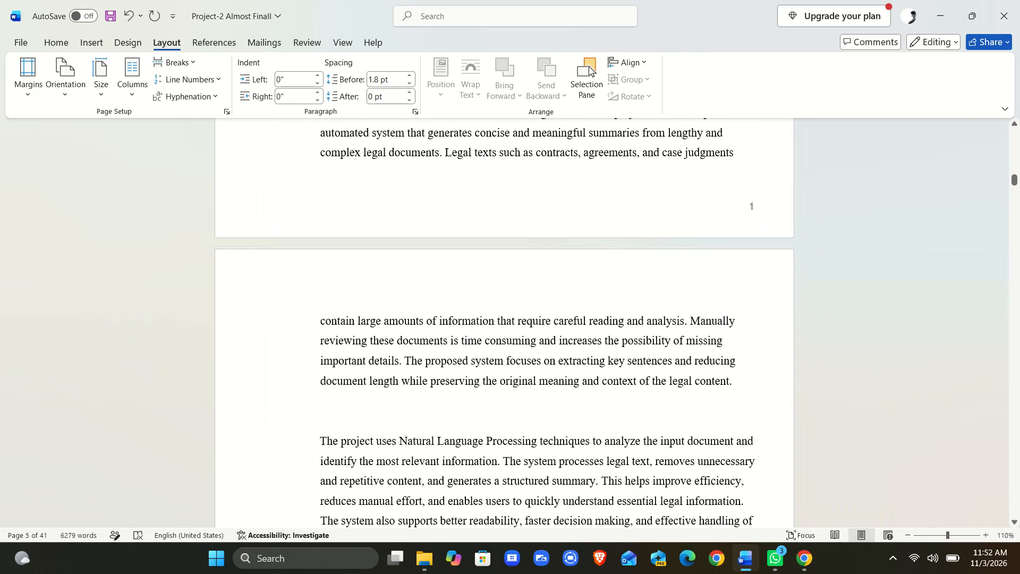
ctrl+scroll(370, 318, up, 1)
scroll(370, 318, up, 6)
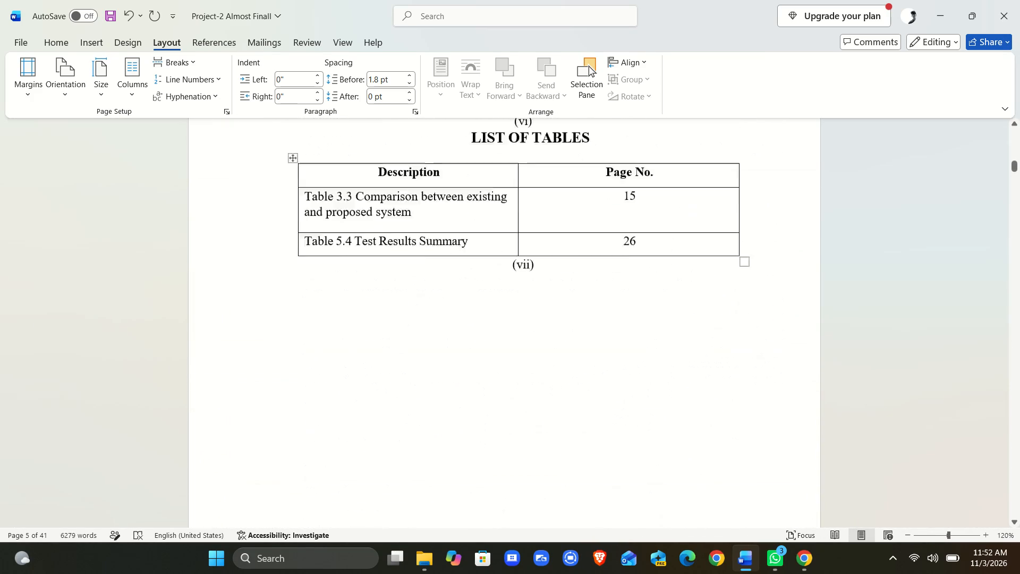
scroll(370, 318, up, 1)
ctrl+scroll(370, 318, down, 1)
scroll(370, 318, down, 7)
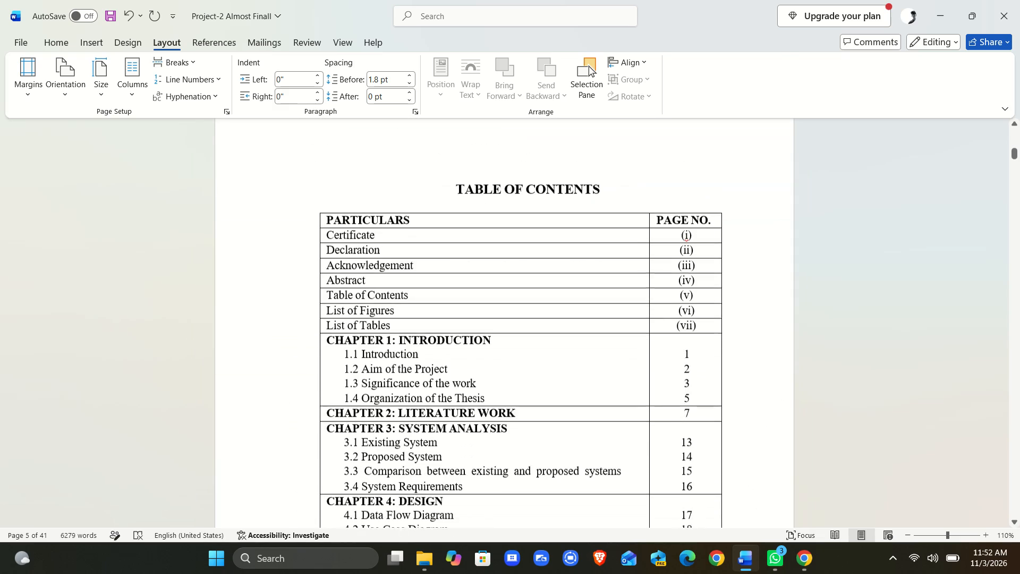
scroll(370, 318, down, 1)
scroll(370, 318, up, 1)
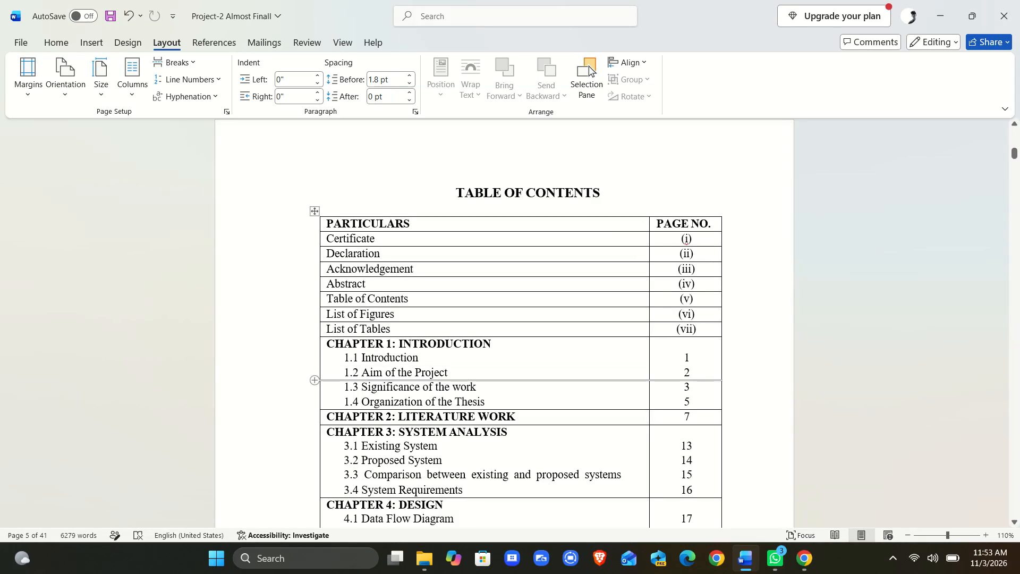
Examine the page layout from the table of contents through Chapter 1 to the literature review entries.
scroll(462, 261, down, 3)
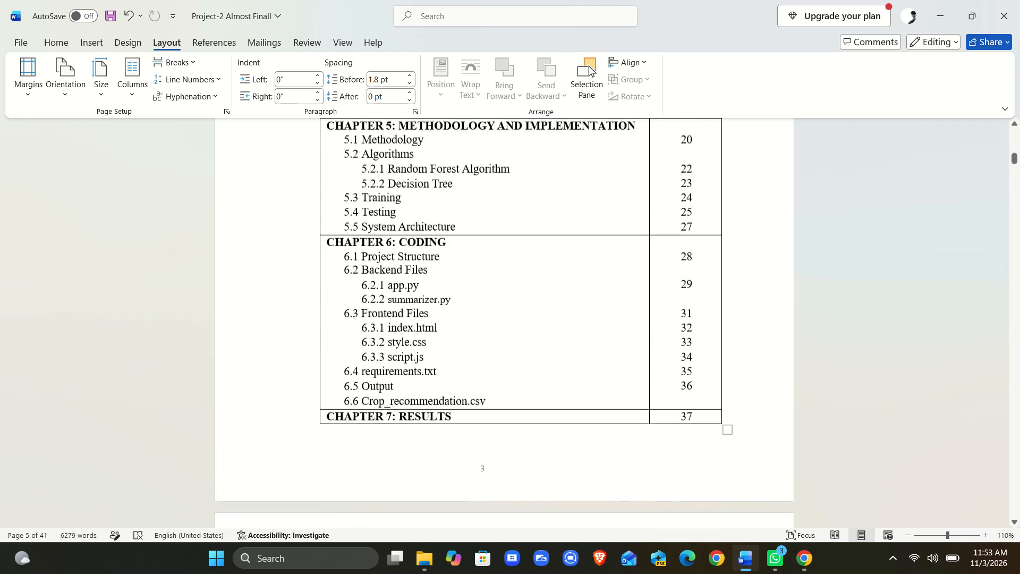
scroll(462, 261, down, 7)
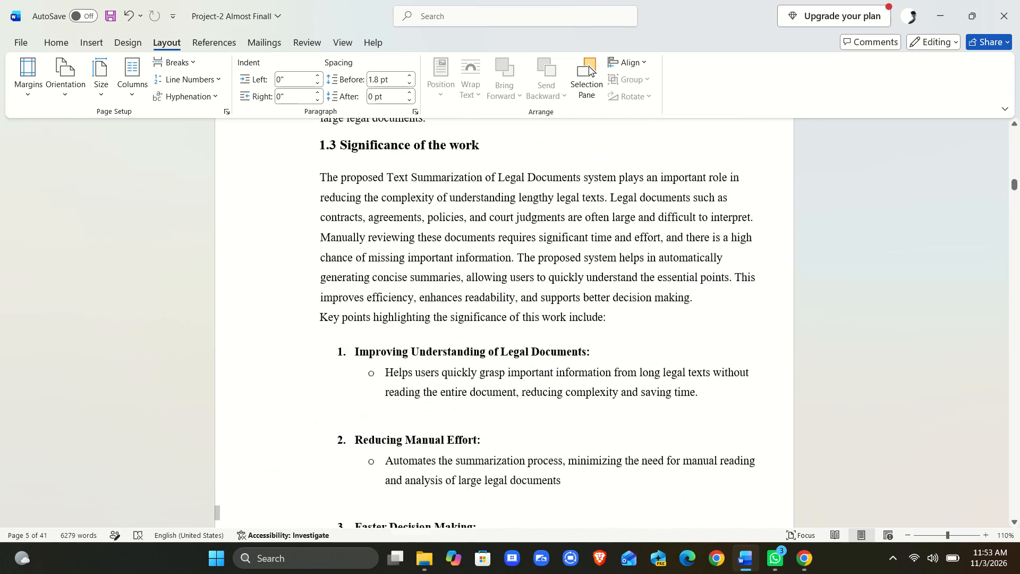
scroll(462, 261, down, 1)
scroll(462, 261, up, 2)
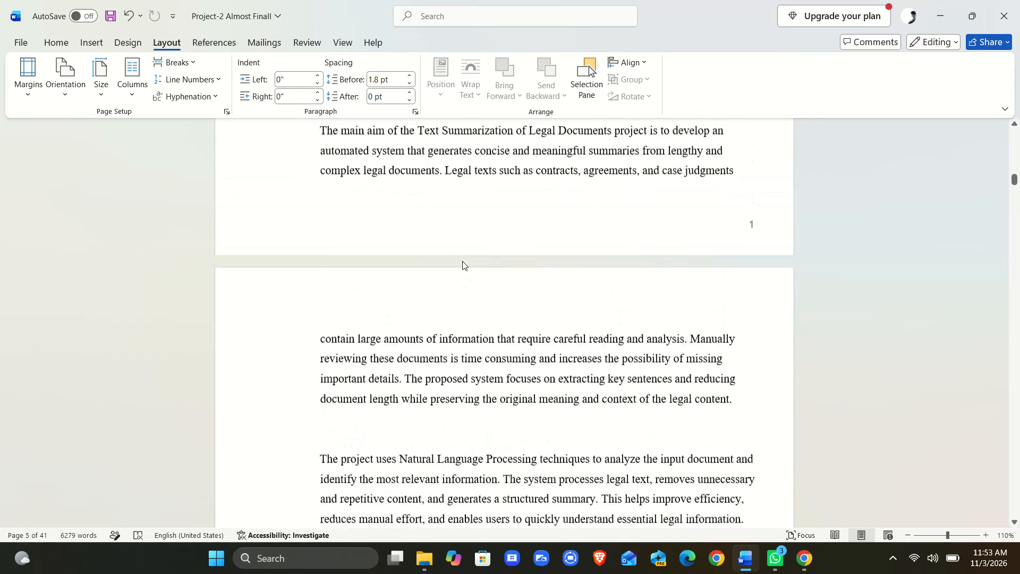
scroll(462, 261, up, 1)
scroll(462, 261, down, 5)
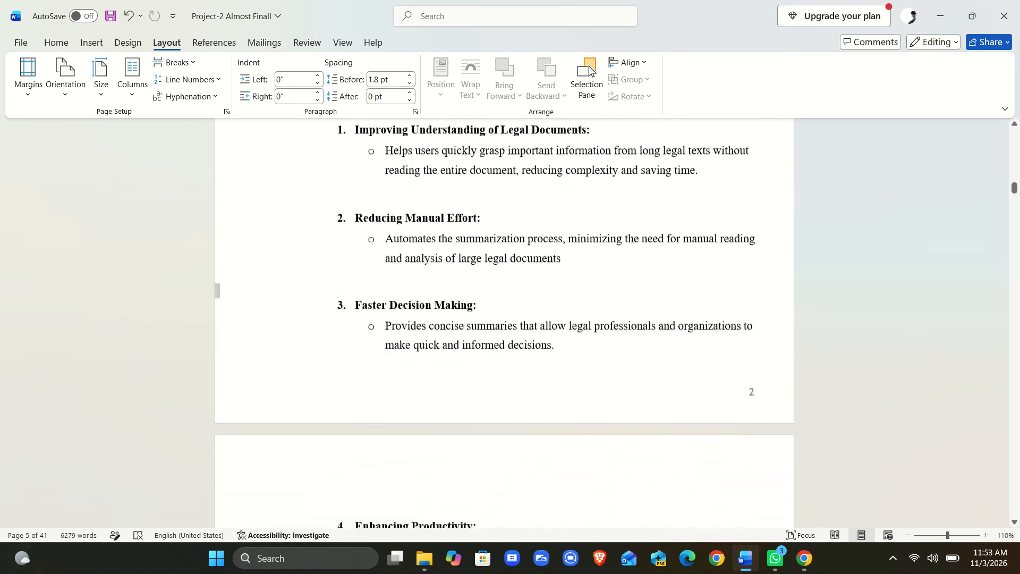
scroll(462, 261, down, 6)
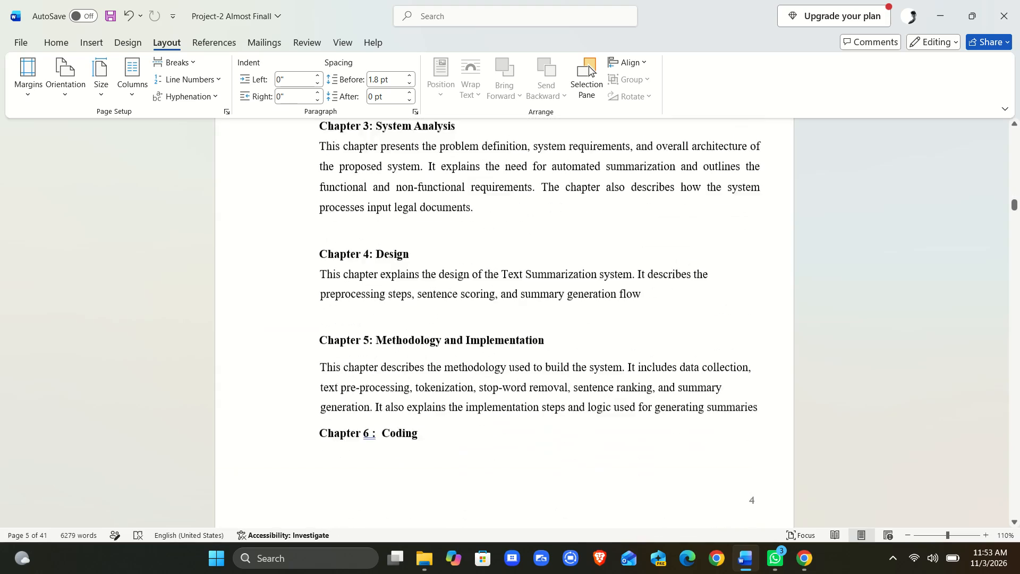
scroll(462, 261, down, 4)
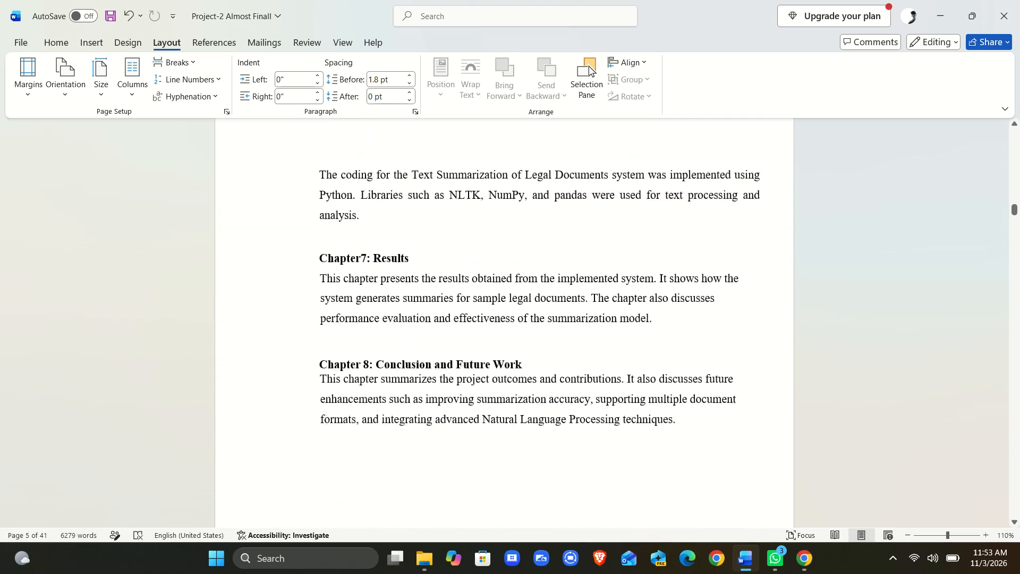
scroll(462, 261, down, 4)
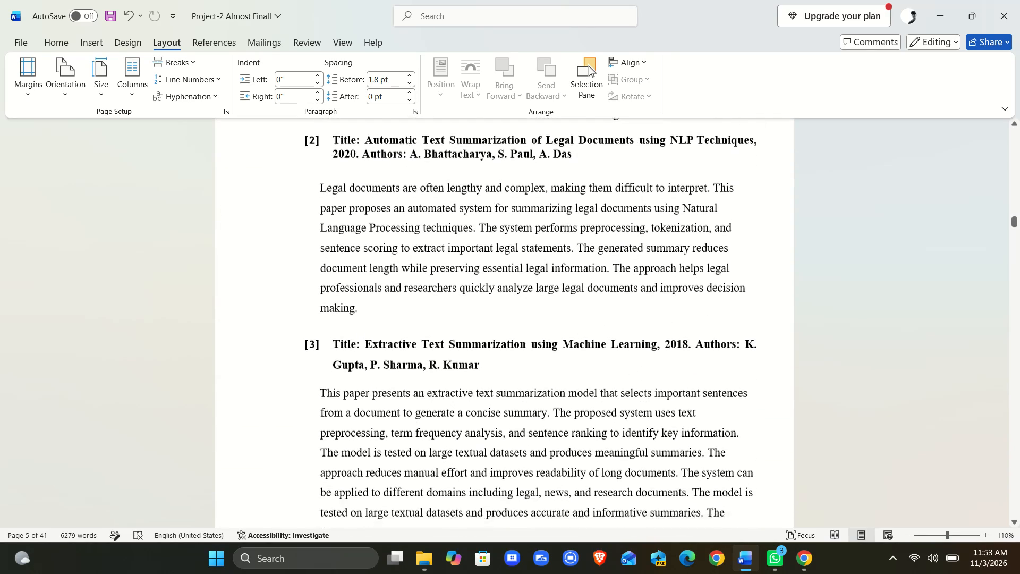
scroll(462, 261, down, 2)
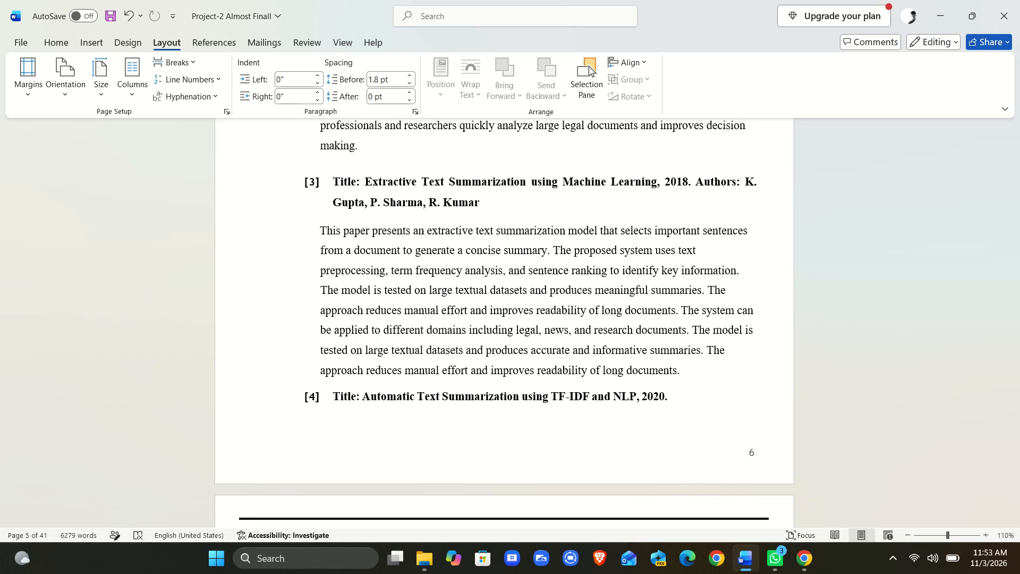
scroll(462, 261, down, 1)
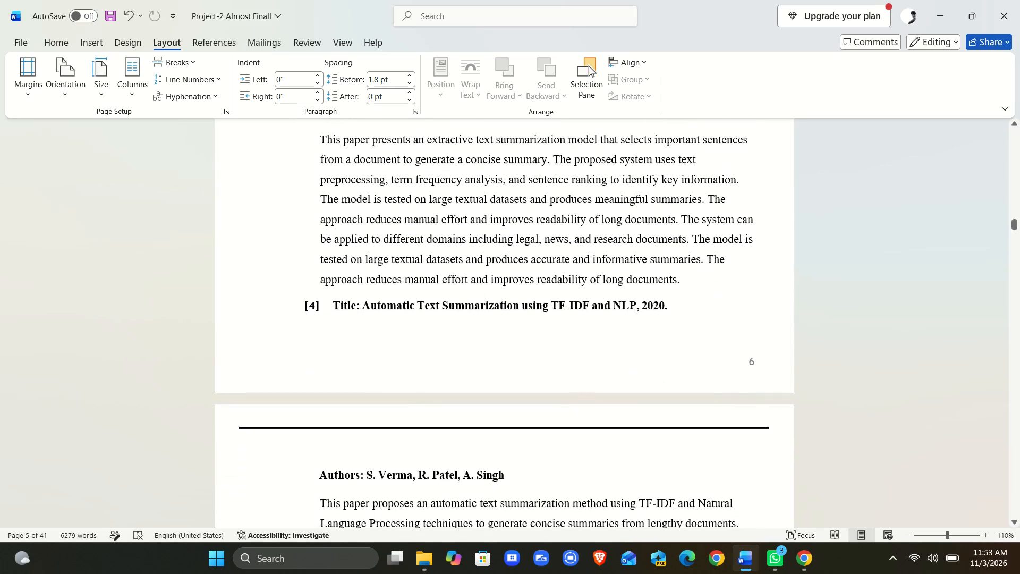
Convert the main table of contents table, from Particulars through Chapter 7, to text separated by tabs.
click(171, 39)
scroll(265, 209, up, 20)
scroll(265, 209, up, 4)
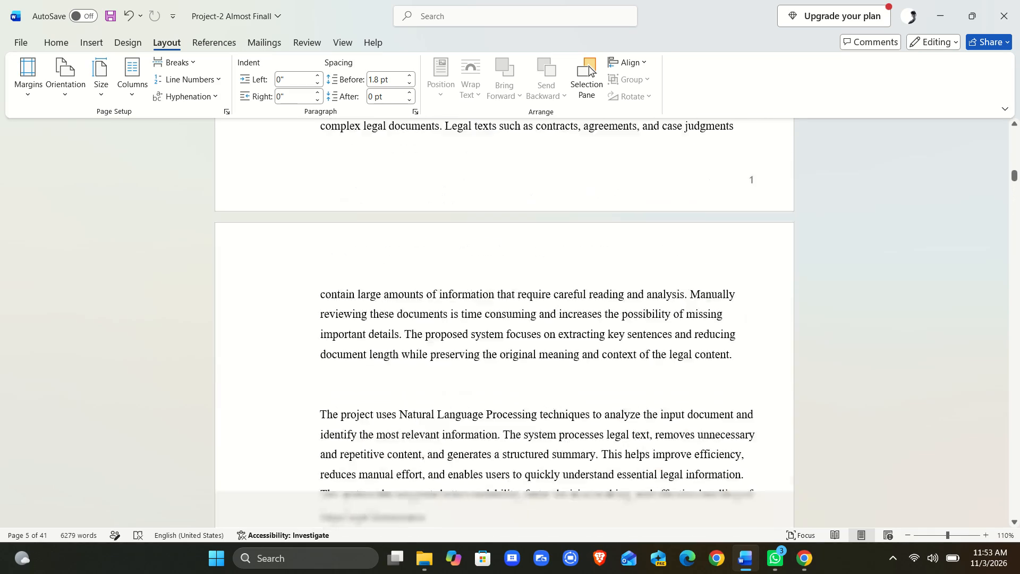
scroll(265, 209, up, 8)
scroll(265, 209, down, 1)
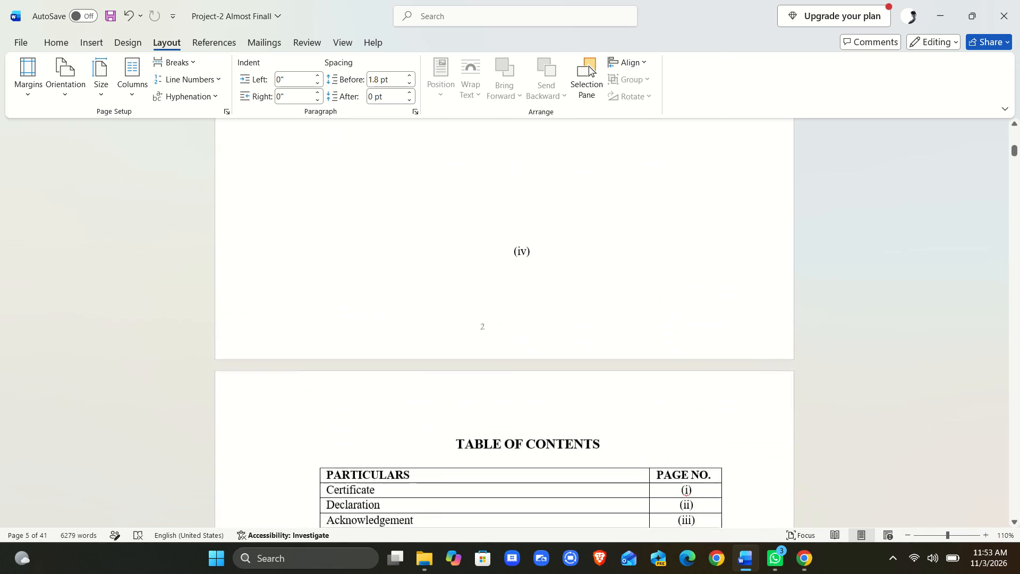
scroll(265, 209, down, 1)
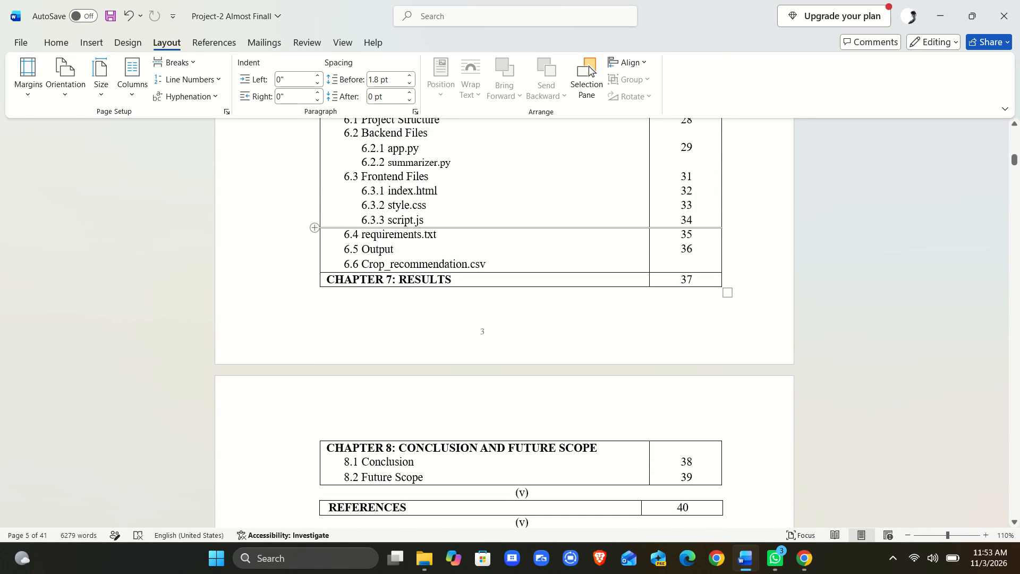
click(333, 215)
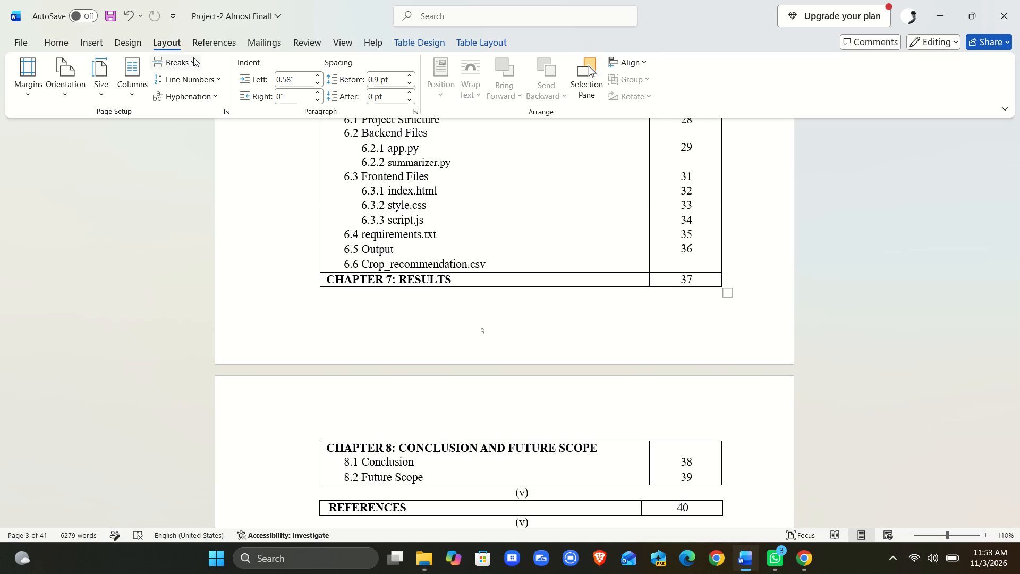
click(174, 39)
click(329, 188)
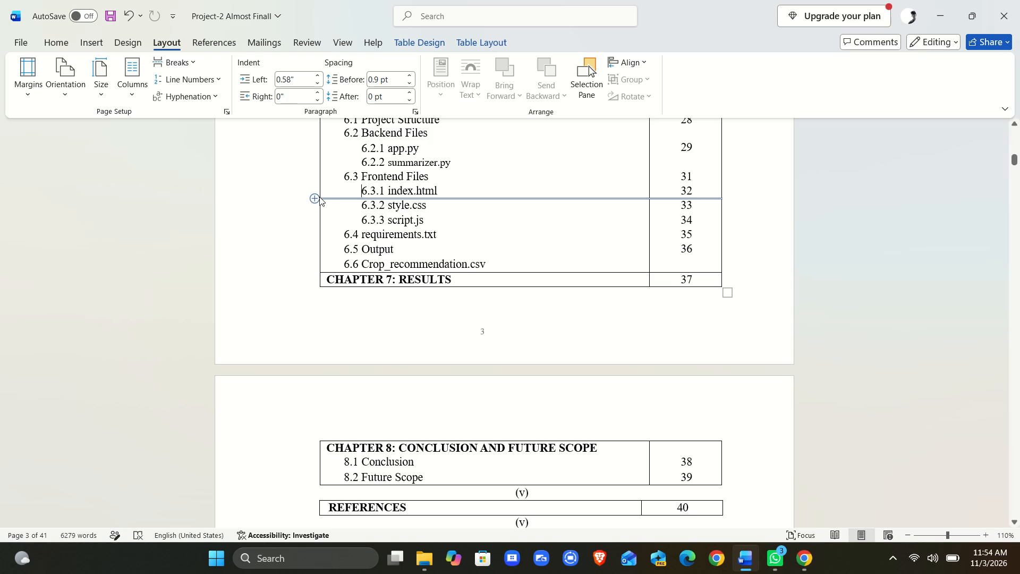
click(482, 44)
scroll(469, 193, up, 1)
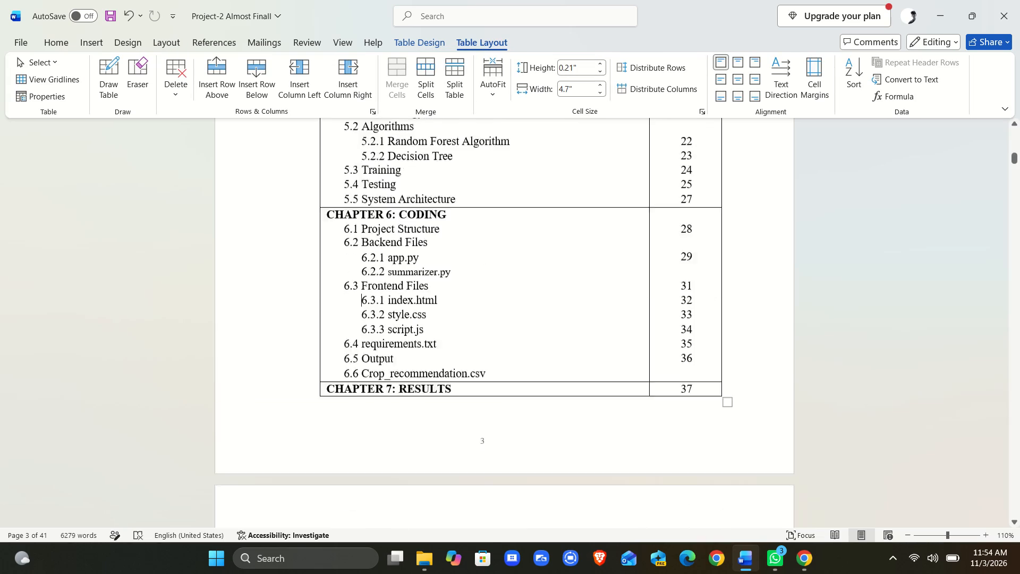
scroll(469, 193, up, 2)
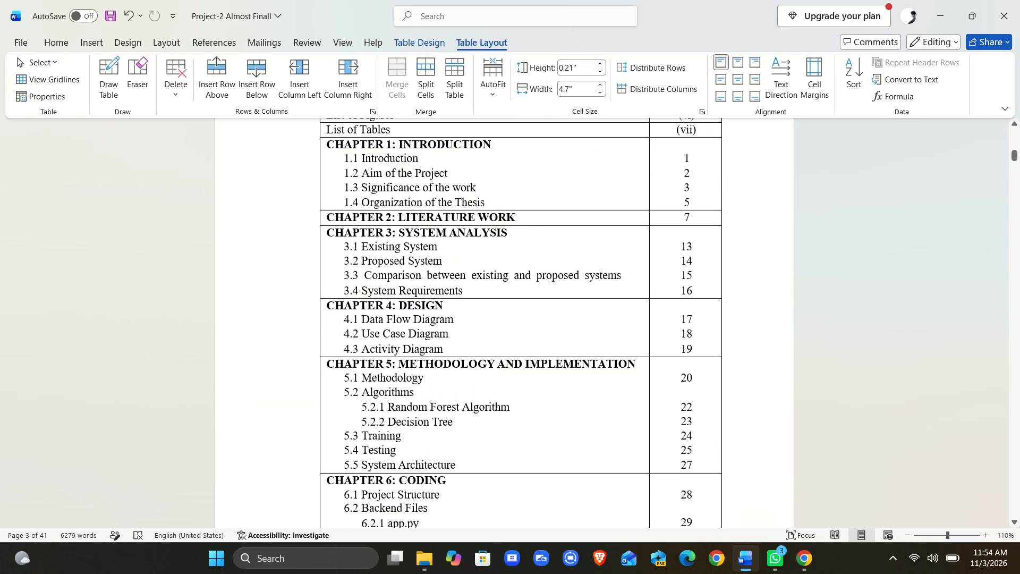
scroll(469, 193, up, 2)
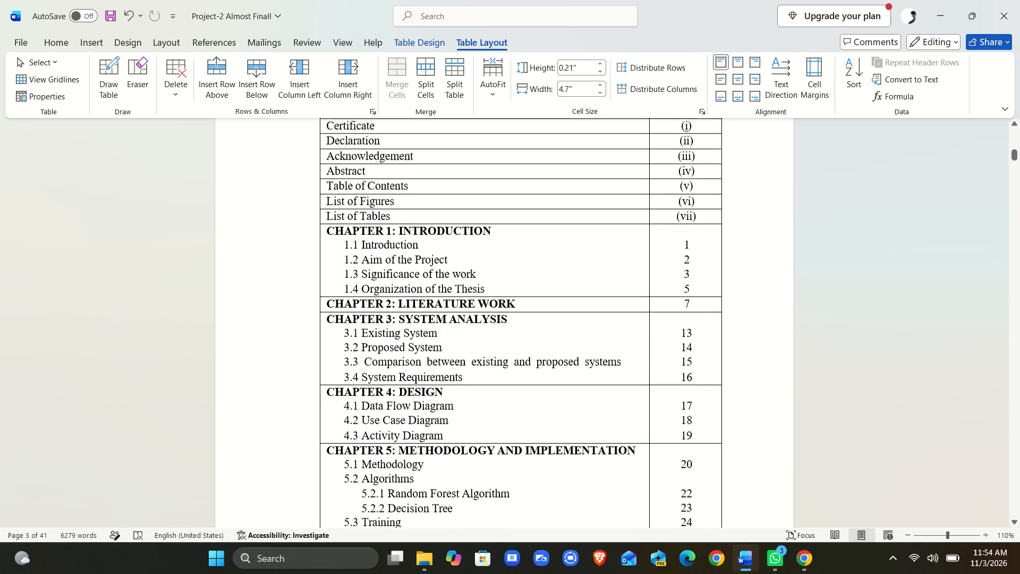
scroll(469, 193, up, 2)
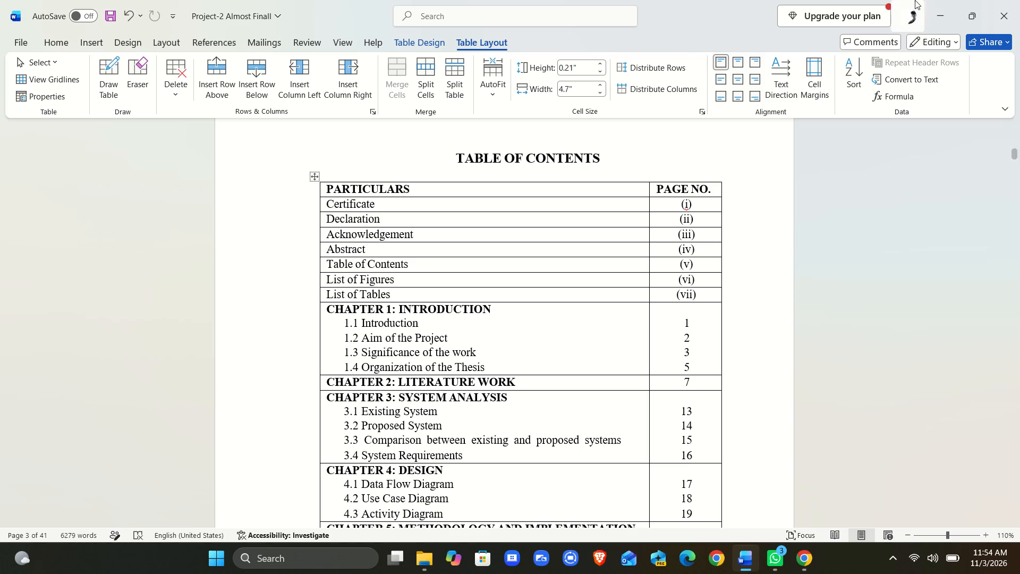
click(910, 77)
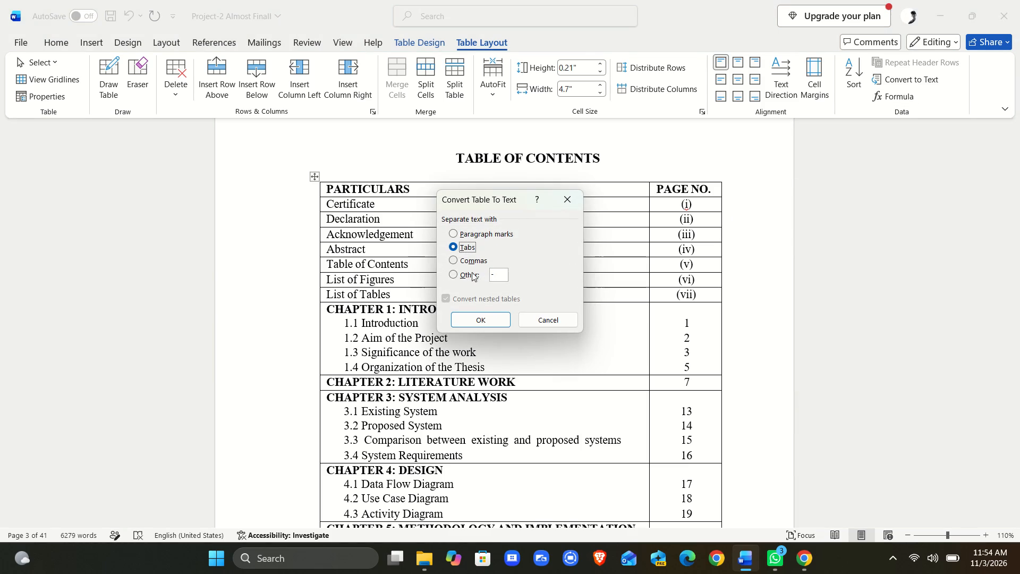
click(480, 319)
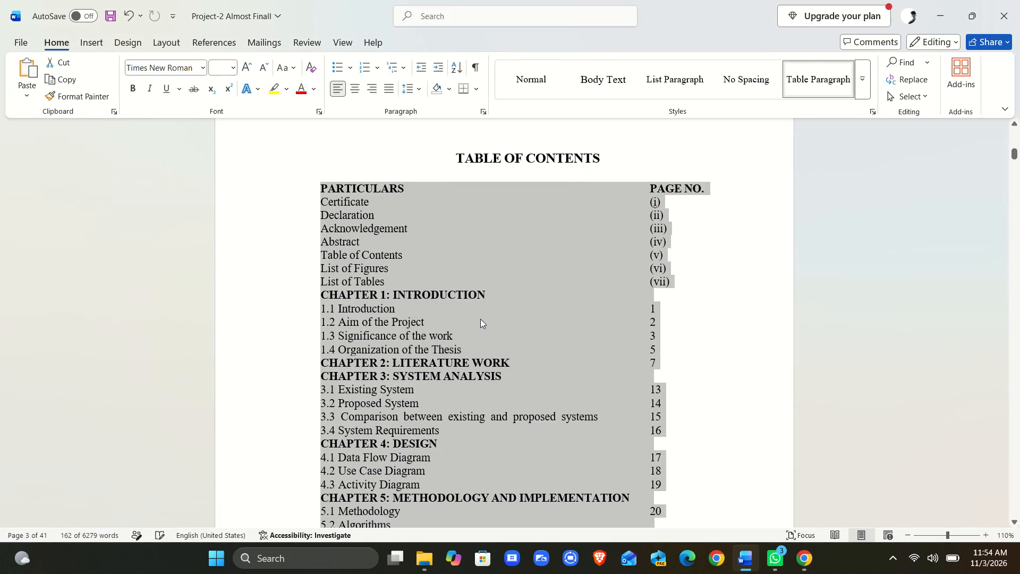
click(737, 330)
Convert the Chapter 8: Conclusion and Future Scope table on the following page to text separated by tabs.
scroll(737, 330, down, 2)
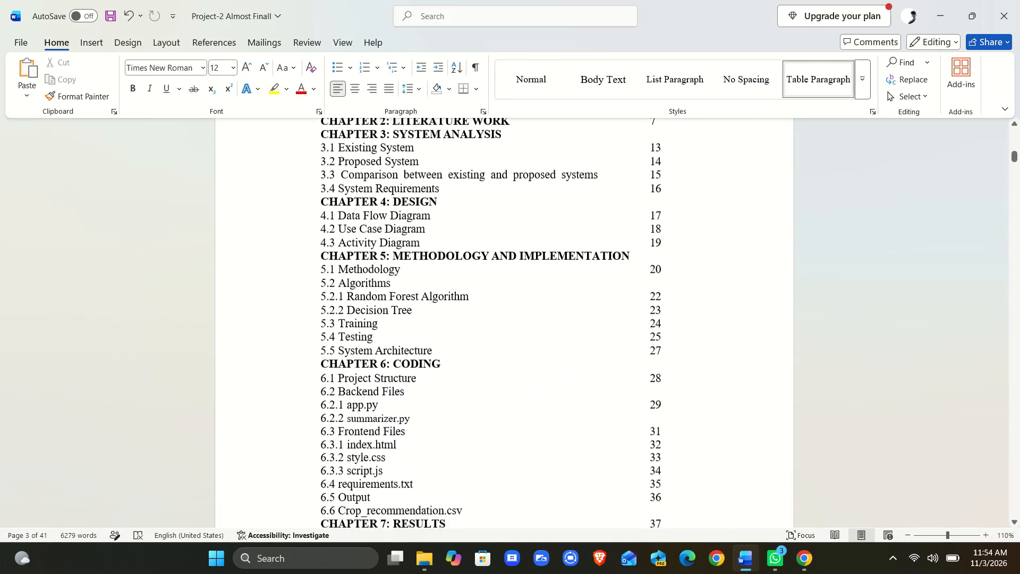
scroll(737, 330, down, 2)
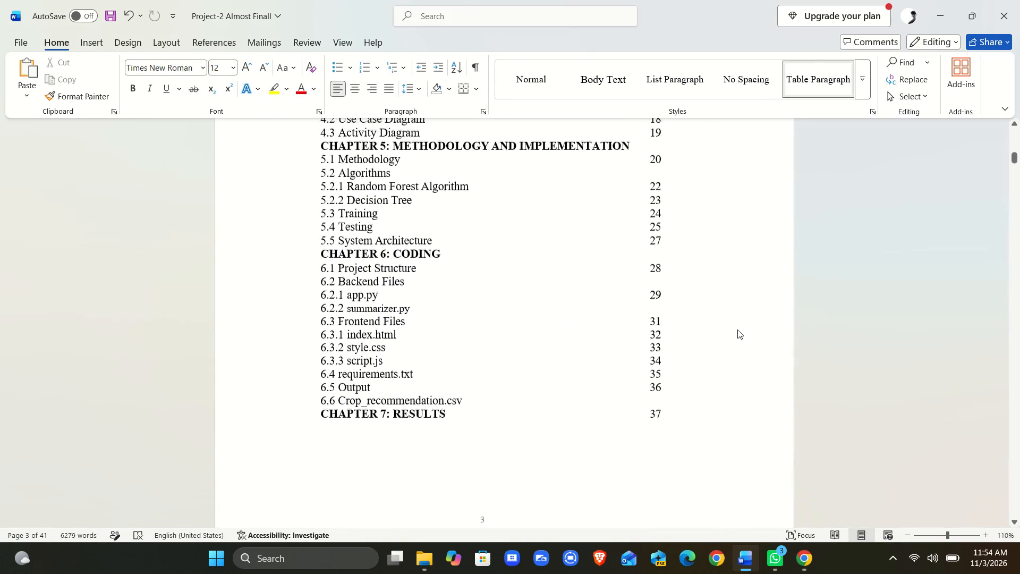
scroll(737, 330, down, 2)
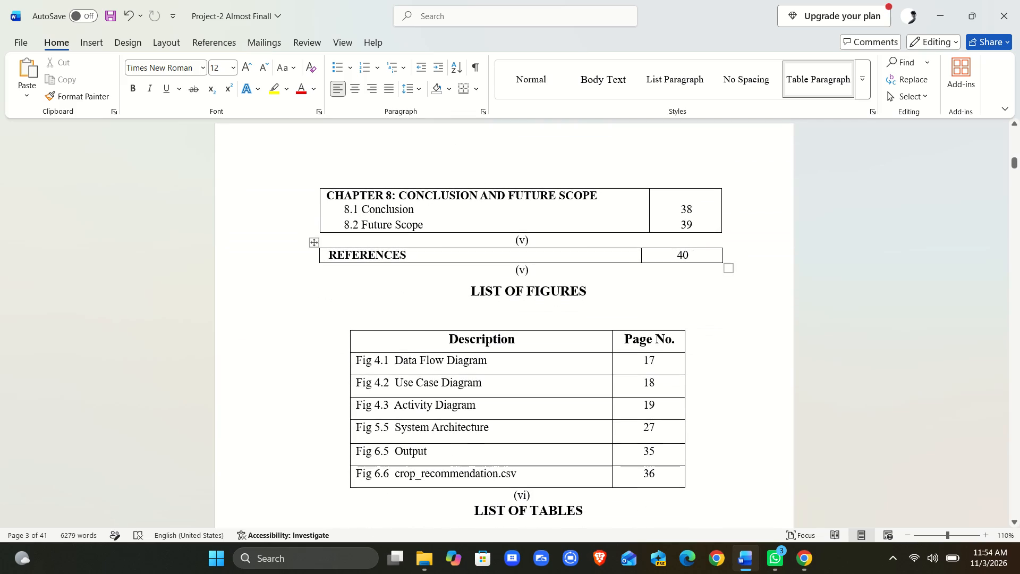
click(530, 214)
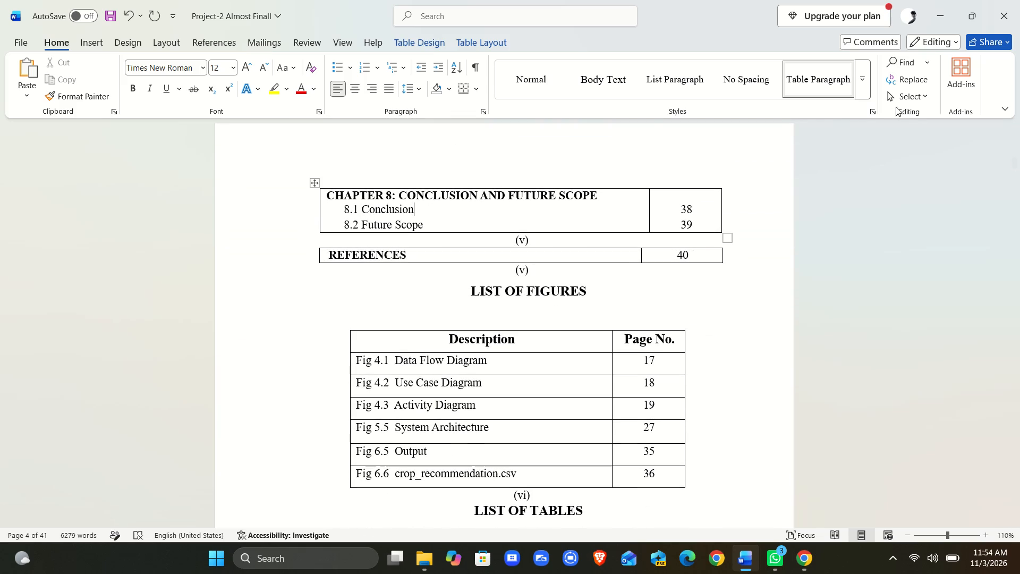
click(472, 41)
click(888, 77)
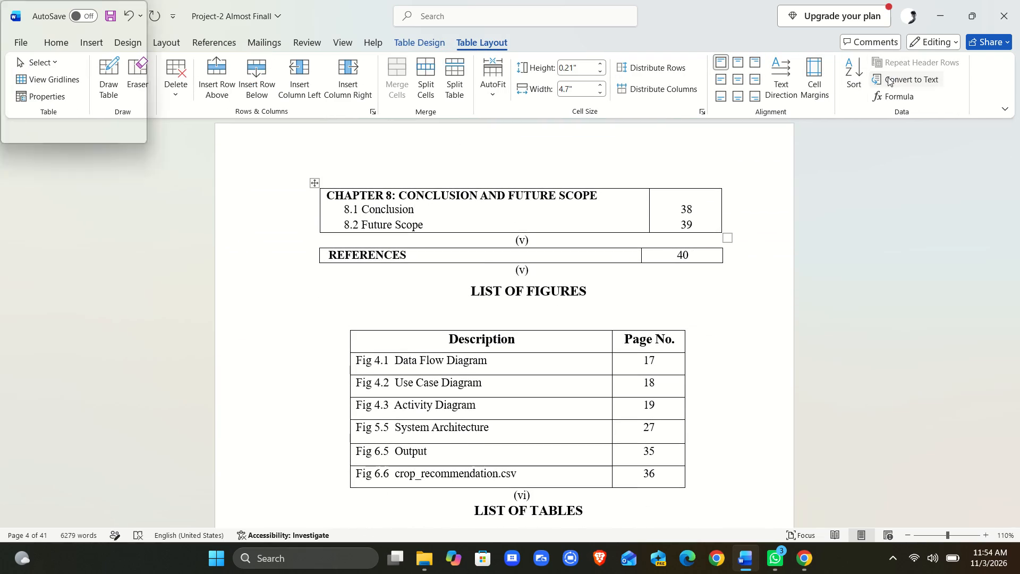
click(477, 318)
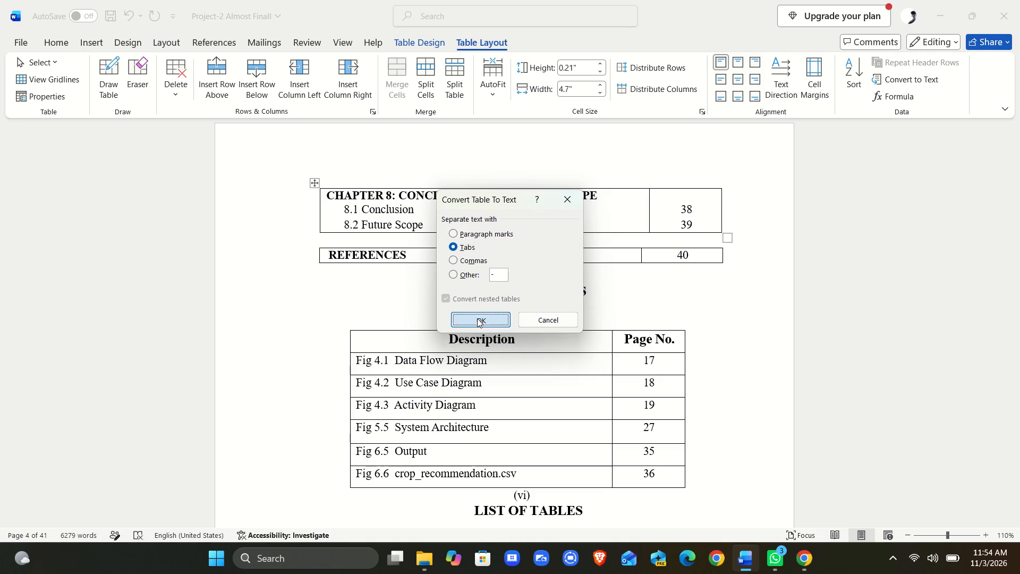
Convert the single-row References table to text separated by tabs.
click(579, 256)
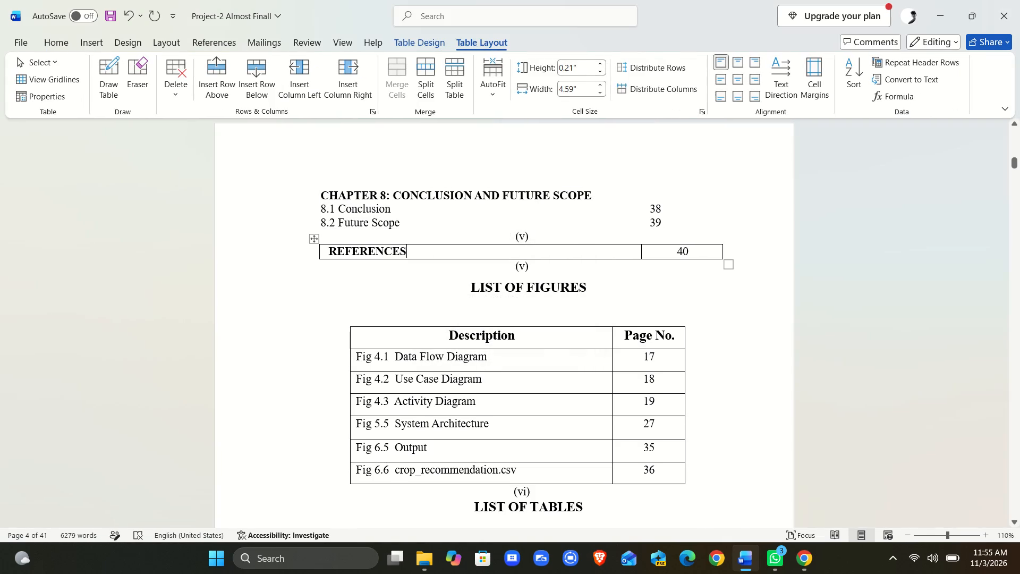
click(911, 81)
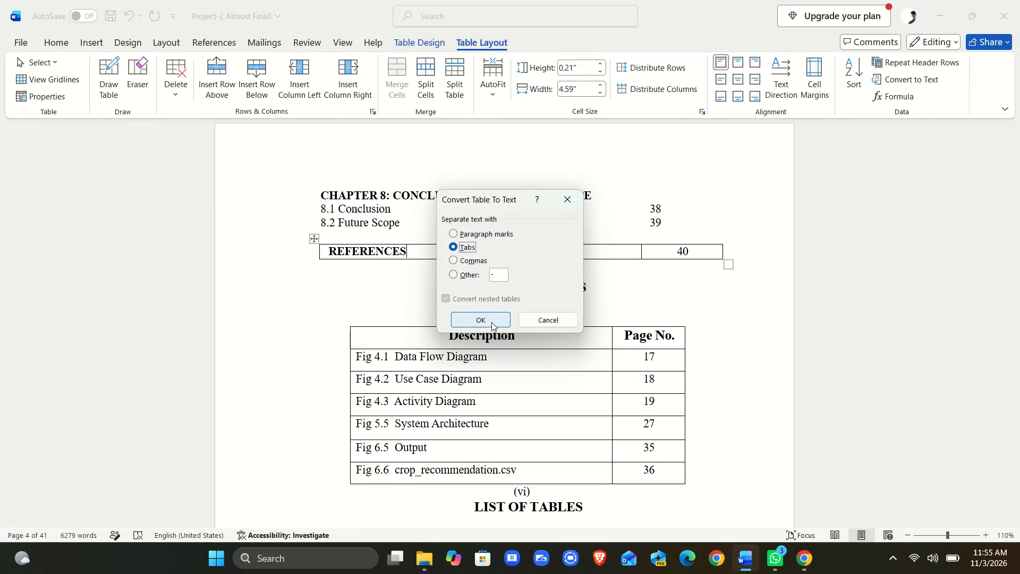
click(491, 322)
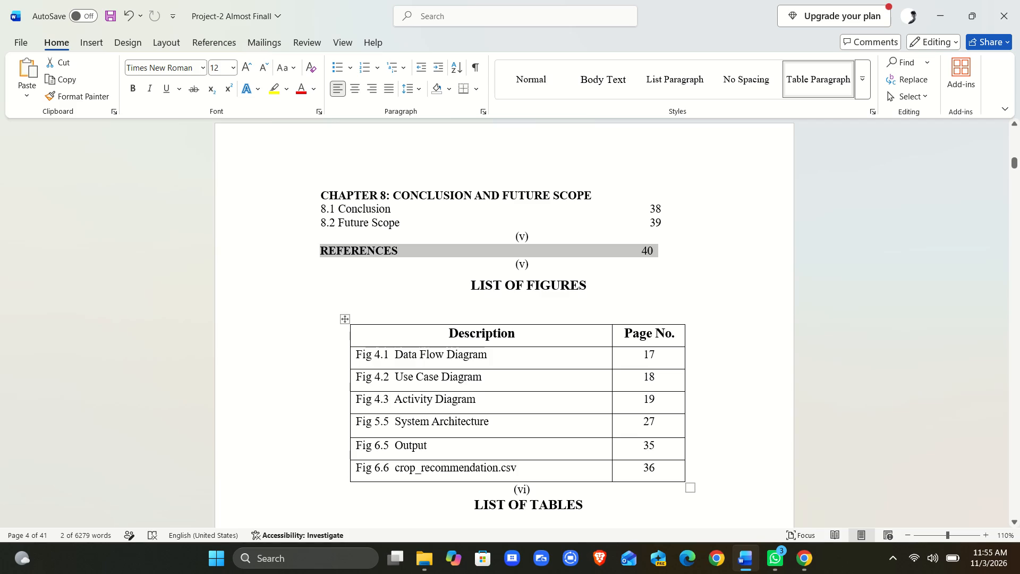
Convert the table under the List of Figures heading to text separated by tabs.
click(550, 338)
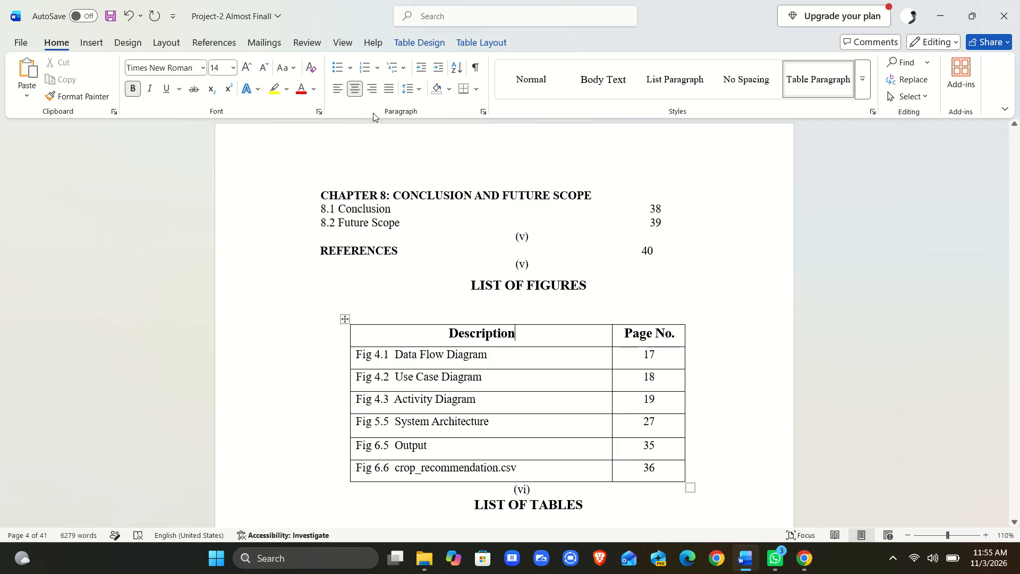
click(476, 35)
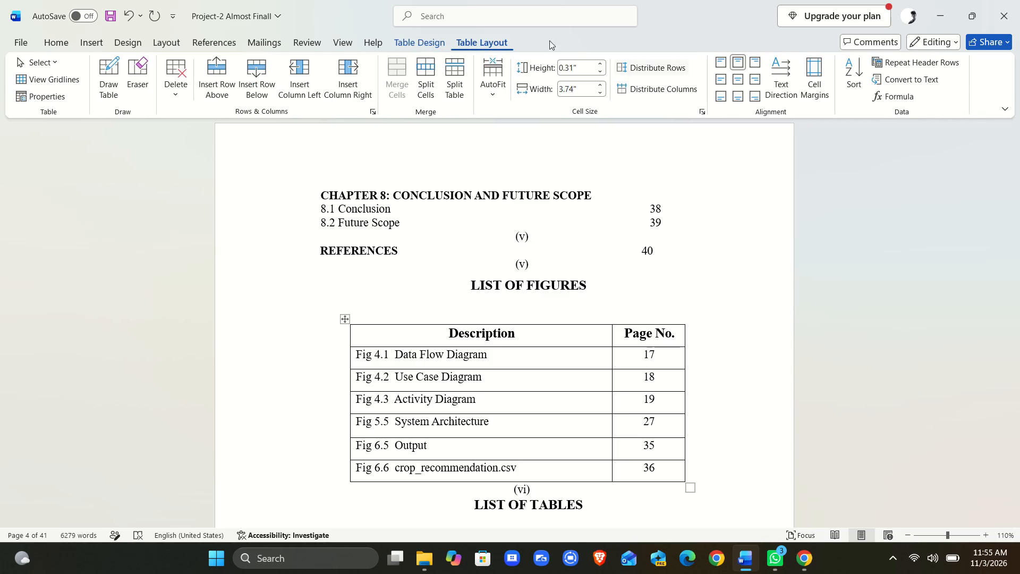
click(881, 75)
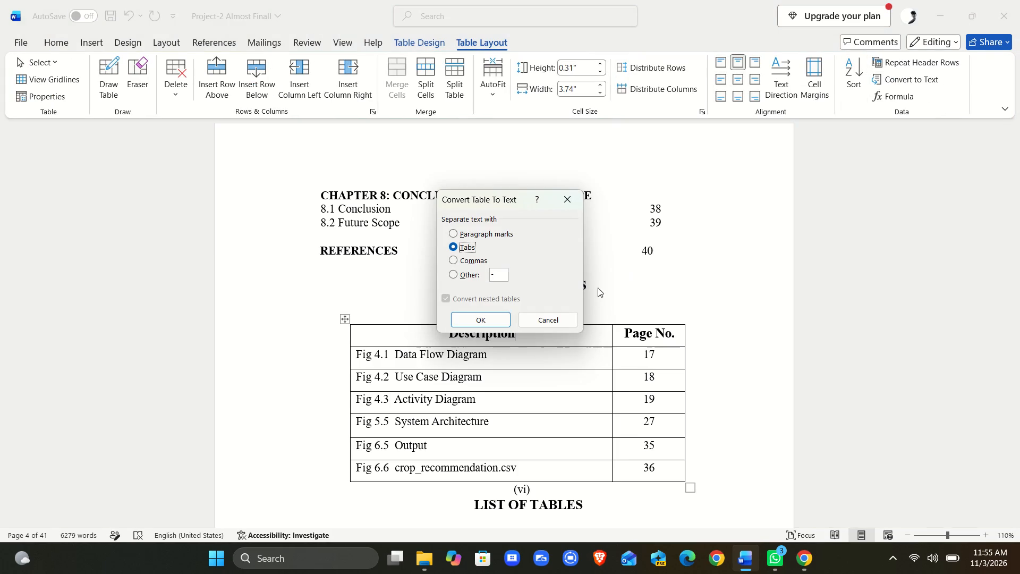
click(494, 323)
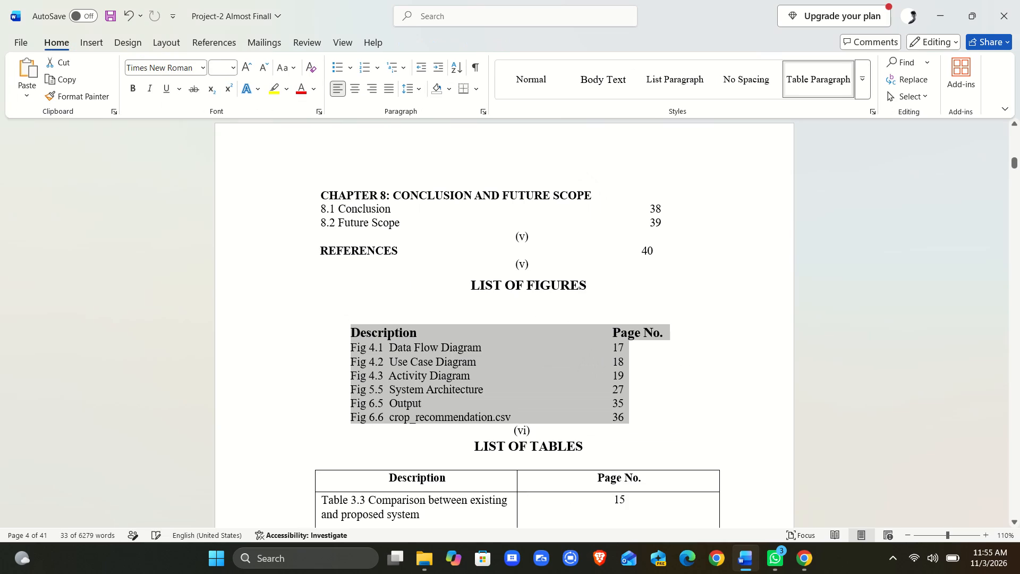
click(795, 378)
Convert the table under the List of Tables heading to text separated by tabs.
scroll(702, 369, down, 1)
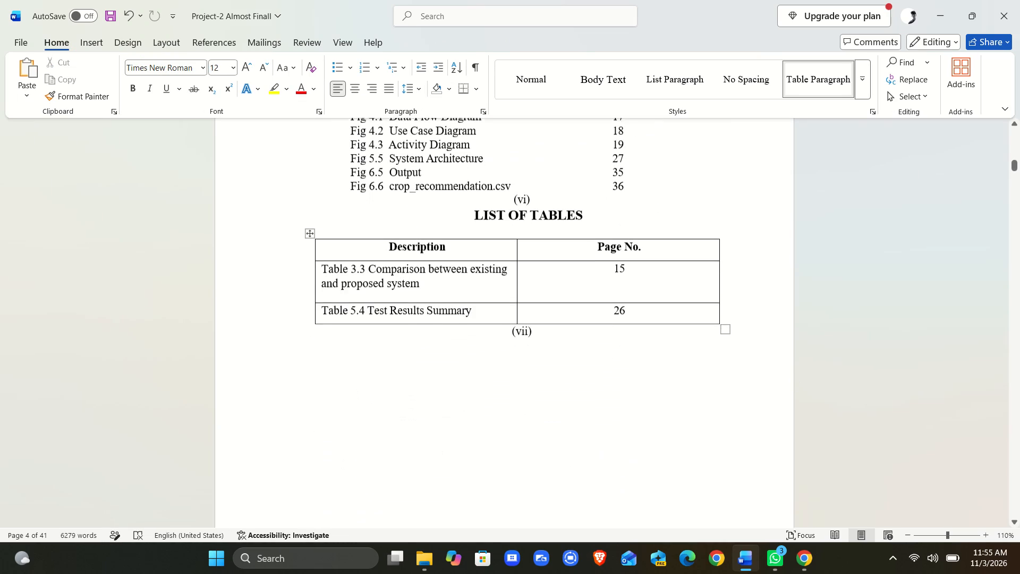
click(550, 284)
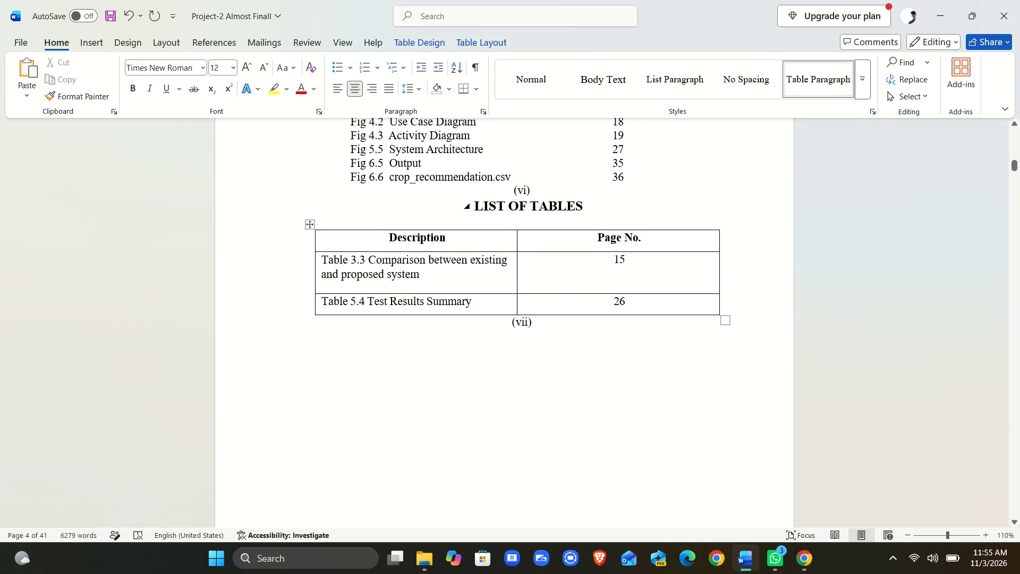
click(505, 44)
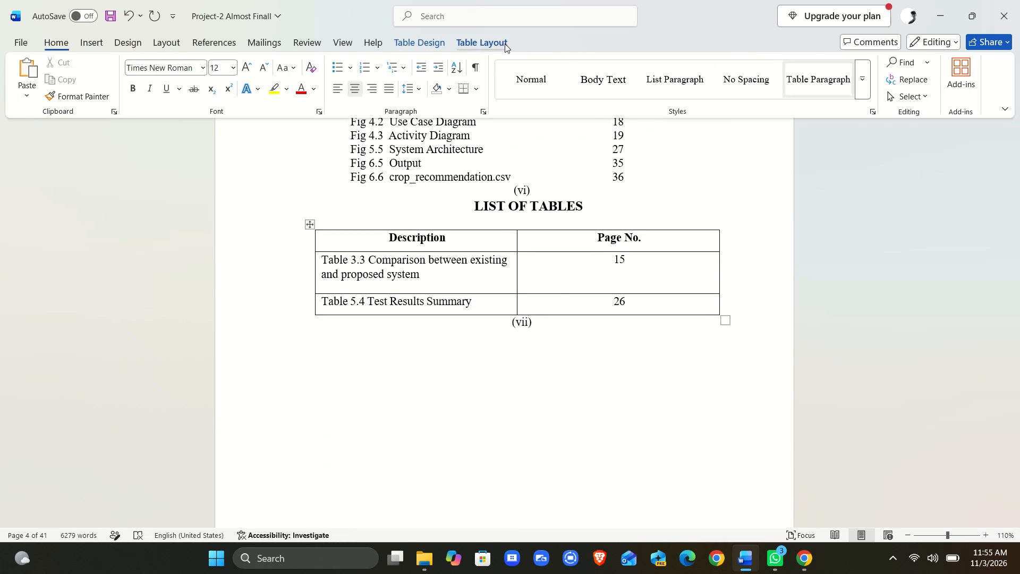
click(905, 77)
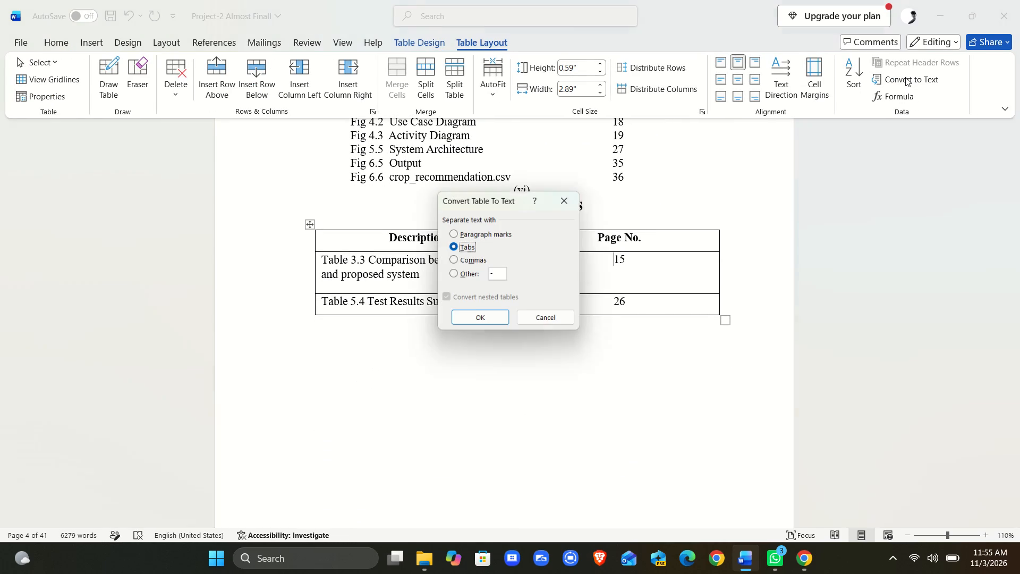
click(477, 321)
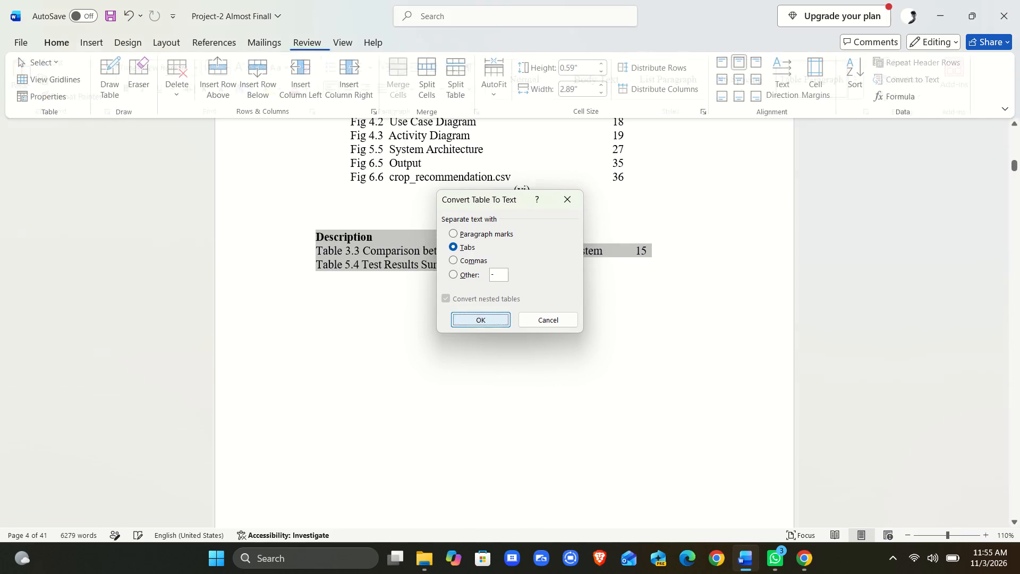
click(737, 336)
Delete the manual page number (vii) below the List of Tables entries.
scroll(737, 336, down, 1)
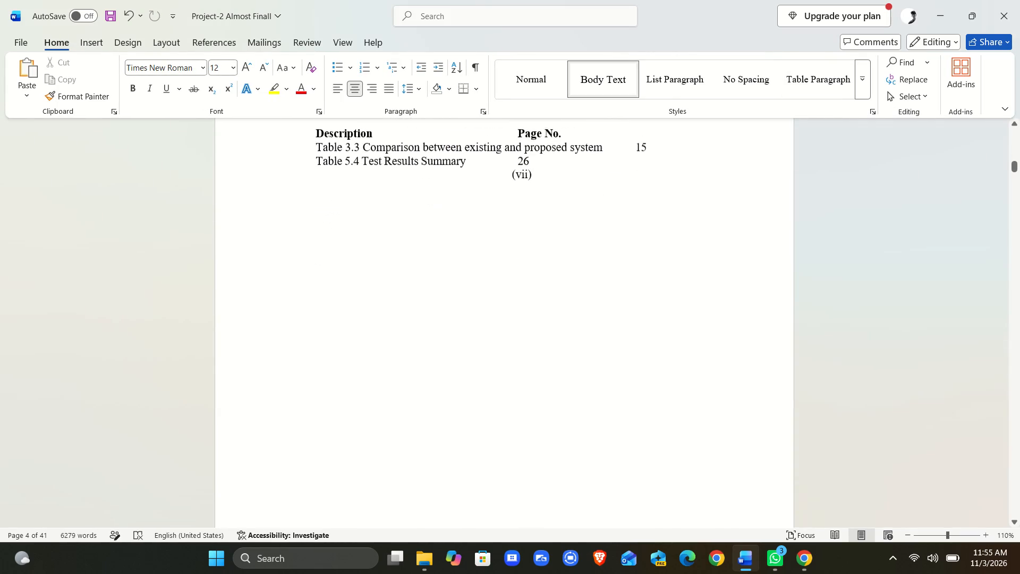
scroll(737, 336, down, 2)
scroll(737, 336, up, 3)
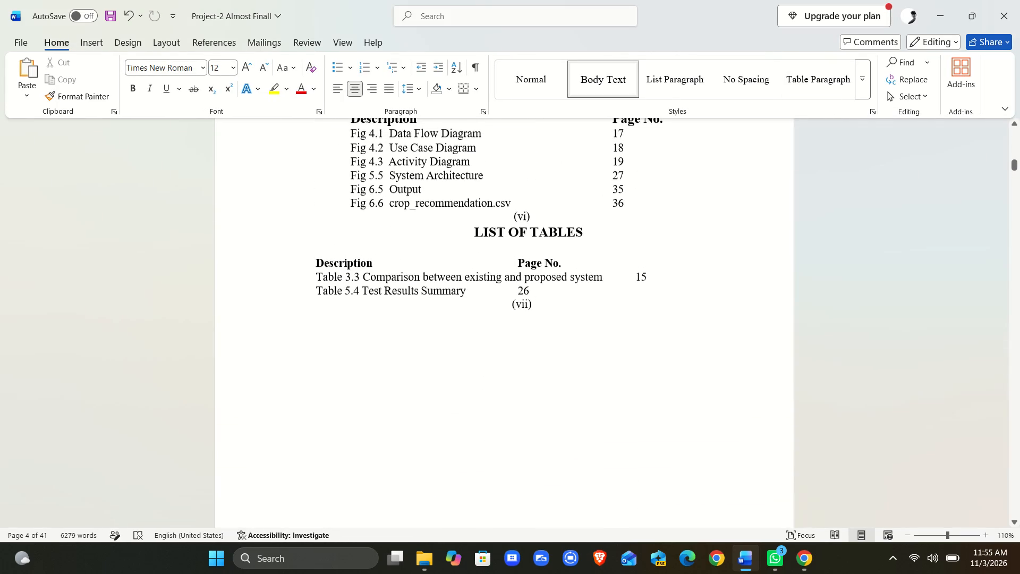
click(534, 315)
triple_click(534, 315)
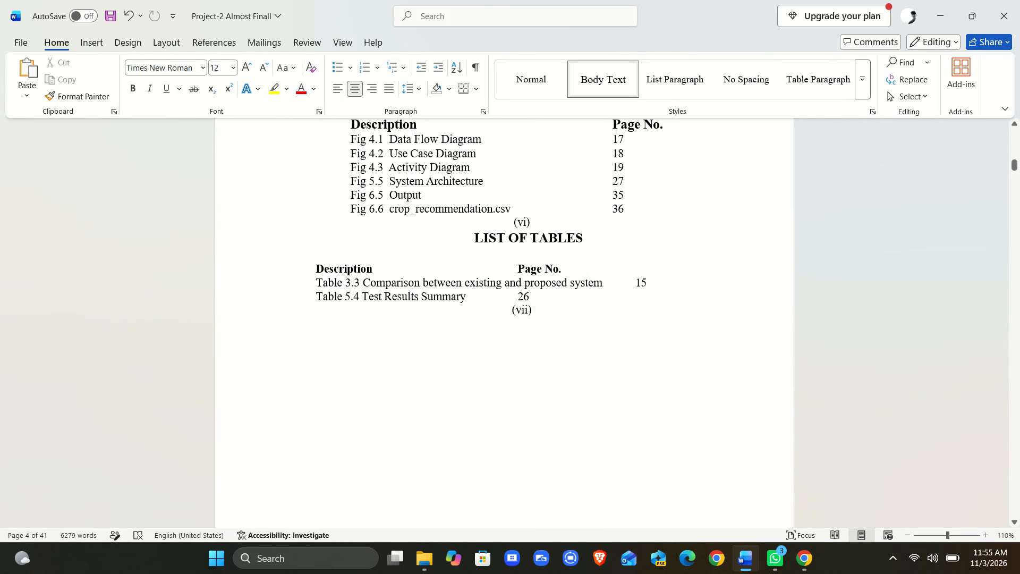
key(BackSpace)
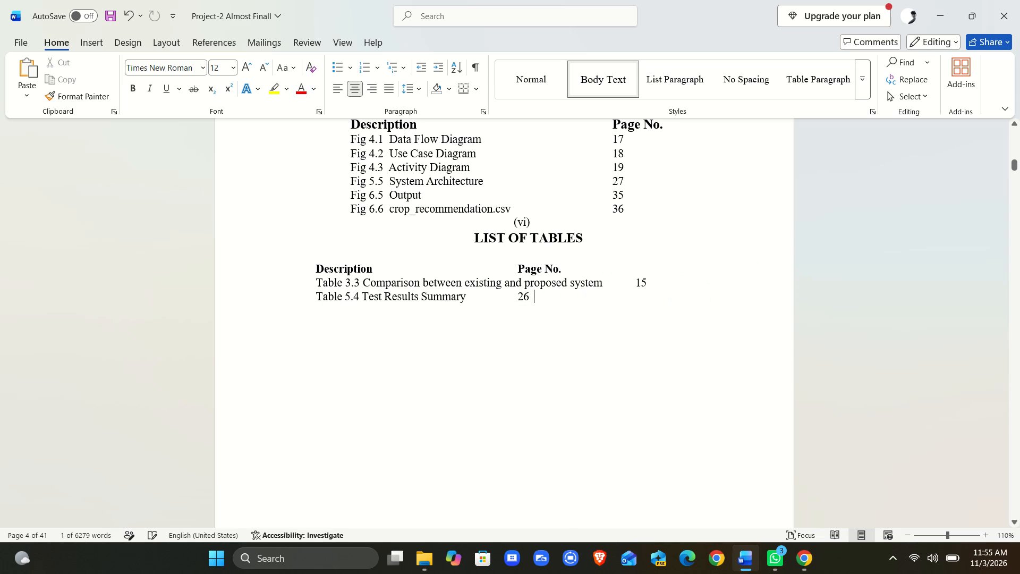
Delete the manual page number (vi) between the List of Figures entries and the List of Tables heading.
scroll(534, 315, up, 1)
drag(530, 279, 508, 285)
key(BackSpace)
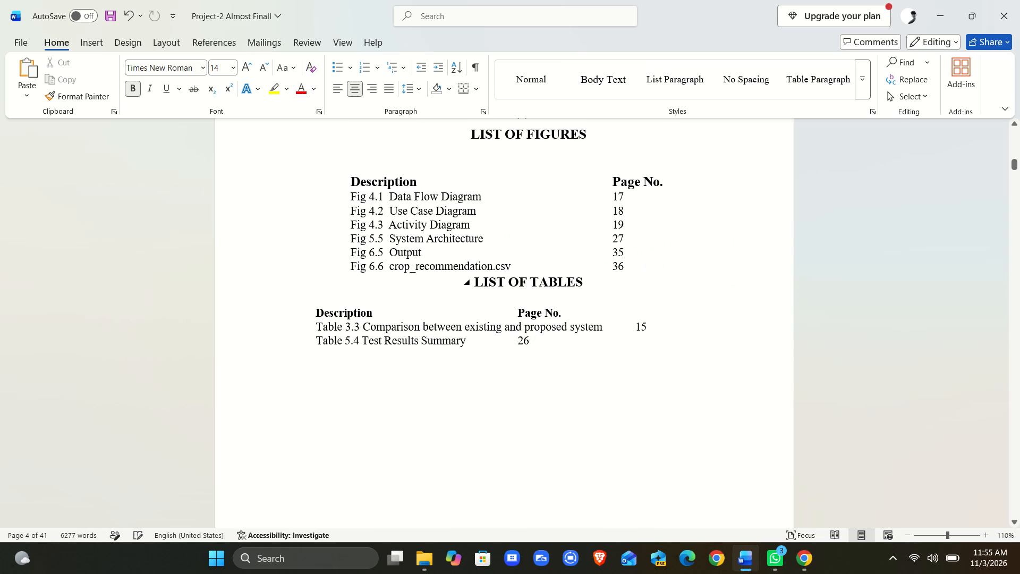
Insert four blank lines between the last List of Figures entry and the LIST OF TABLES heading.
click(614, 279)
click(628, 268)
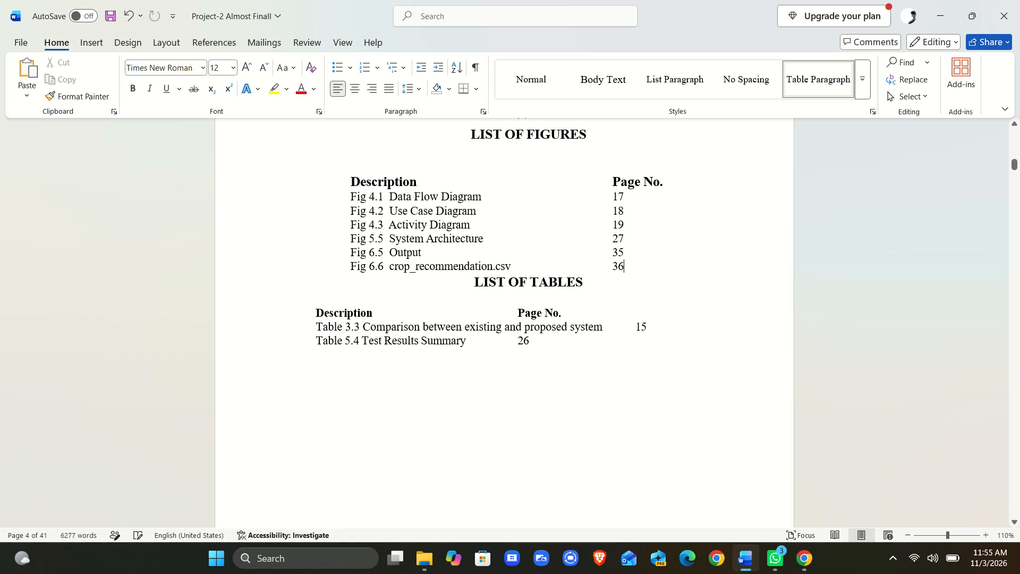
key(Return)
key(Return)
key(Return)
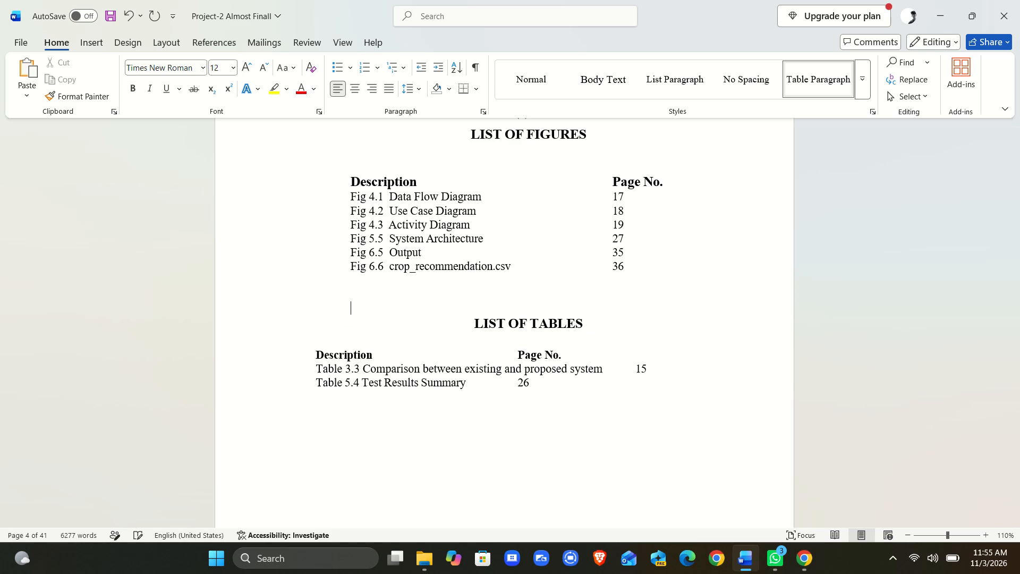
key(Return)
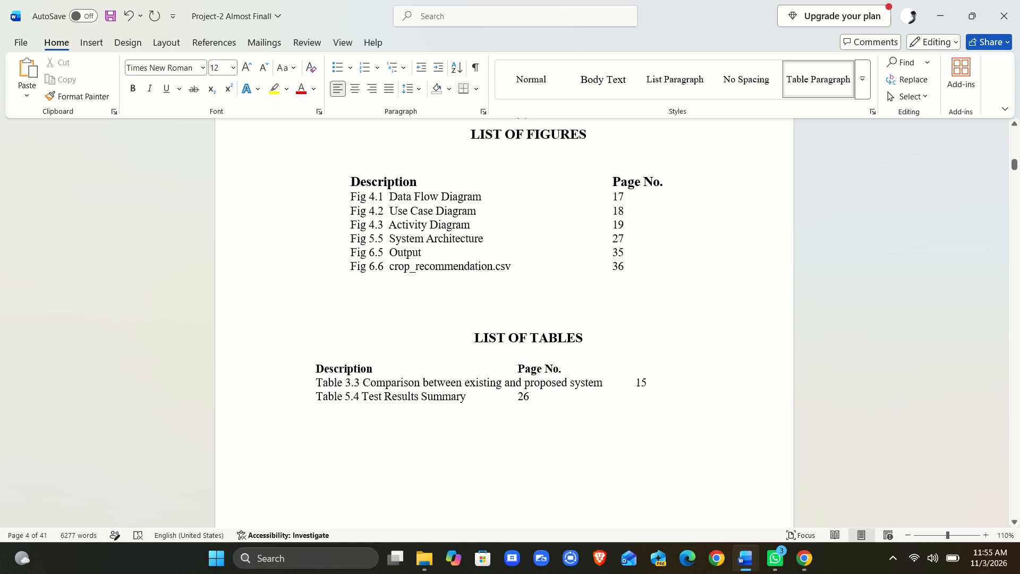
Pad the Table 5.4 Test Results Summary entry with spaces so its page number 26 lines up under 15.
click(516, 399)
key(space)
key(space)
key(space)
key(space)
key(space)
key(space)
key(space)
key(space)
key(space)
key(space)
key(space)
key(space)
key(space)
key(space)
key(space)
key(space)
key(space)
key(space)
key(space)
key(space)
key(space)
key(space)
key(space)
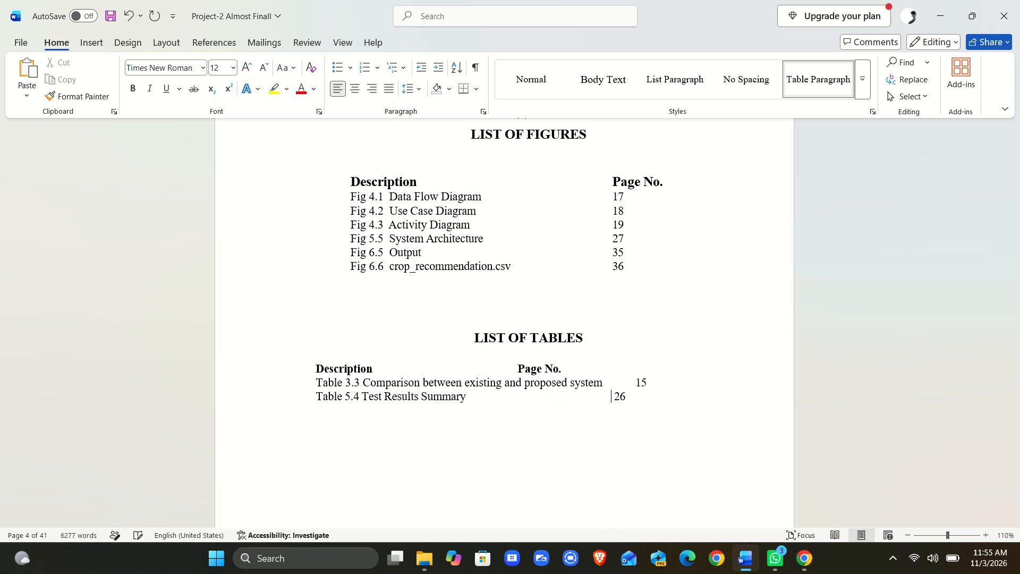
key(space)
key(space)
key(space)
key(space)
key(space)
key(space)
key(space)
key(space)
key(BackSpace)
Insert a blank line below the Description / Page No. header row in both the List of Tables and the List of Figures.
click(575, 372)
key(Return)
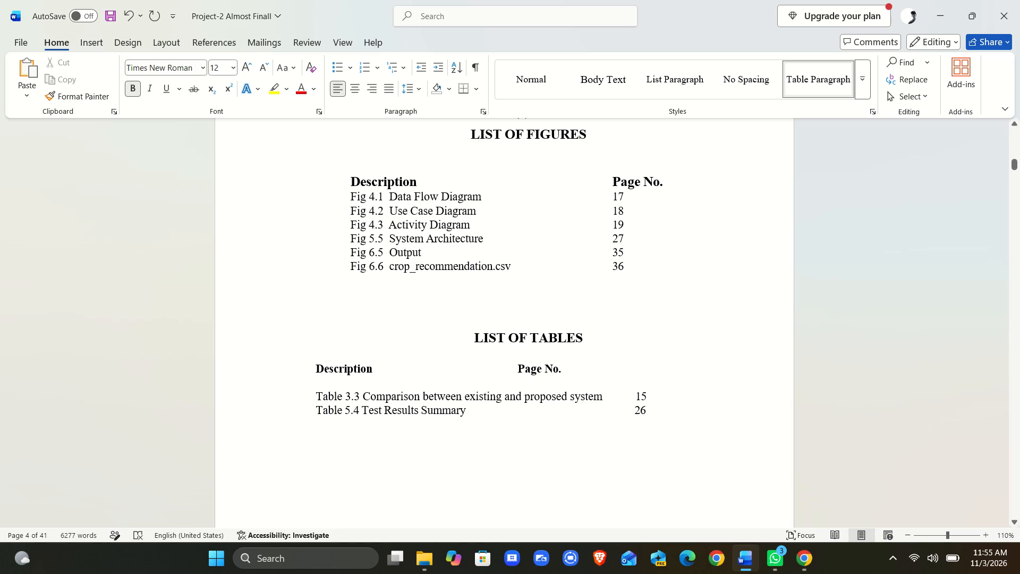
click(676, 182)
key(Return)
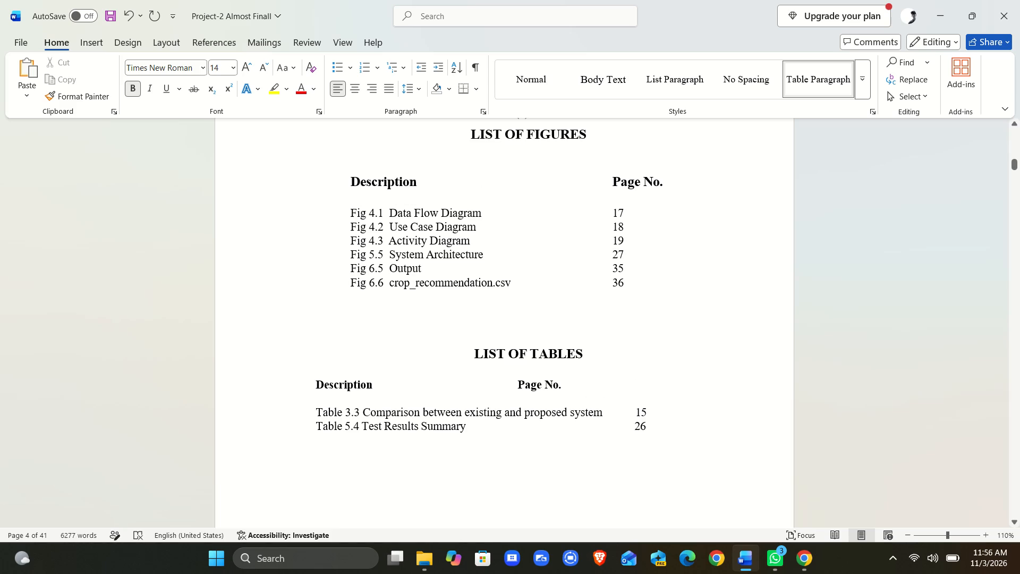
Delete the two manual page numbers (v) above and below the REFERENCES entry.
scroll(664, 345, up, 1)
scroll(664, 345, down, 1)
scroll(664, 345, up, 1)
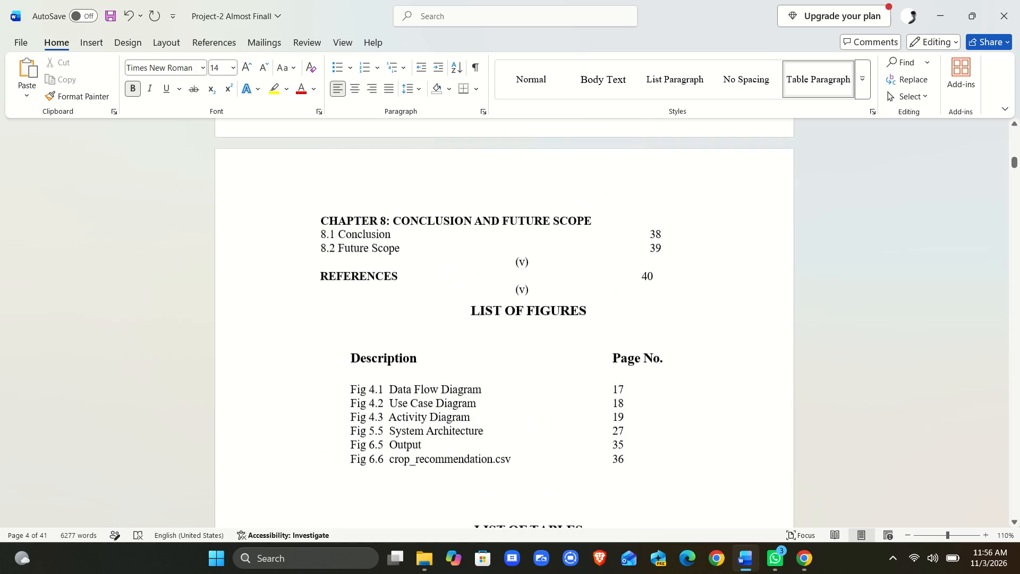
scroll(664, 345, up, 1)
drag(528, 354, 518, 357)
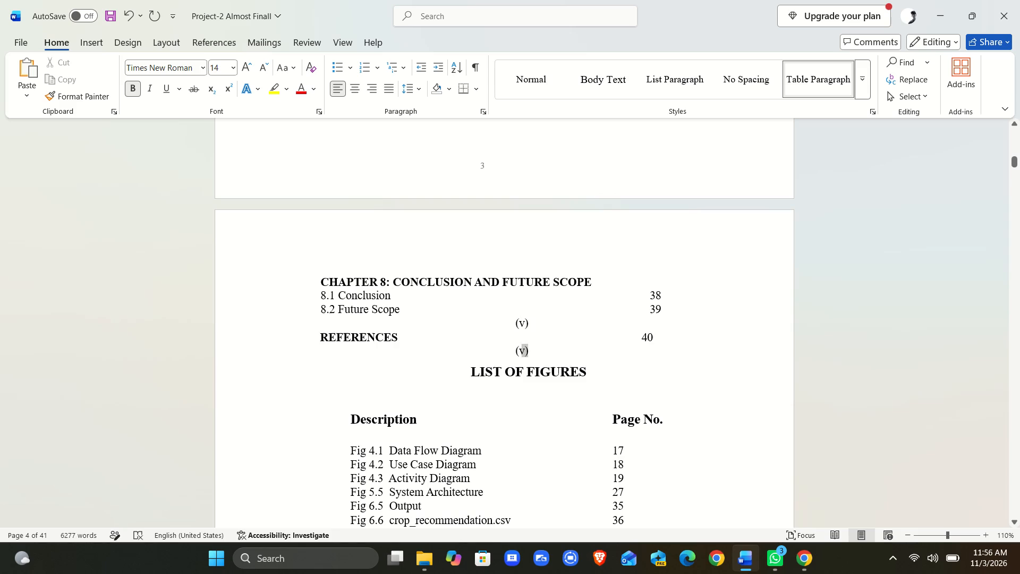
drag(518, 357, 515, 357)
key(BackSpace)
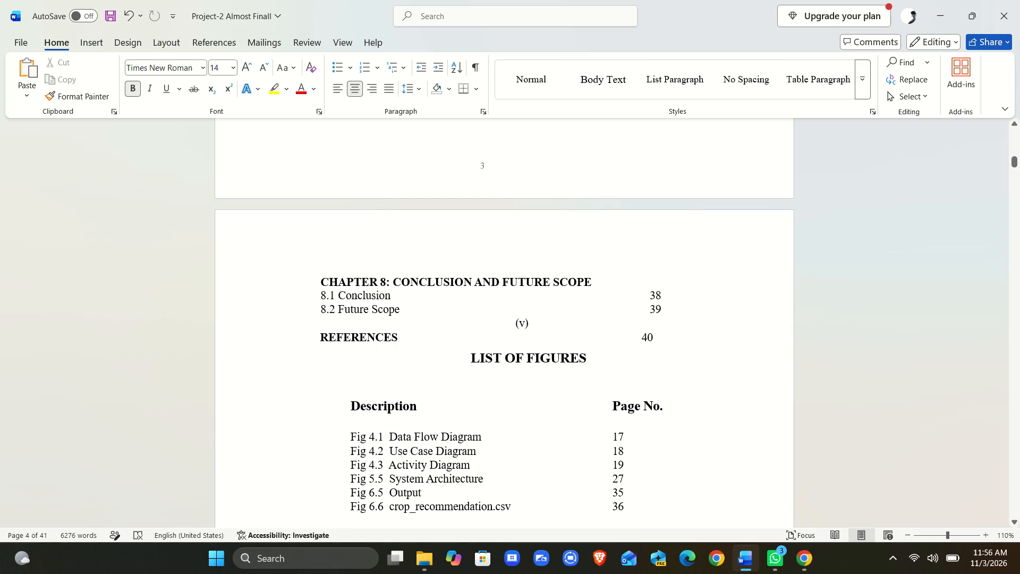
drag(542, 320, 511, 325)
key(BackSpace)
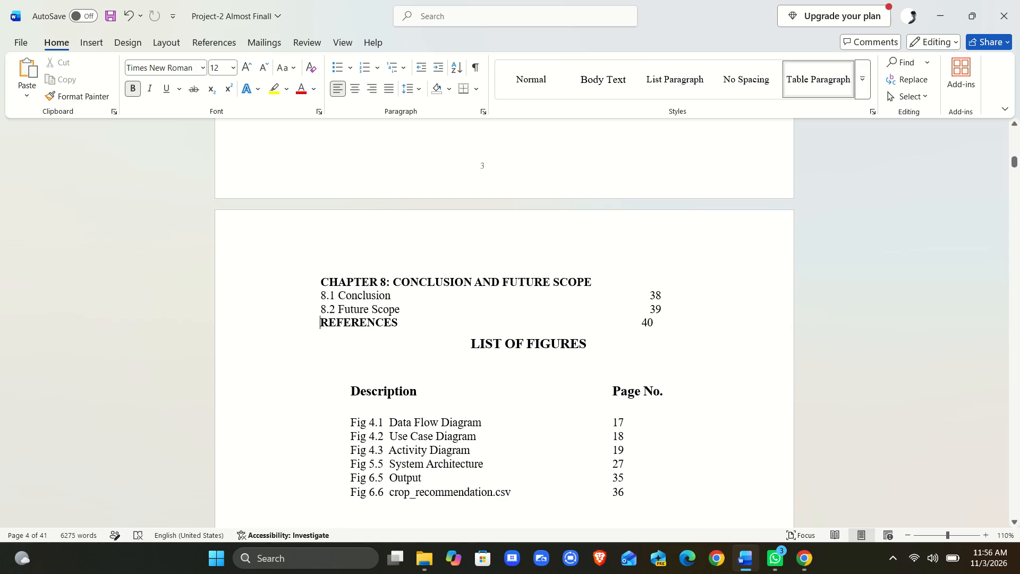
Insert a blank line after the CHAPTER 8 heading, the 8.2 Future Scope entry and the REFERENCES entry.
click(604, 286)
key(Return)
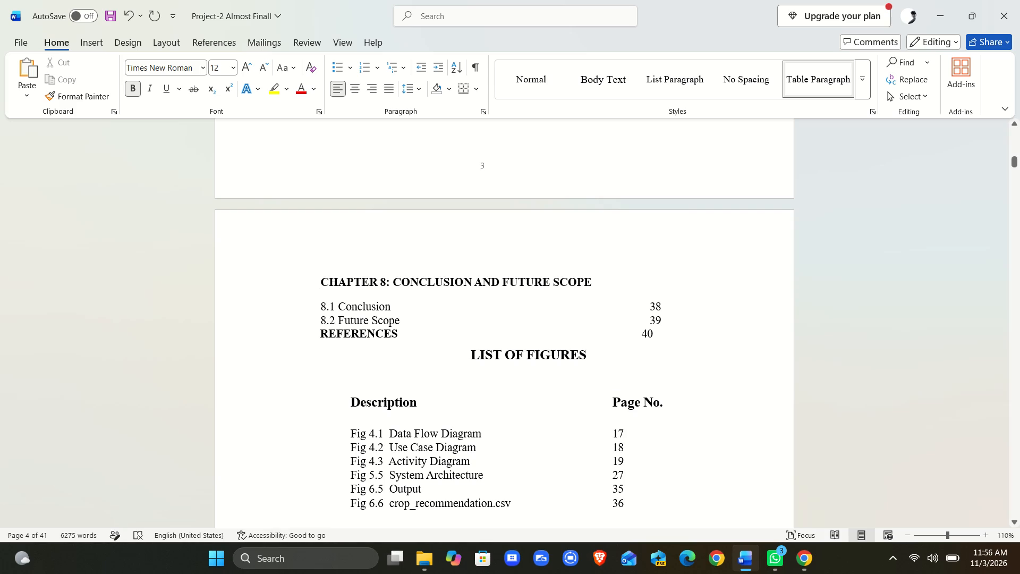
click(676, 322)
key(Return)
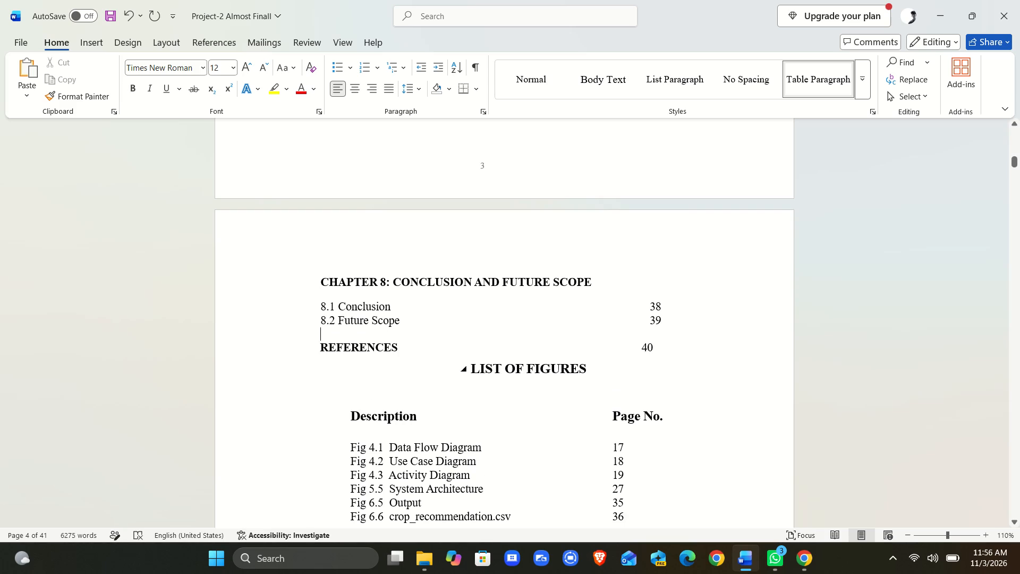
click(673, 348)
key(Return)
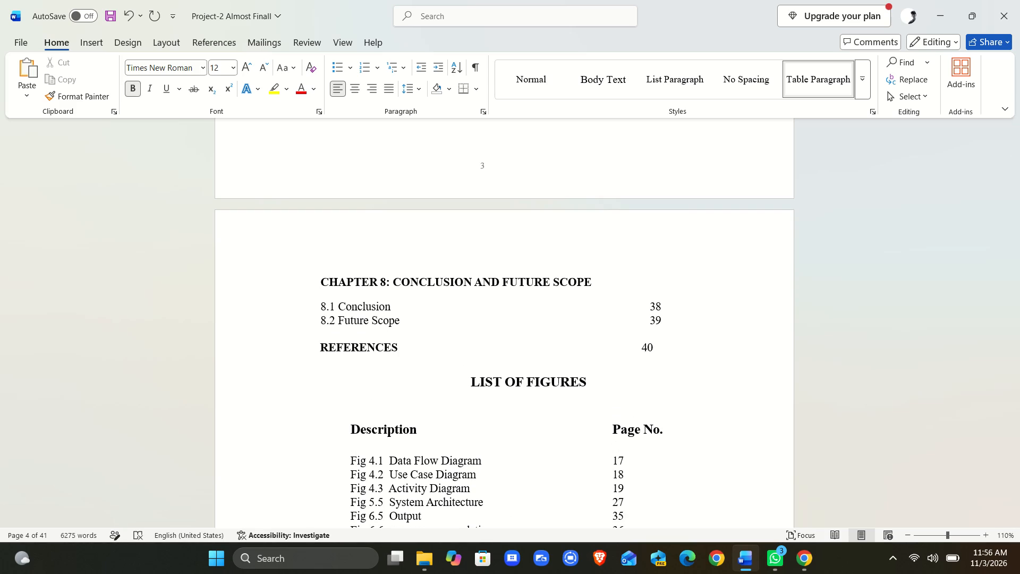
Add spaces before the REFERENCES entry's page number 40 to align it with the page numbers above.
scroll(673, 348, down, 1)
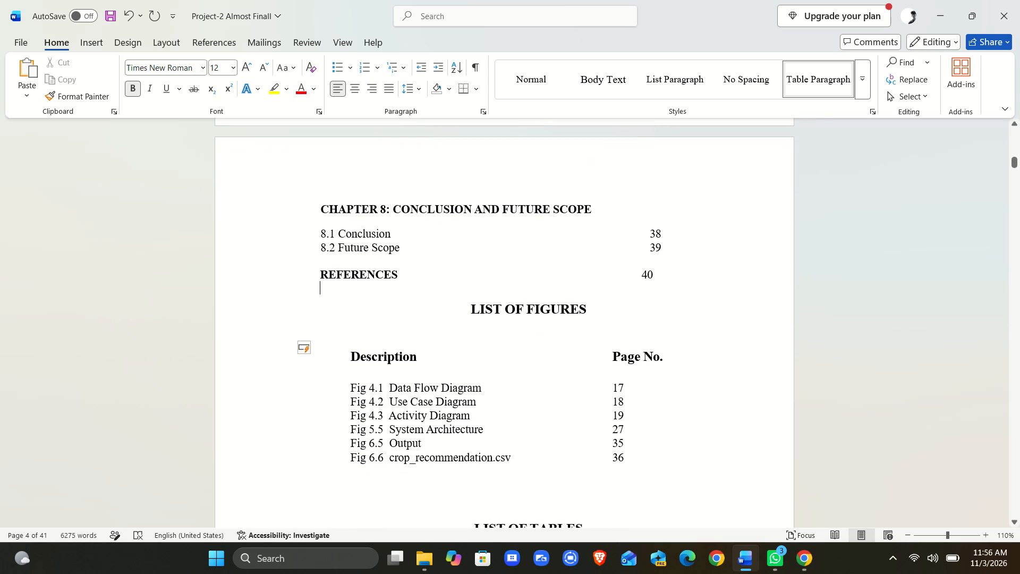
click(628, 278)
key(space)
key(space)
key(space)
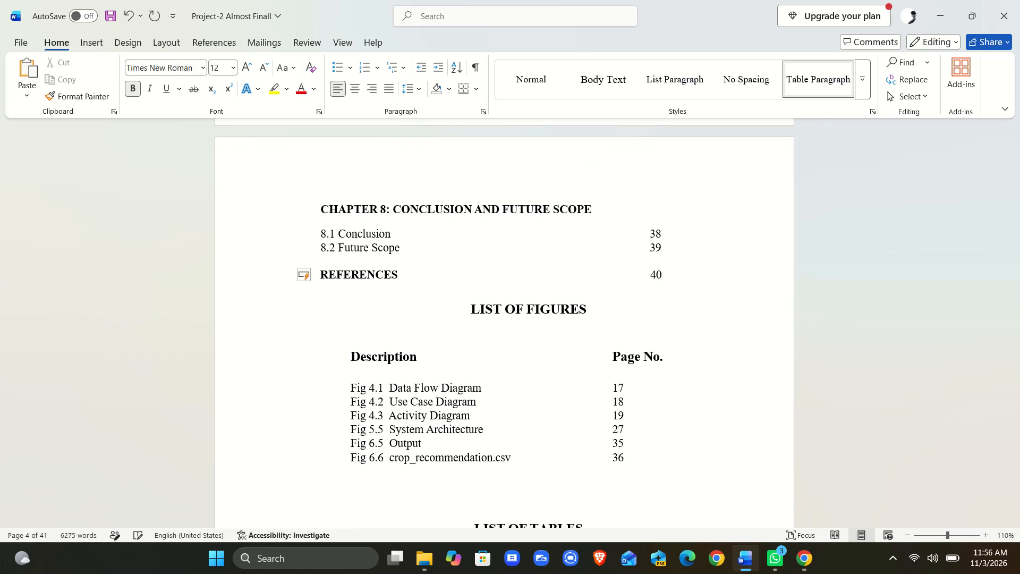
key(BackSpace)
Insert a blank line below the PARTICULARS / PAGE NO. header row of the Table of Contents.
scroll(729, 357, down, 1)
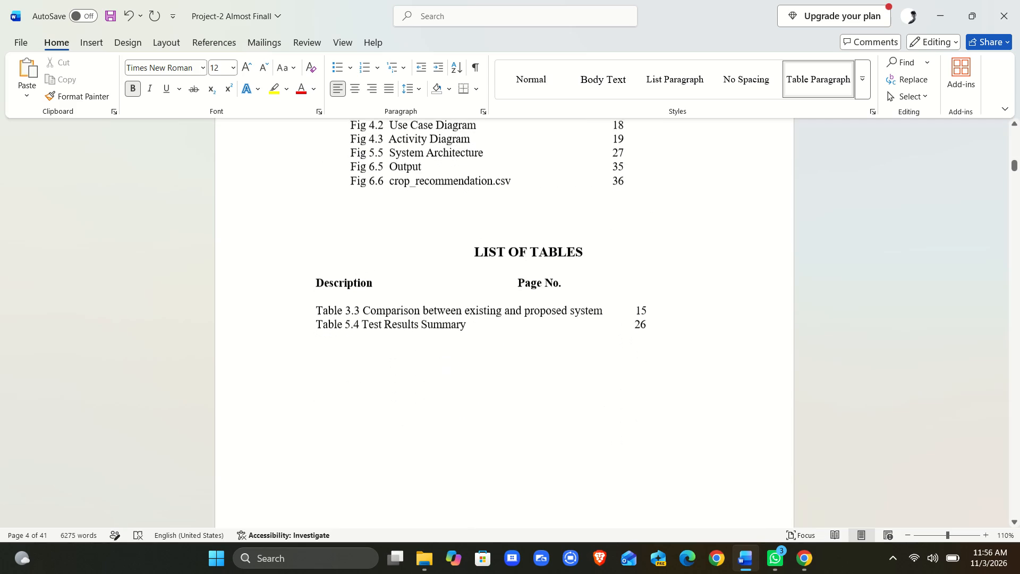
scroll(729, 357, down, 1)
scroll(729, 357, up, 1)
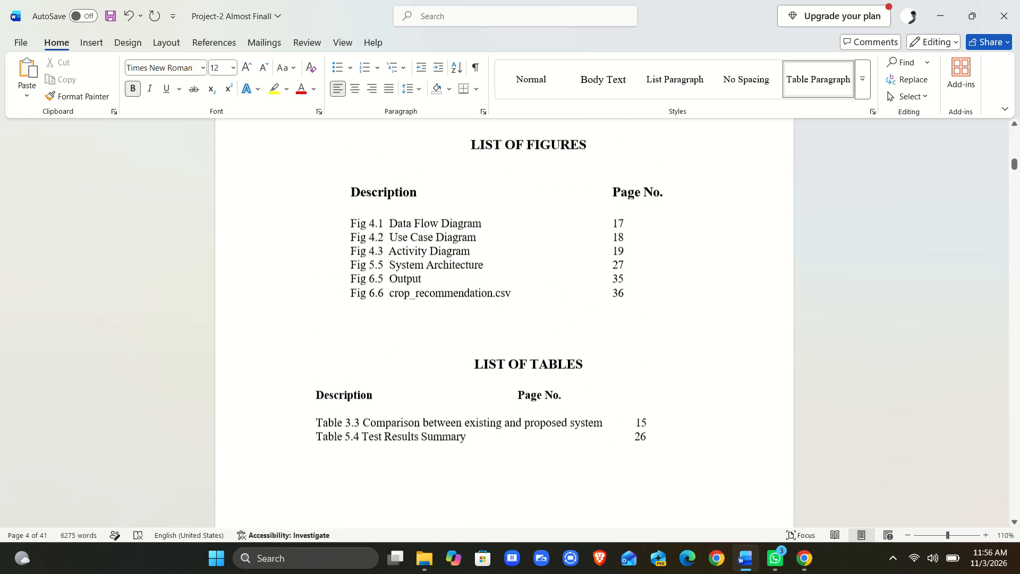
scroll(729, 357, up, 4)
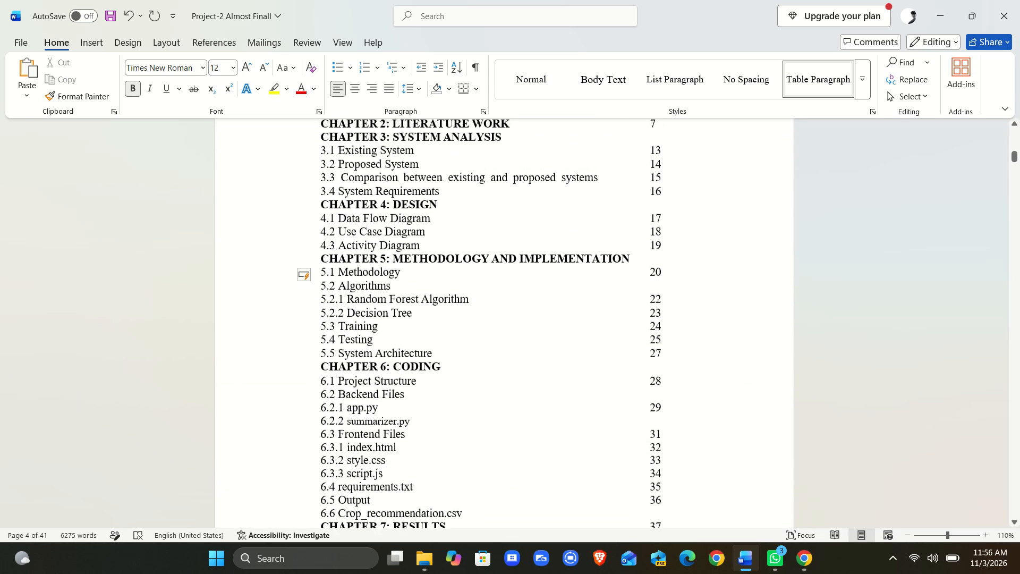
scroll(729, 357, up, 3)
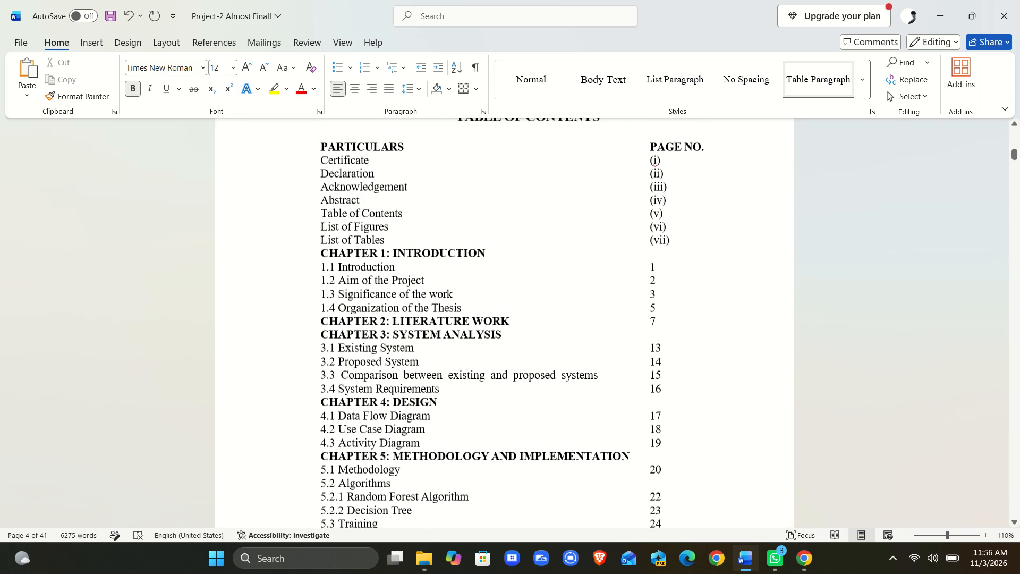
scroll(729, 357, up, 2)
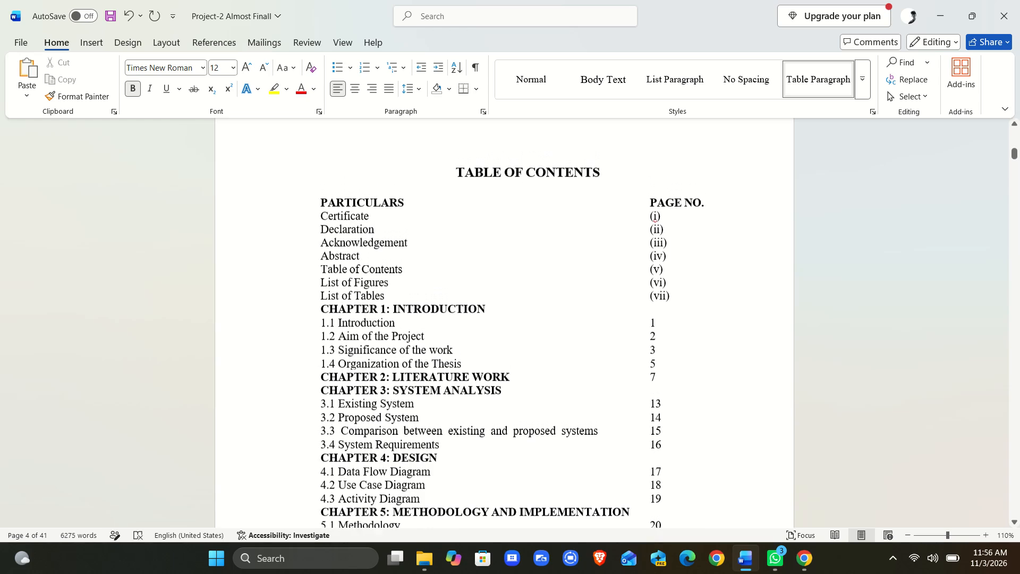
scroll(729, 357, up, 2)
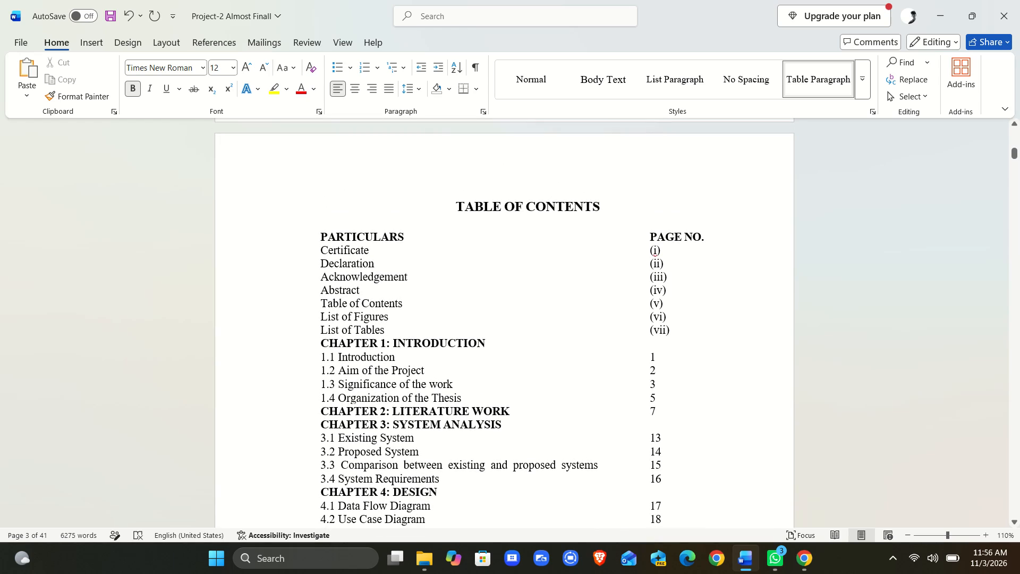
click(711, 238)
key(Return)
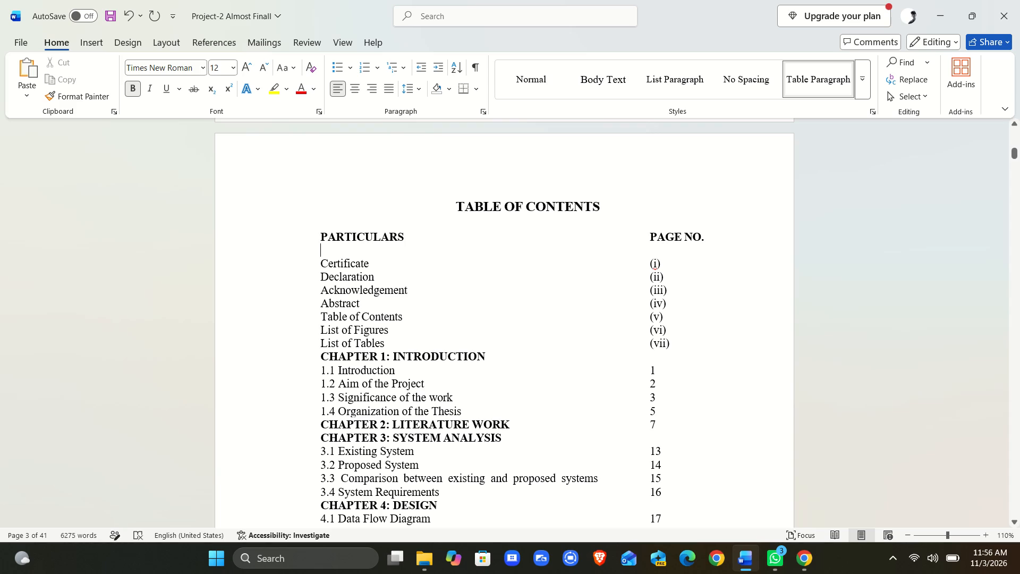
Insert a blank line above and below the CHAPTER 1: INTRODUCTION heading in the Table of Contents.
click(681, 344)
key(Return)
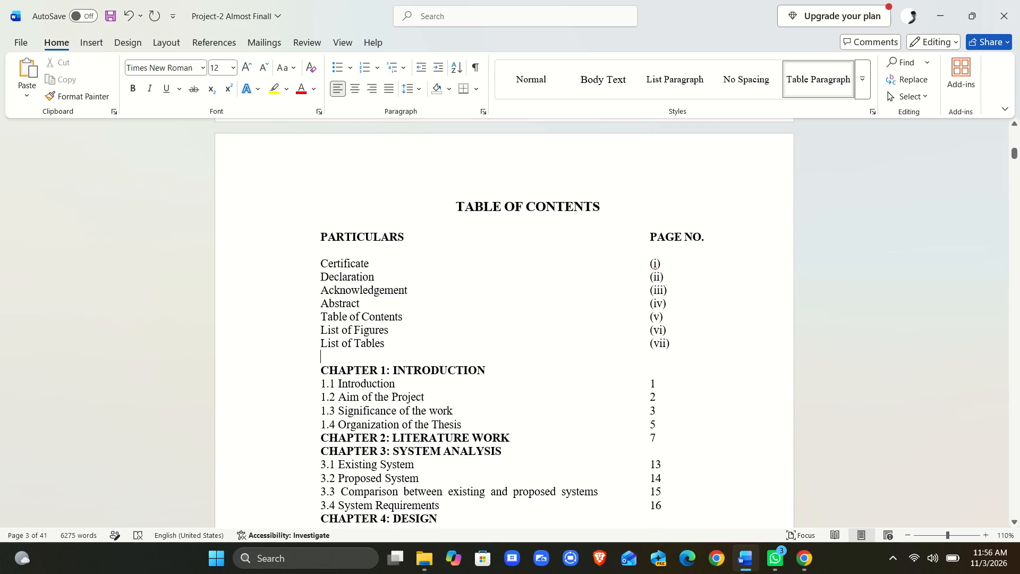
click(594, 368)
click(521, 369)
click(651, 366)
key(Return)
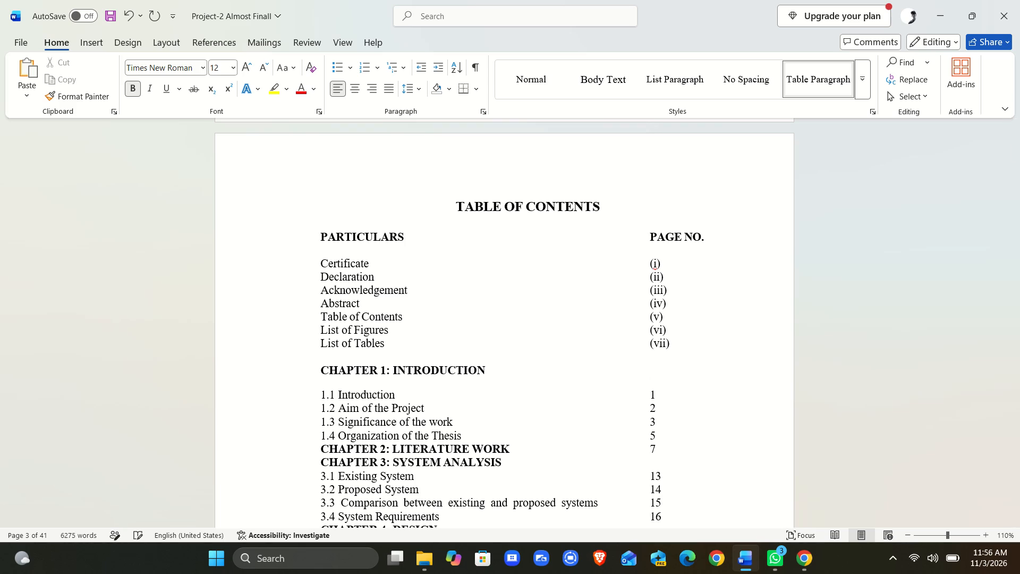
Insert a blank line above and below the CHAPTER 2: LITERATURE WORK entry in the Table of Contents.
scroll(753, 407, down, 1)
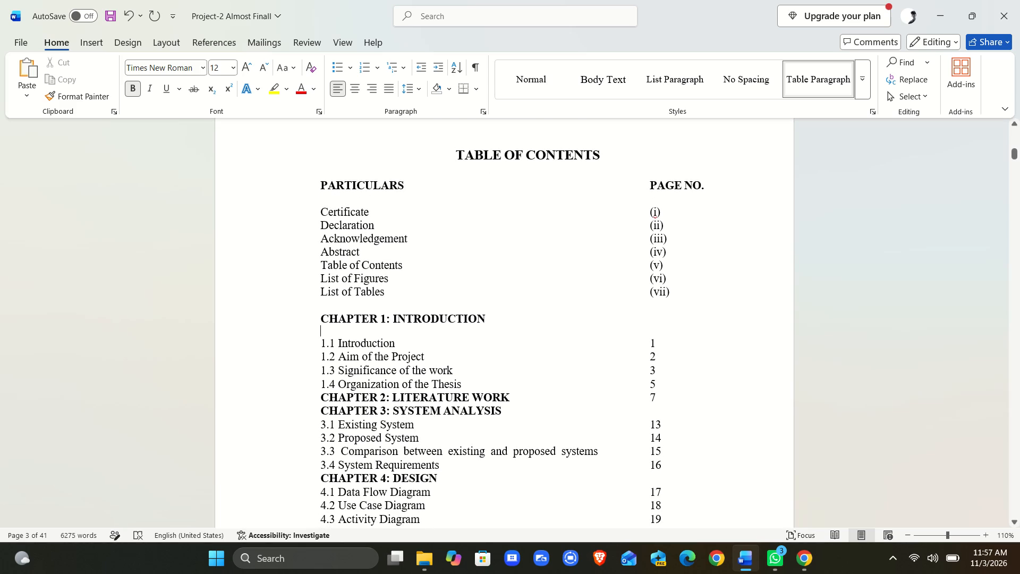
click(667, 384)
key(Return)
click(679, 409)
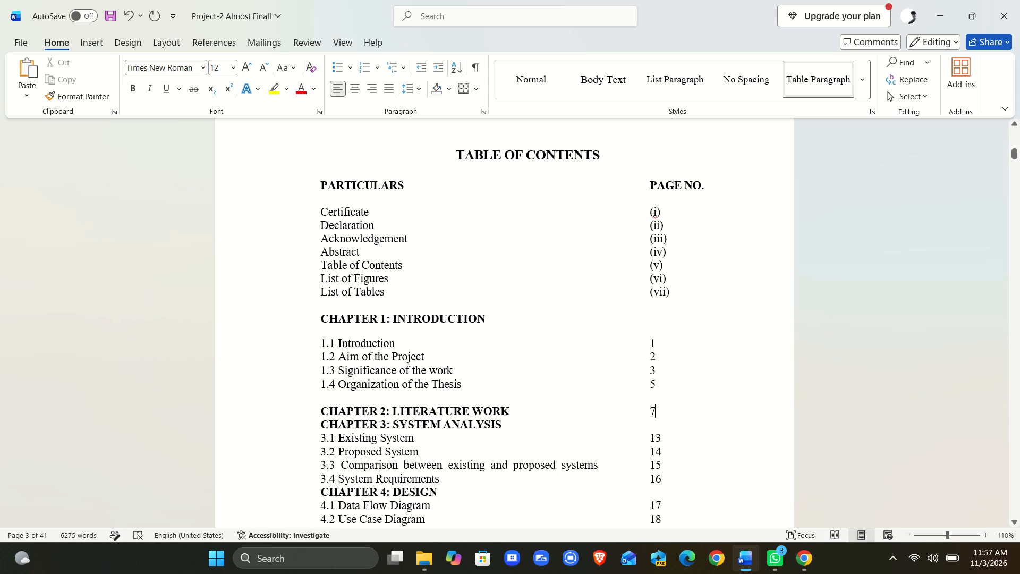
key(Return)
Insert a blank line after the 3.4 System Requirements entry and another below the CHAPTER 3: SYSTEM ANALYSIS heading.
scroll(679, 409, down, 1)
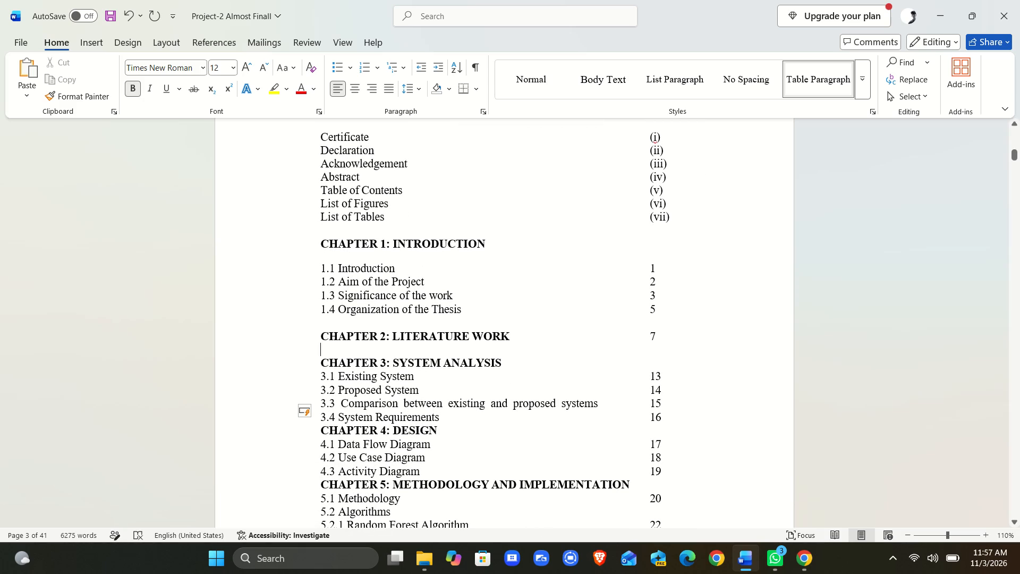
click(668, 419)
key(Return)
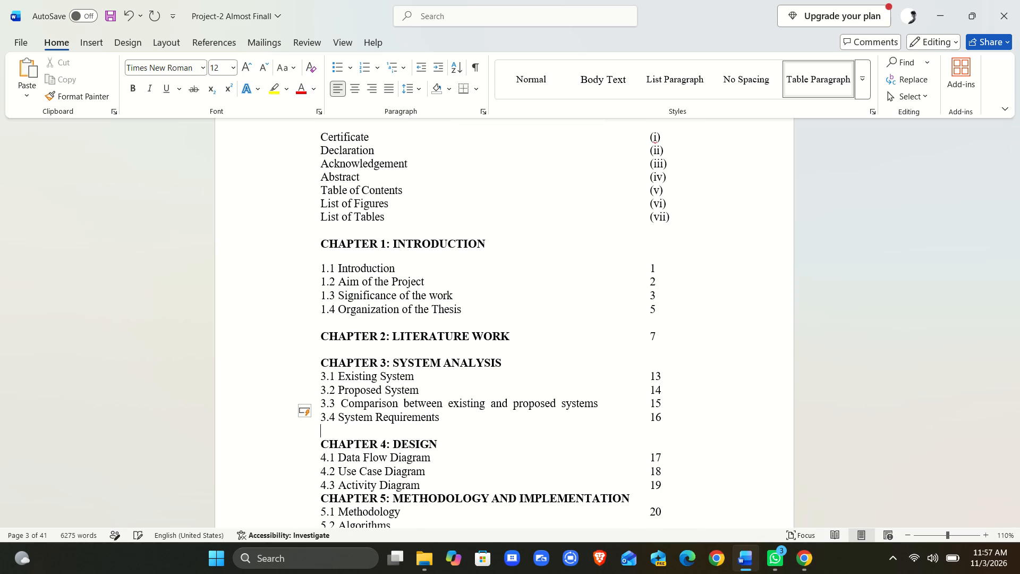
scroll(750, 422, down, 1)
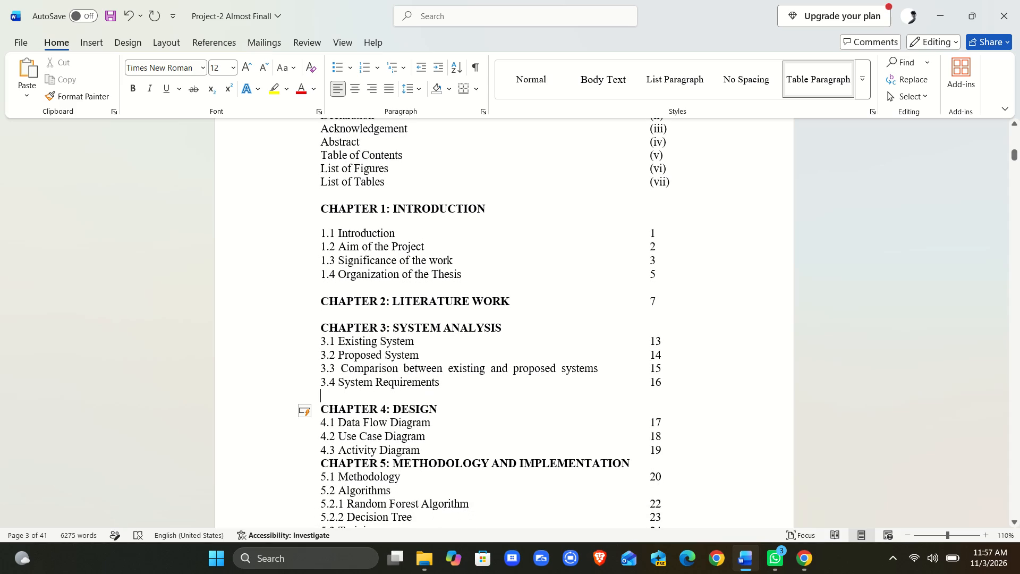
click(660, 321)
key(Return)
Insert a blank line above and below the CHAPTER 5: METHODOLOGY AND IMPLEMENTATION heading in the Table of Contents.
scroll(660, 321, down, 2)
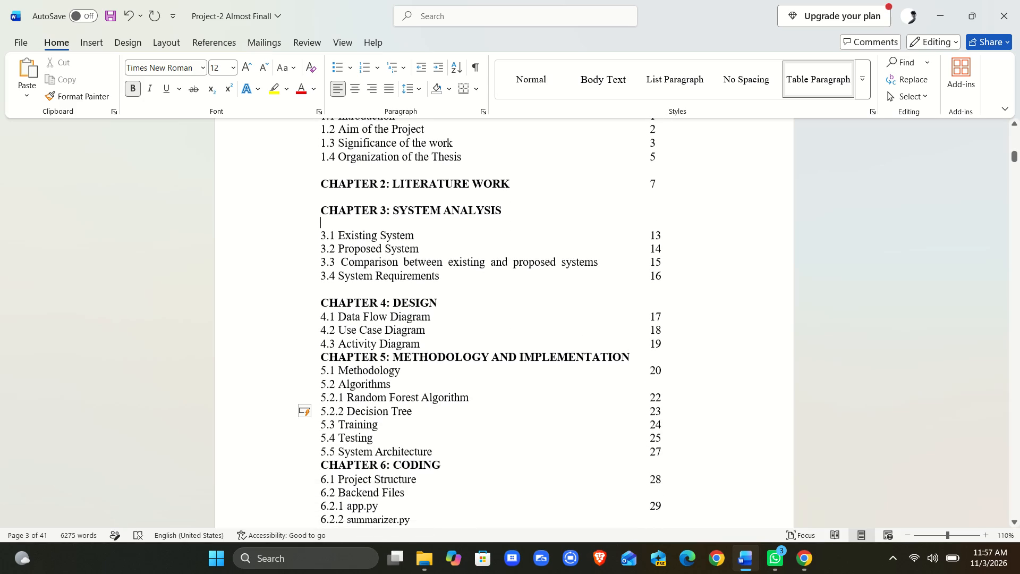
click(664, 356)
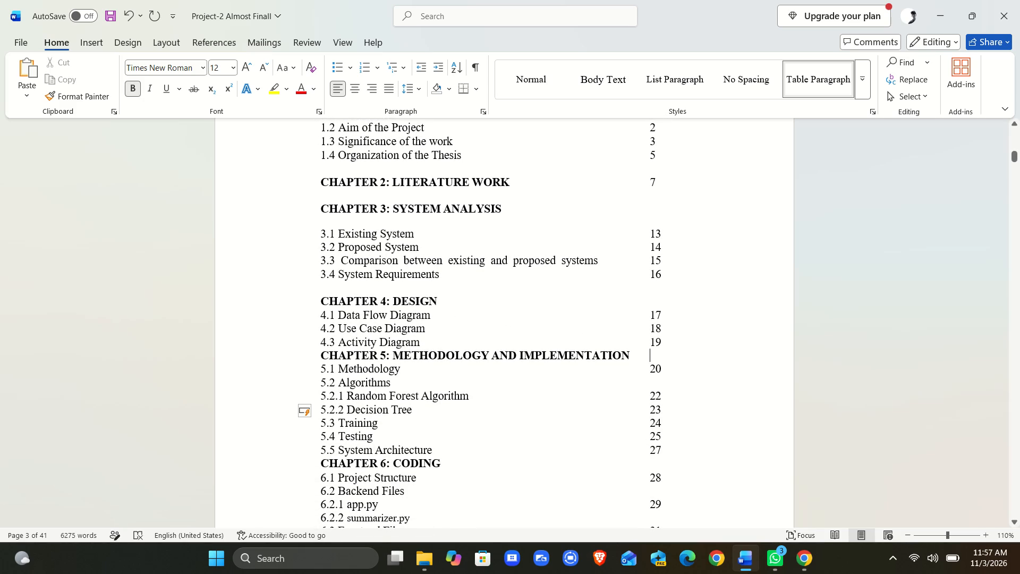
key(Return)
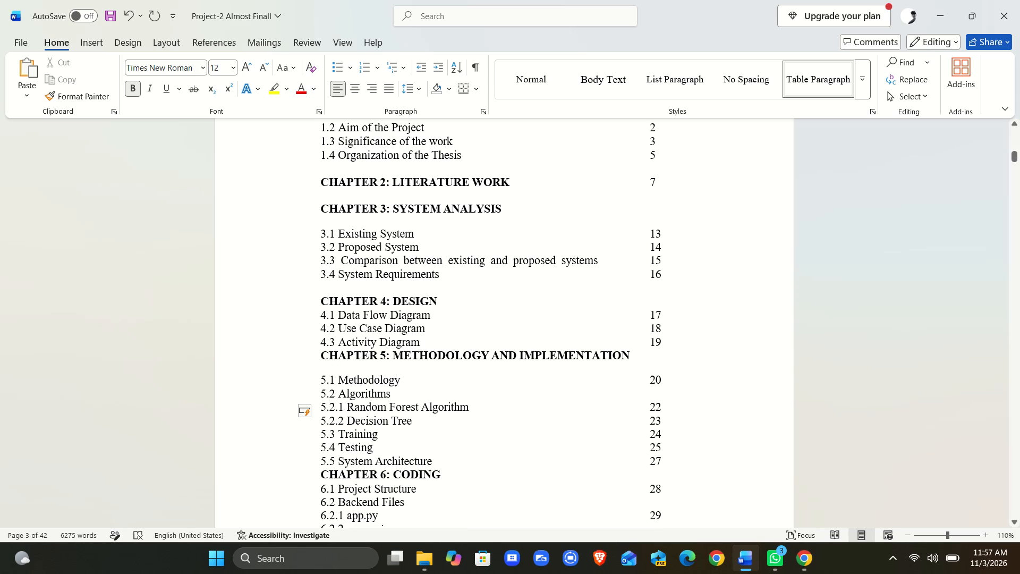
click(673, 340)
key(Return)
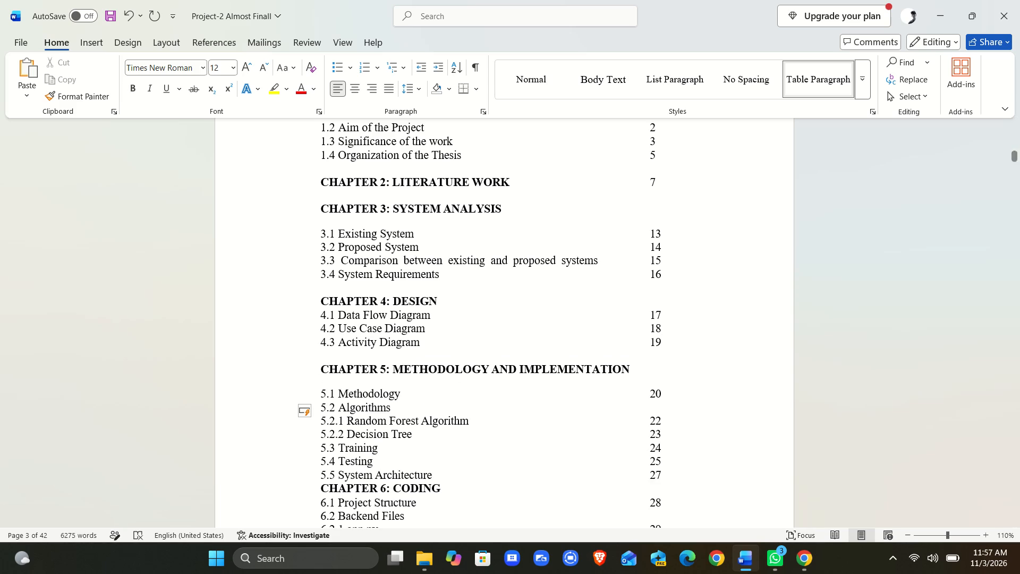
Insert a blank line above and below the CHAPTER 6: CODING heading in the Table of Contents.
scroll(673, 340, down, 1)
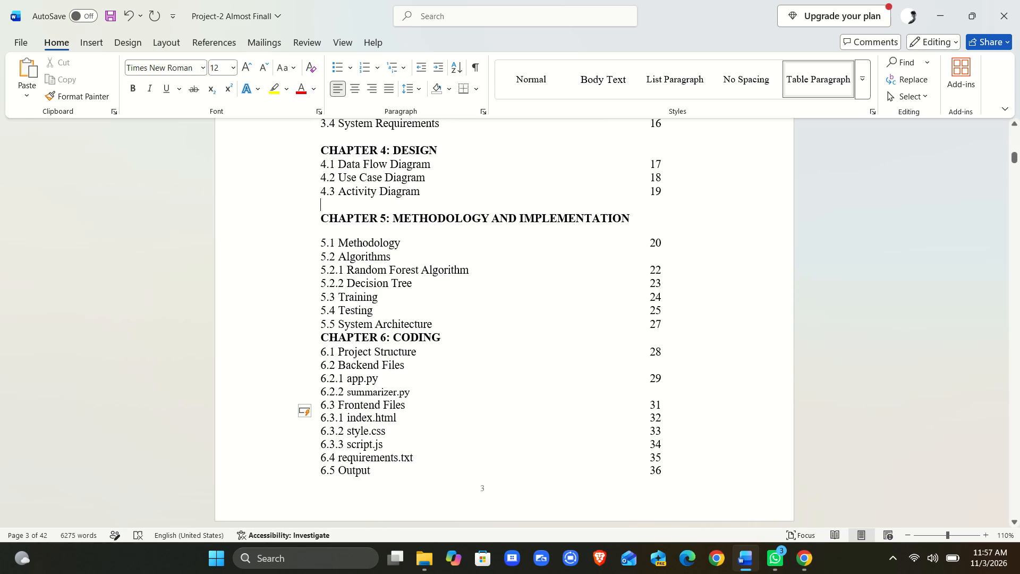
click(683, 323)
key(Return)
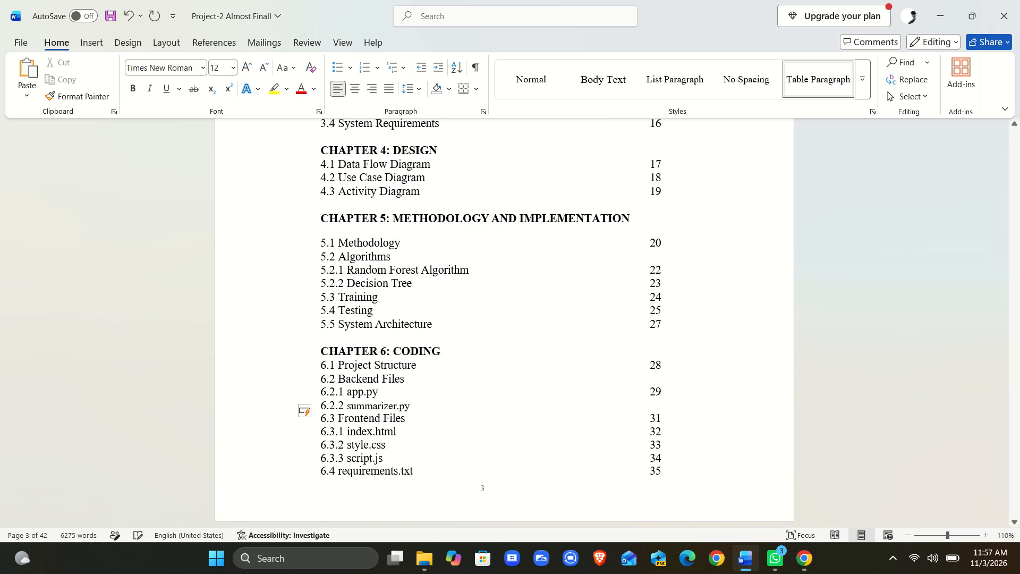
click(643, 349)
key(Return)
Insert a blank line between the 6.6 Crop_recommendation.csv entry and the CHAPTER 7: RESULTS entry.
scroll(643, 349, down, 1)
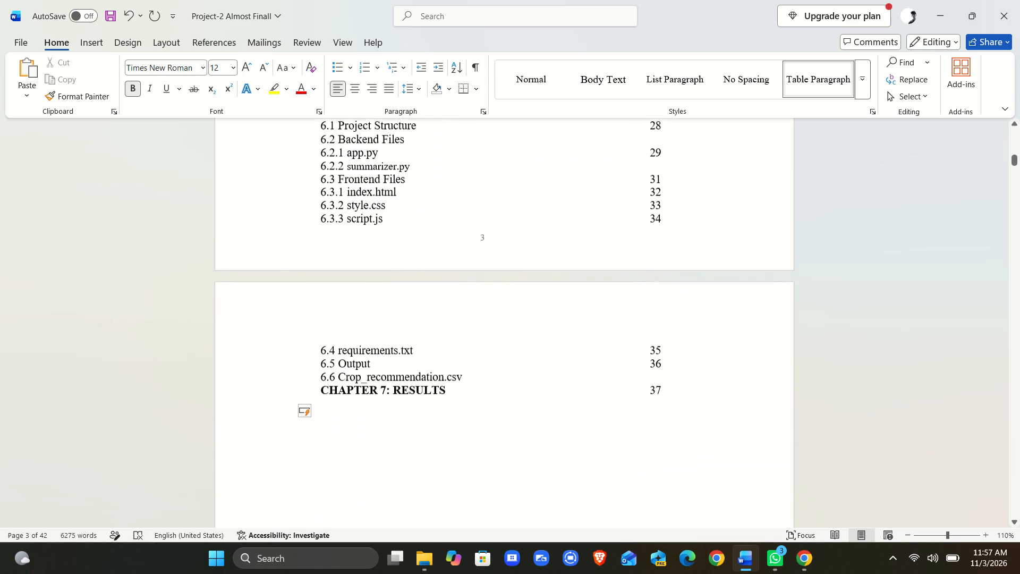
scroll(643, 349, down, 1)
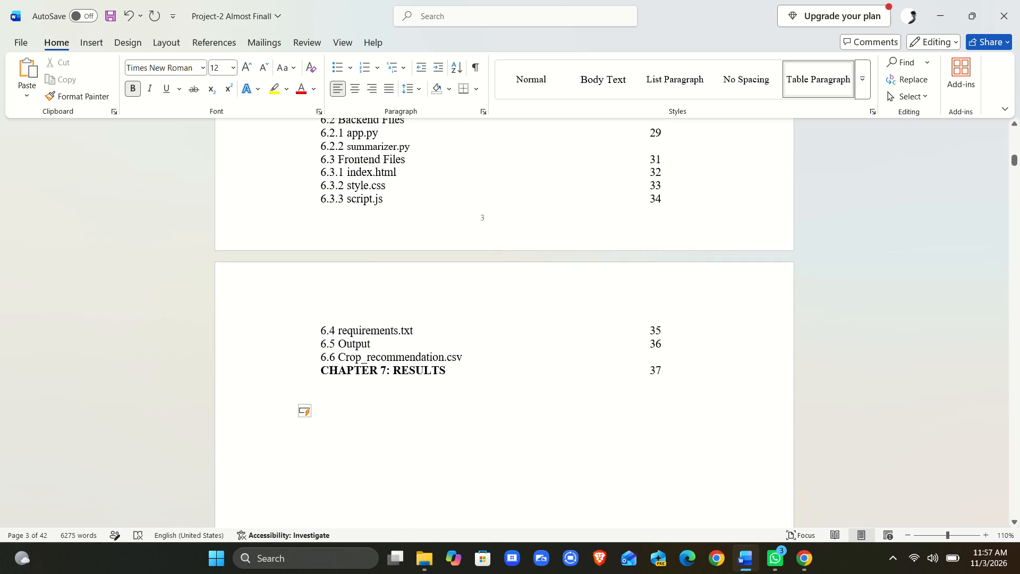
click(654, 353)
key(Return)
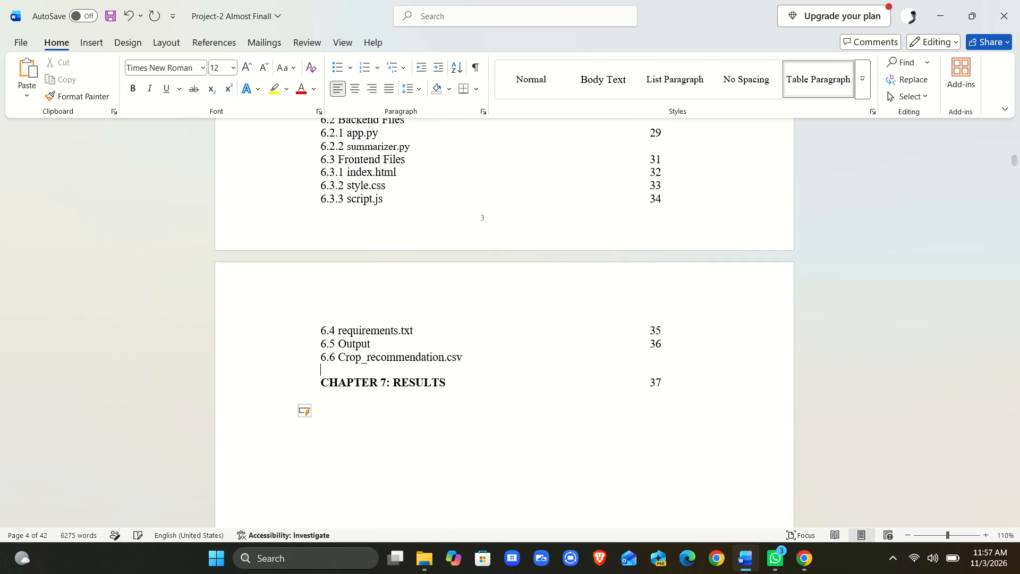
Try to pull the CHAPTER 8 heading up beneath the CHAPTER 7: RESULTS entry by deleting backwards from its start.
scroll(716, 416, down, 2)
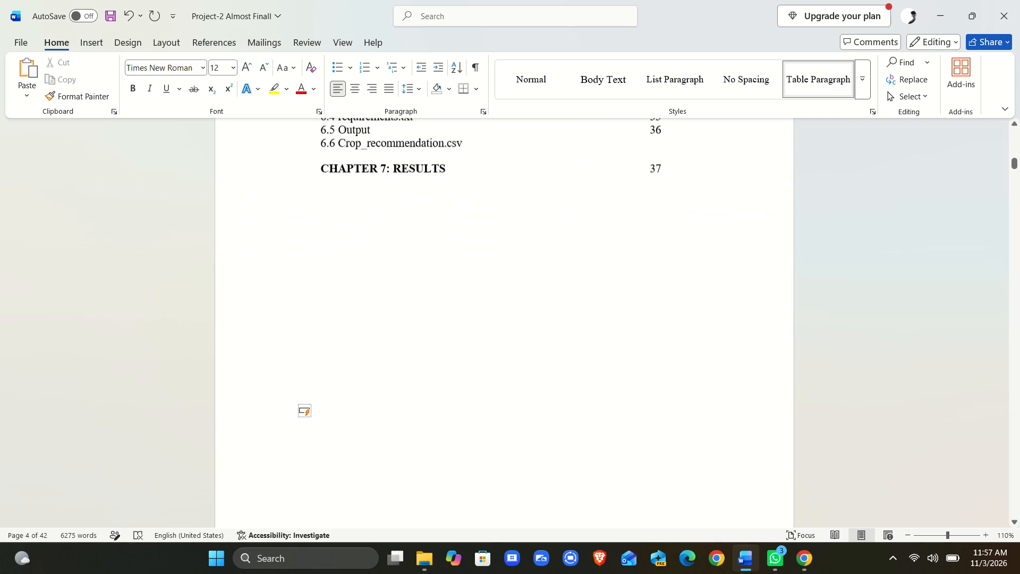
scroll(716, 416, down, 5)
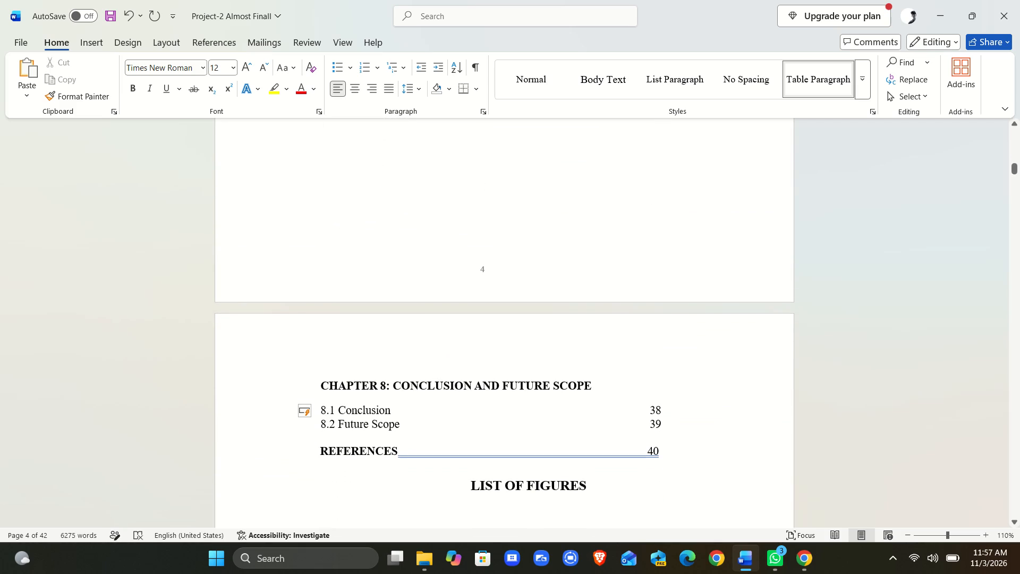
click(317, 384)
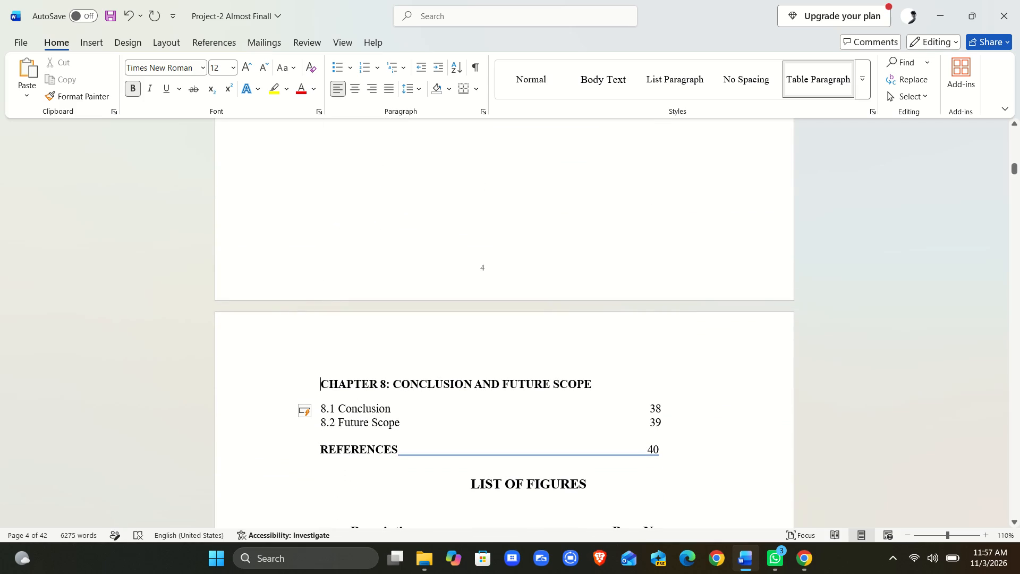
key(BackSpace)
key(BackSpace)
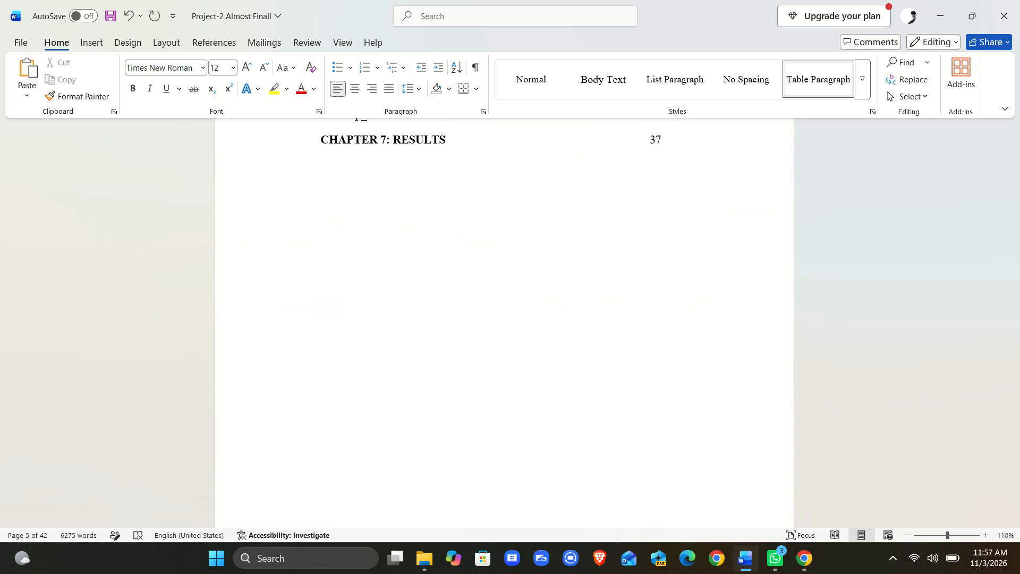
key(BackSpace)
Examine the layout of the Table of Contents, List of Figures and List of Tables with pages side by side at 90% zoom.
scroll(341, 405, down, 4)
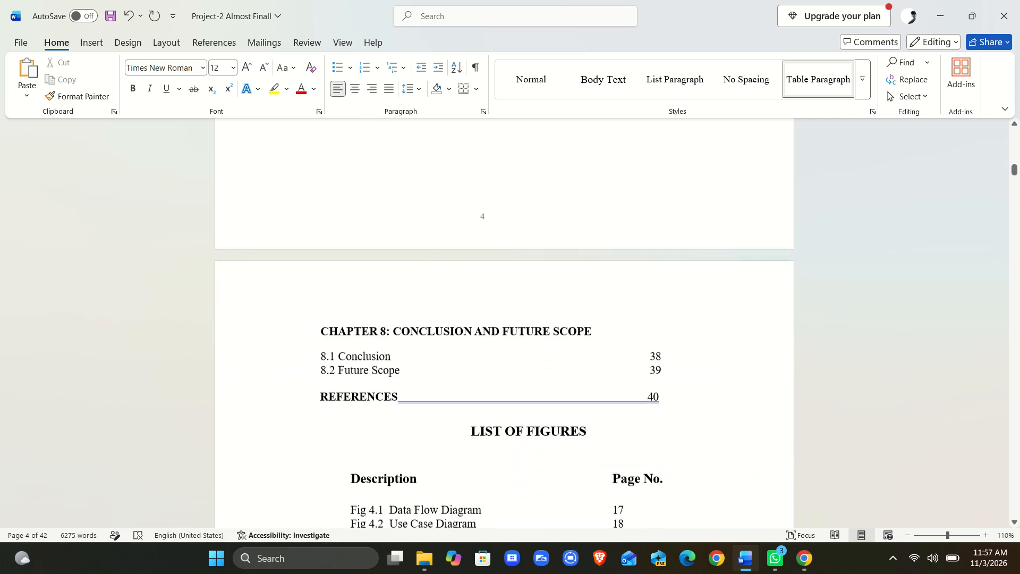
scroll(324, 429, up, 3)
scroll(324, 429, down, 2)
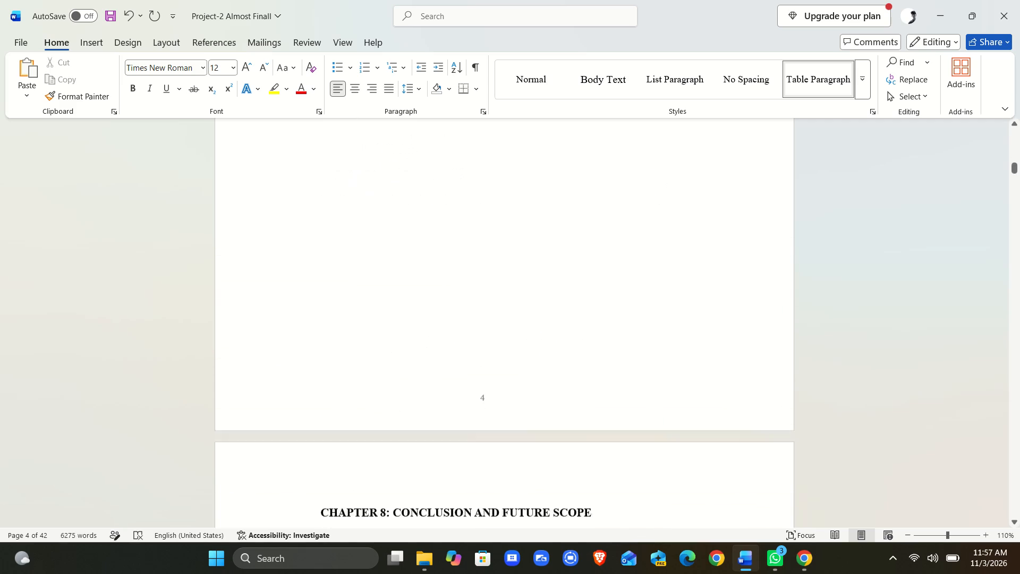
scroll(324, 429, down, 5)
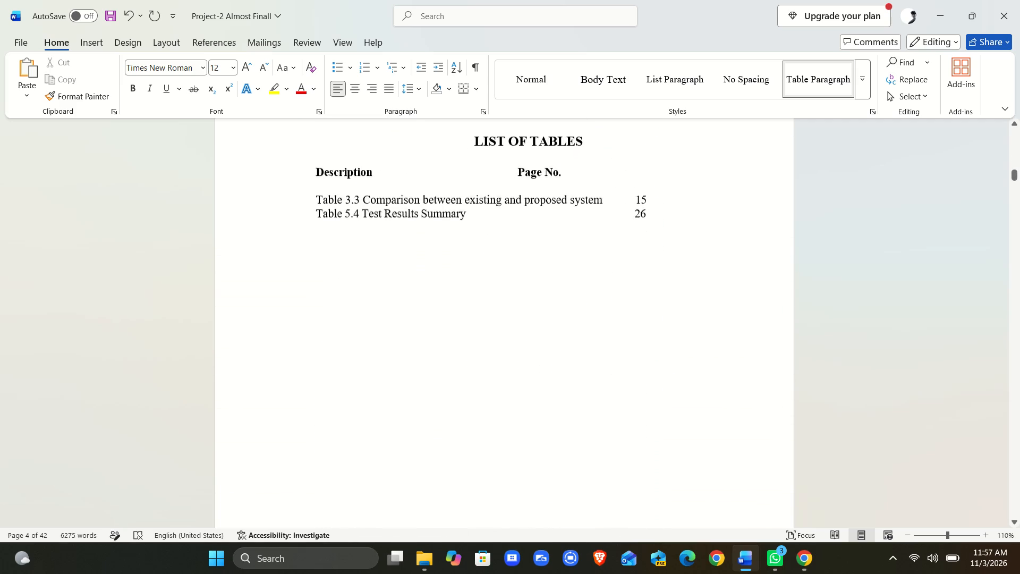
scroll(324, 429, up, 5)
ctrl+scroll(324, 429, down, 2)
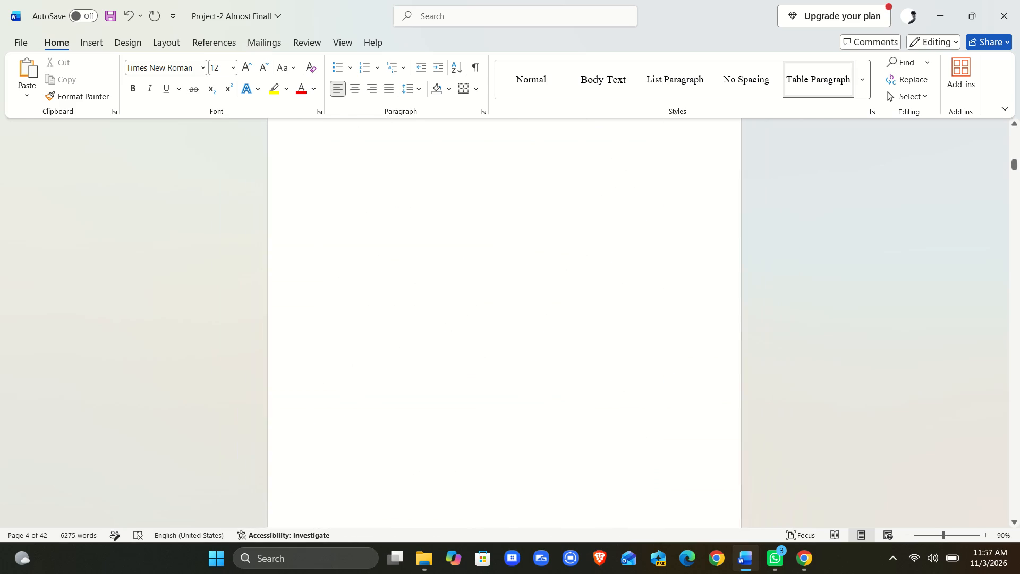
scroll(324, 429, down, 2)
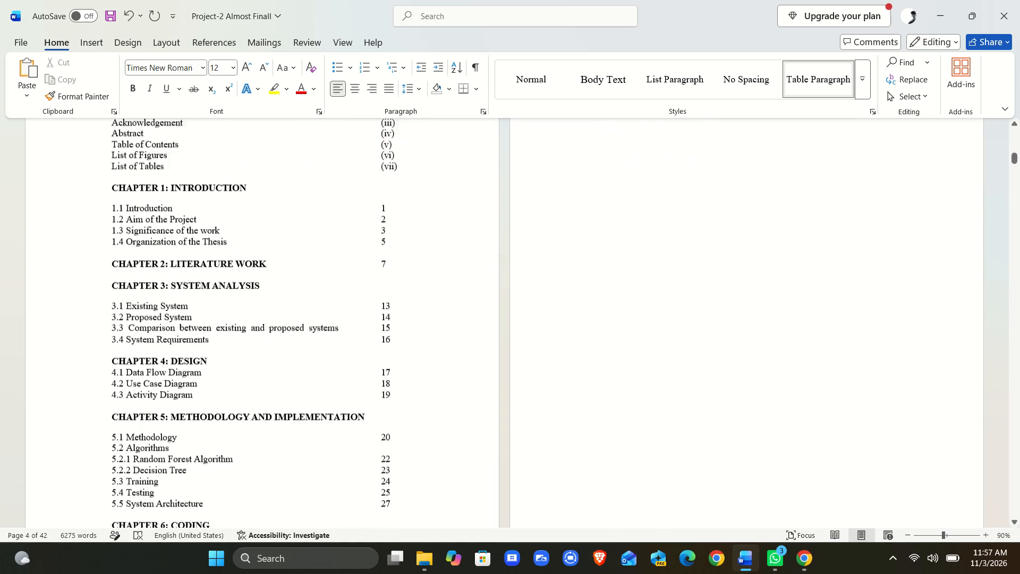
scroll(324, 429, down, 4)
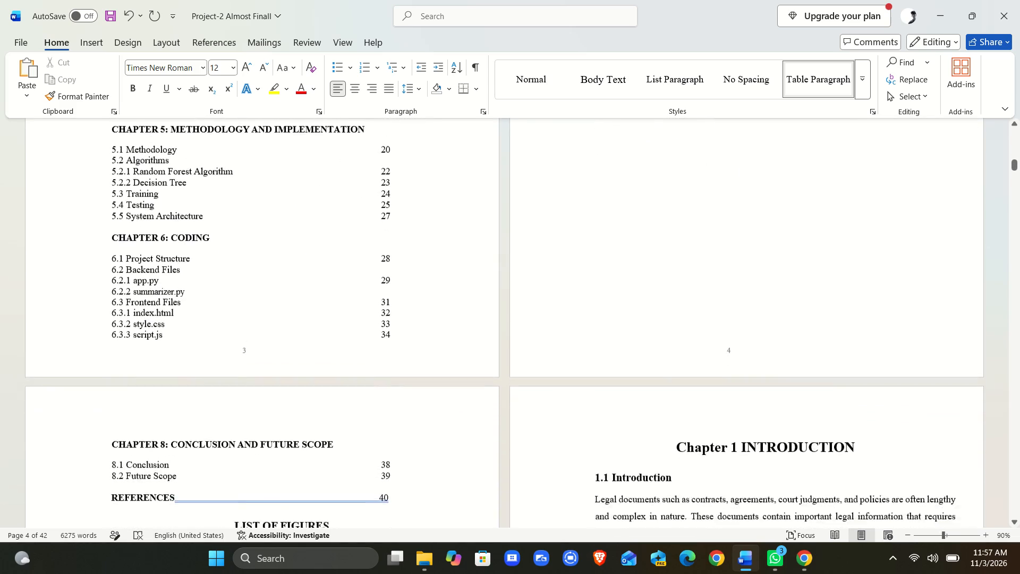
scroll(324, 429, down, 1)
scroll(324, 429, up, 2)
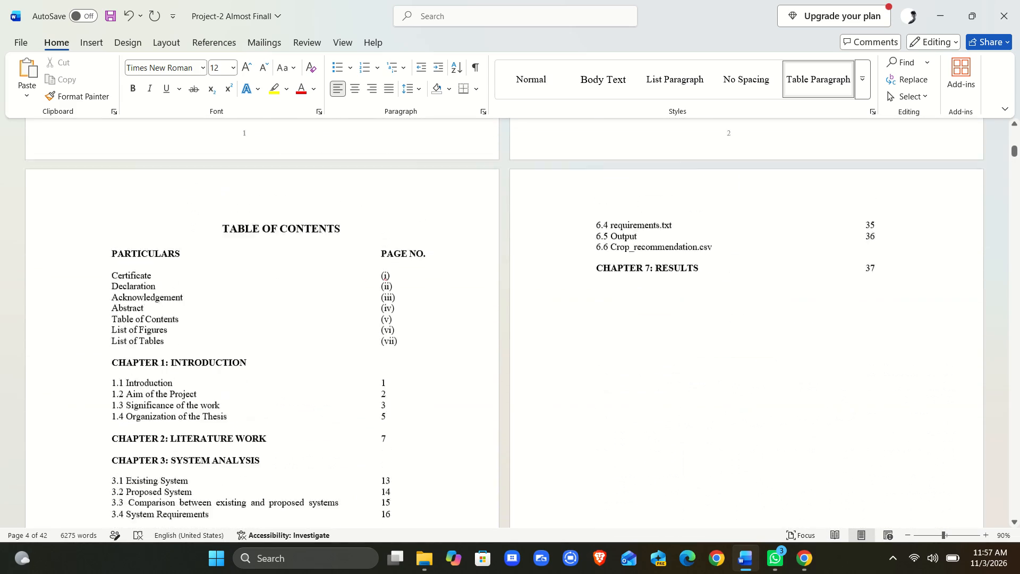
scroll(324, 429, up, 1)
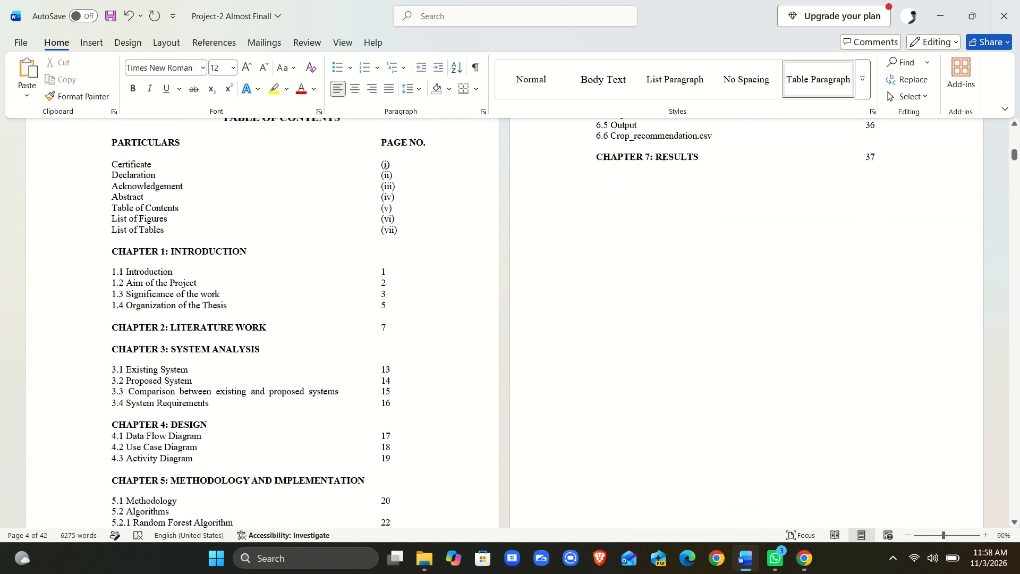
scroll(324, 429, up, 1)
scroll(569, 307, down, 3)
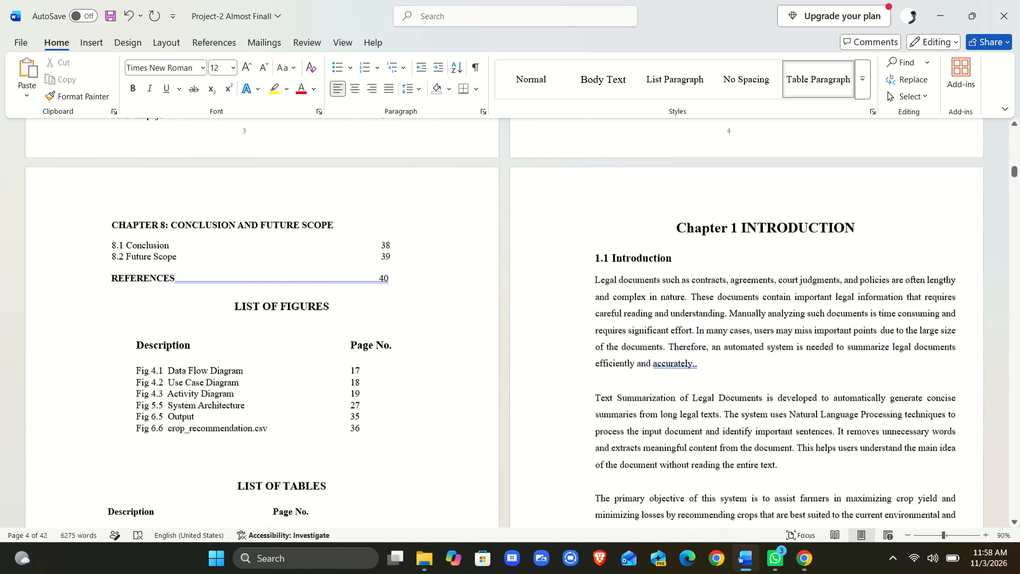
scroll(569, 307, down, 2)
scroll(287, 248, up, 1)
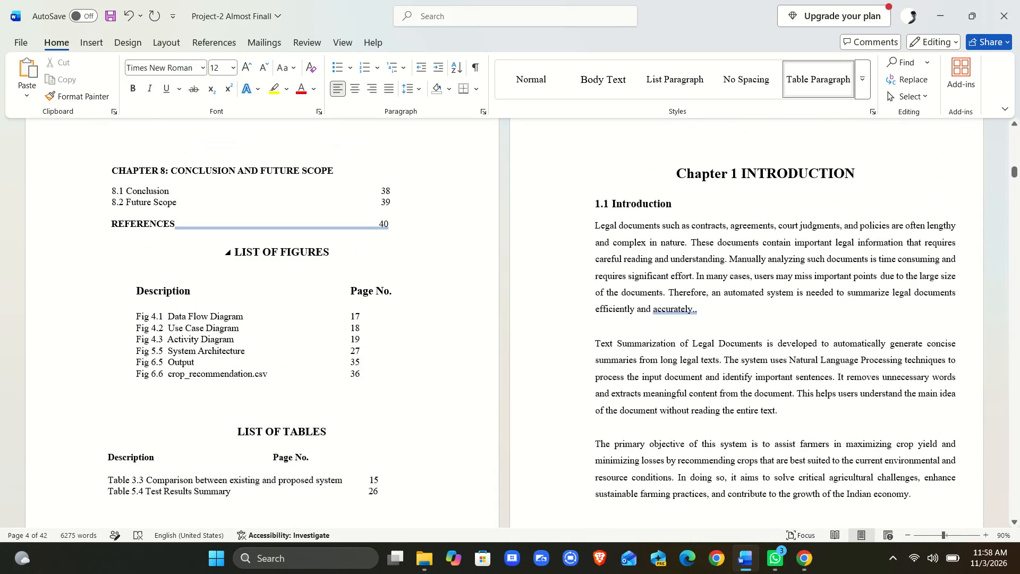
scroll(287, 248, up, 1)
scroll(287, 248, down, 1)
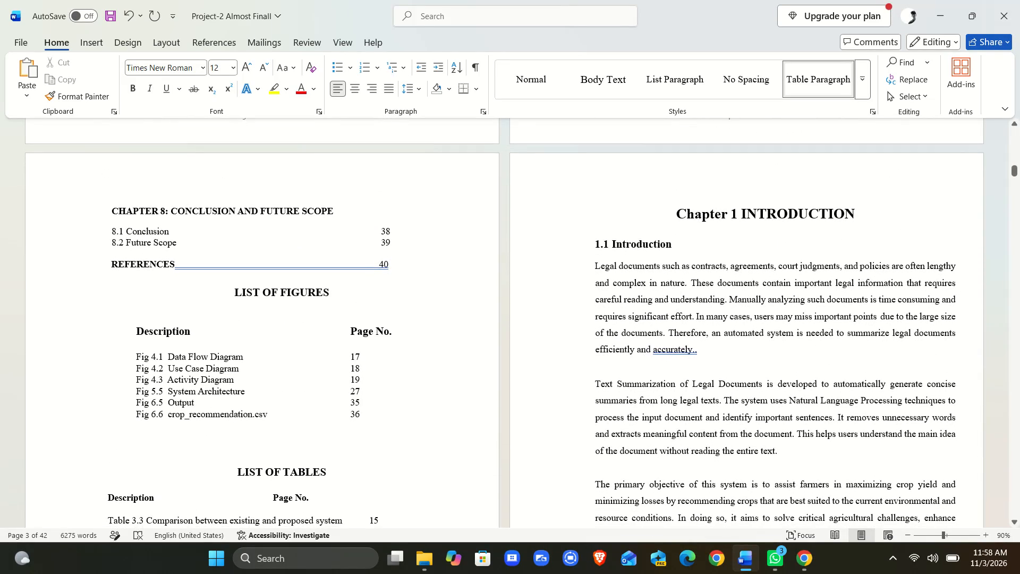
scroll(114, 211, down, 1)
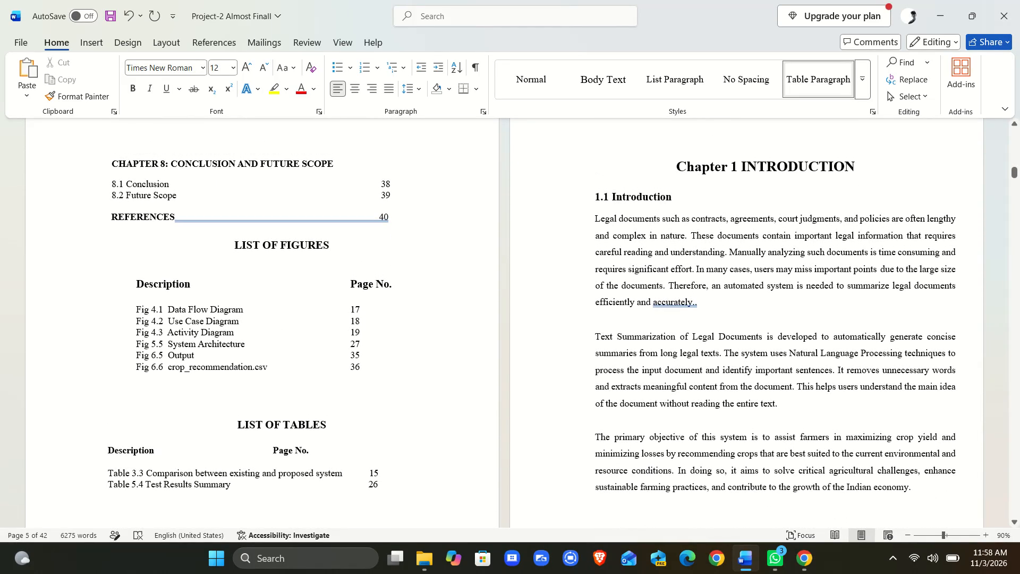
Copy the block from the CHAPTER 8 heading through the List of Tables and paste it below the CHAPTER 7: RESULTS entry.
drag(106, 166, 327, 465)
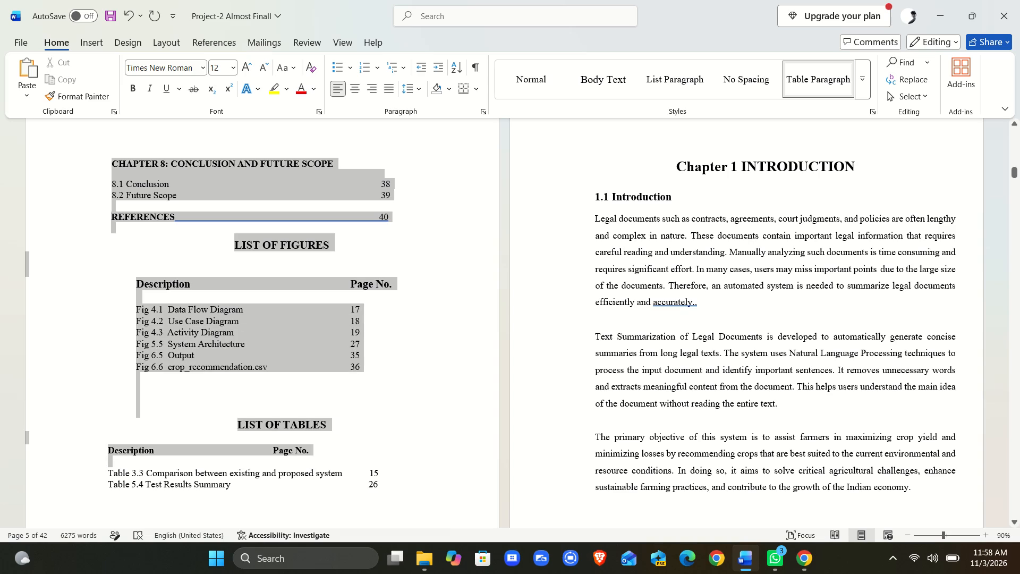
drag(327, 465, 371, 500)
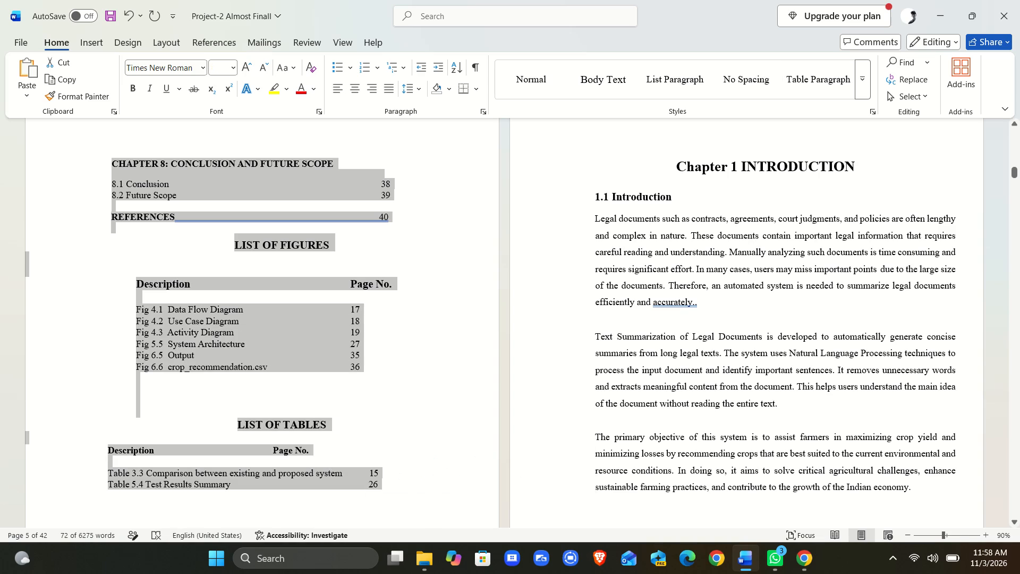
key(ctrl+c)
scroll(463, 434, up, 2)
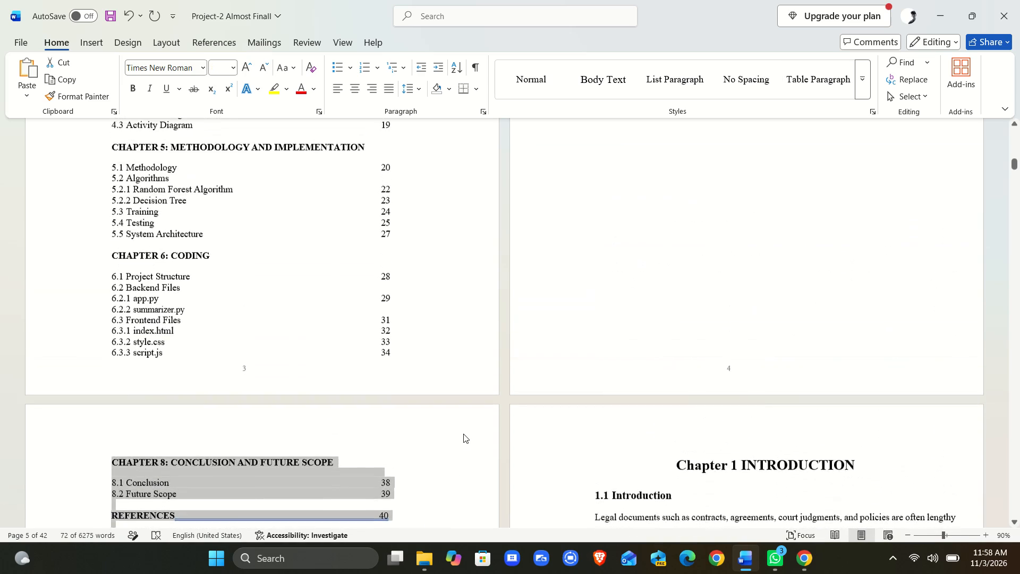
scroll(463, 434, up, 2)
drag(463, 434, 873, 357)
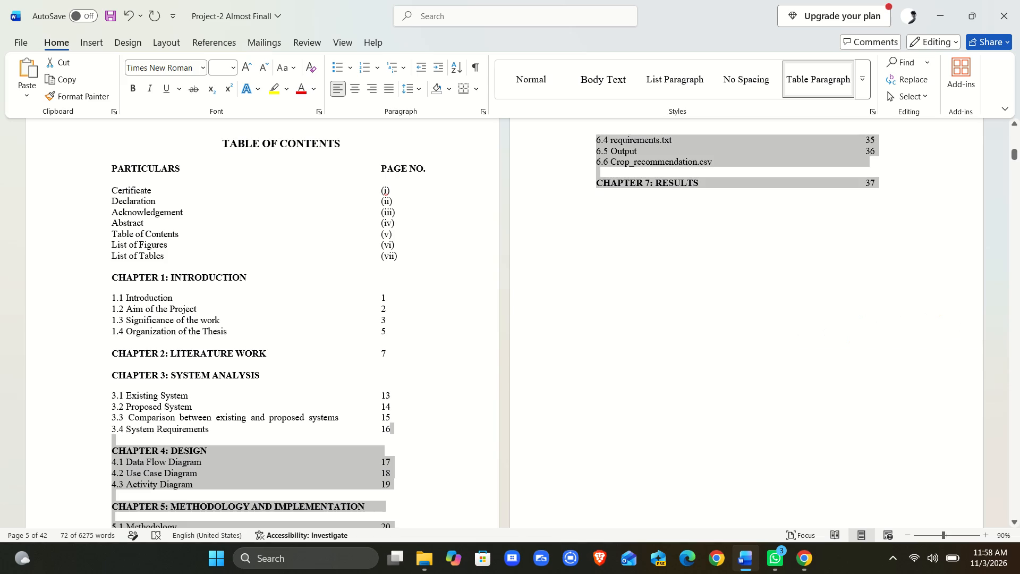
click(873, 357)
click(902, 190)
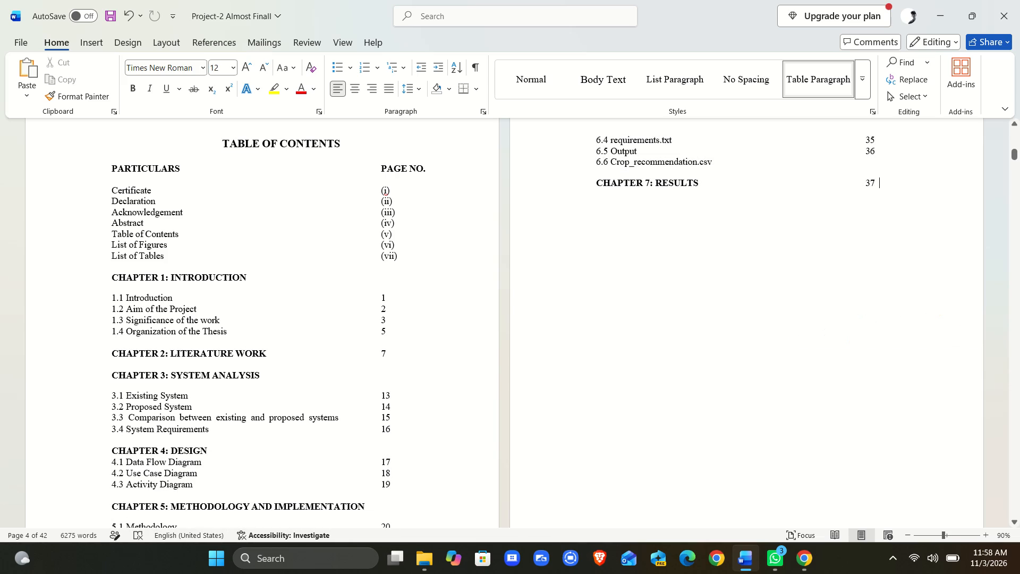
key(Return)
key(Return)
key(space)
key(space)
key(space)
key(space)
key(space)
key(space)
key(space)
key(space)
key(space)
key(space)
key(space)
key(space)
key(space)
key(space)
key(space)
key(space)
key(space)
key(space)
key(space)
key(space)
key(ctrl+v)
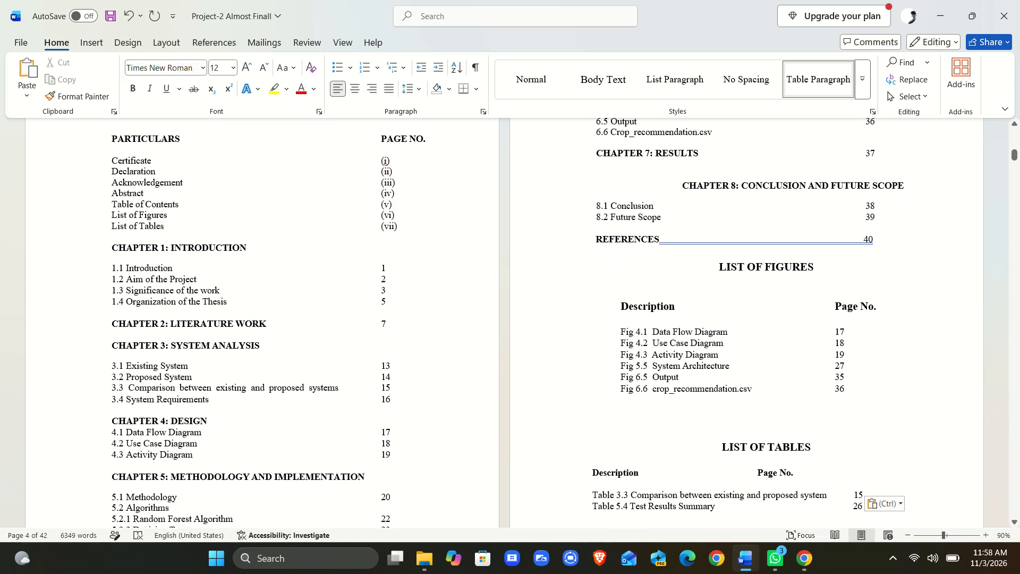
Adjust the leading spaces of the pasted CHAPTER 8: CONCLUSION AND FUTURE SCOPE heading so it lines up with the entries around it.
click(679, 187)
key(BackSpace)
key(BackSpace)
key(BackSpace)
key(BackSpace)
key(BackSpace)
key(BackSpace)
key(BackSpace)
key(BackSpace)
key(BackSpace)
key(BackSpace)
key(BackSpace)
key(BackSpace)
key(BackSpace)
key(BackSpace)
key(BackSpace)
key(BackSpace)
key(BackSpace)
key(BackSpace)
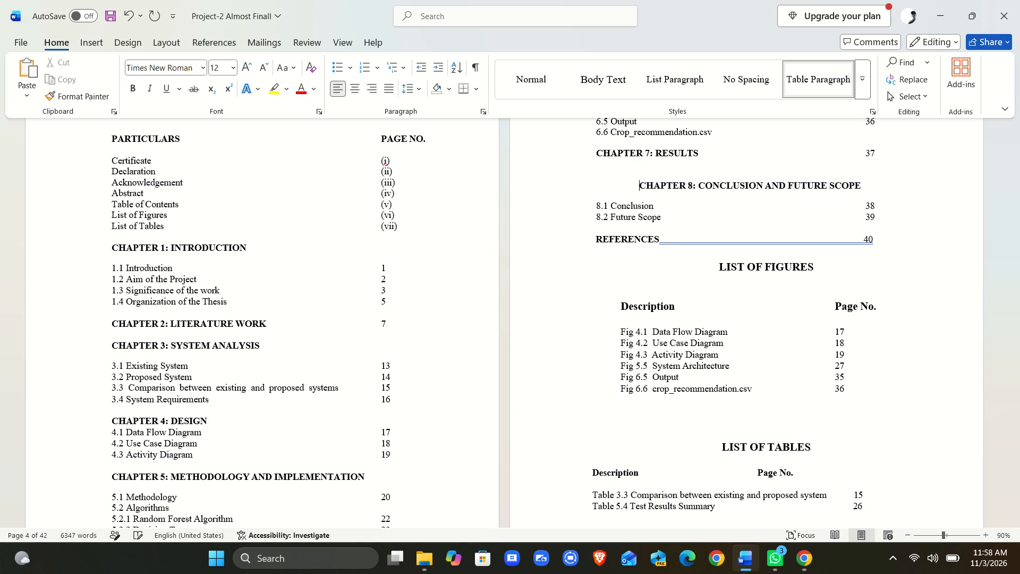
key(BackSpace)
key(BackSpace)
key(BackSpace)
key(BackSpace)
key(BackSpace)
key(BackSpace)
key(BackSpace)
key(BackSpace)
key(BackSpace)
key(BackSpace)
key(BackSpace)
key(BackSpace)
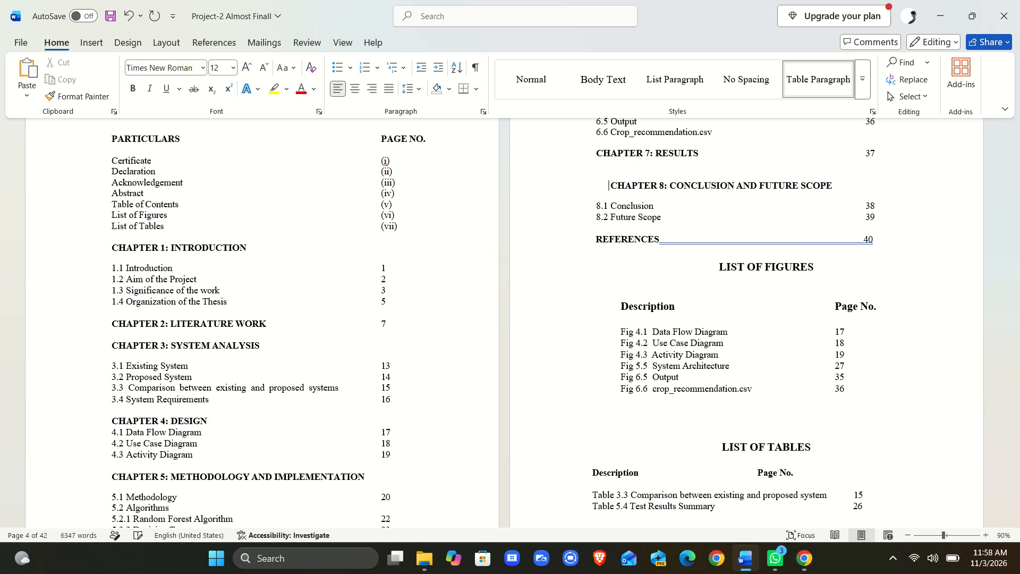
key(BackSpace)
key(BackSpace)
key(BackSpace)
key(BackSpace)
key(BackSpace)
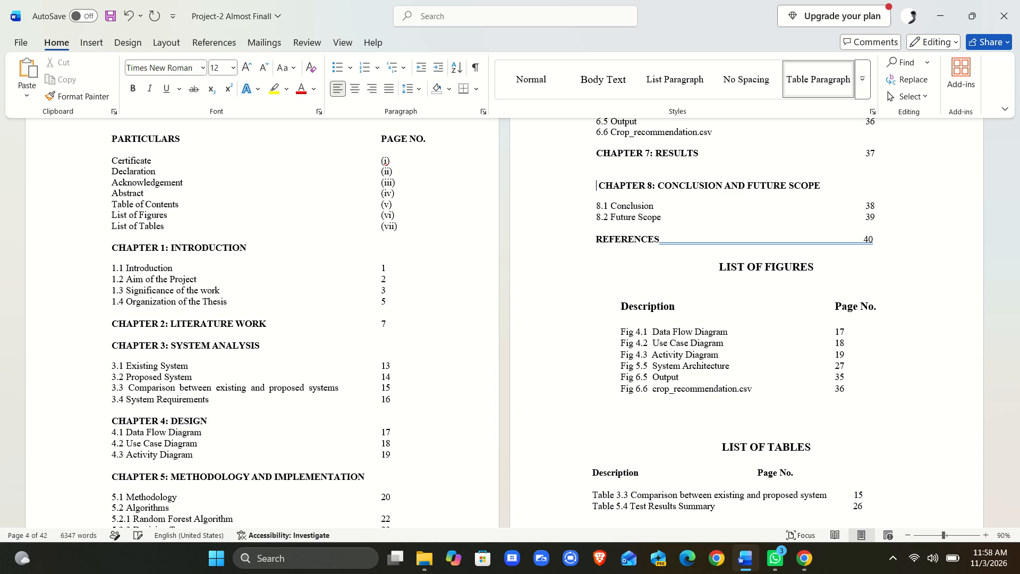
key(BackSpace)
key(space)
key(space)
key(space)
key(space)
key(space)
key(space)
key(space)
key(space)
key(space)
key(space)
key(space)
key(space)
key(space)
key(space)
key(space)
key(space)
key(space)
key(space)
key(space)
key(space)
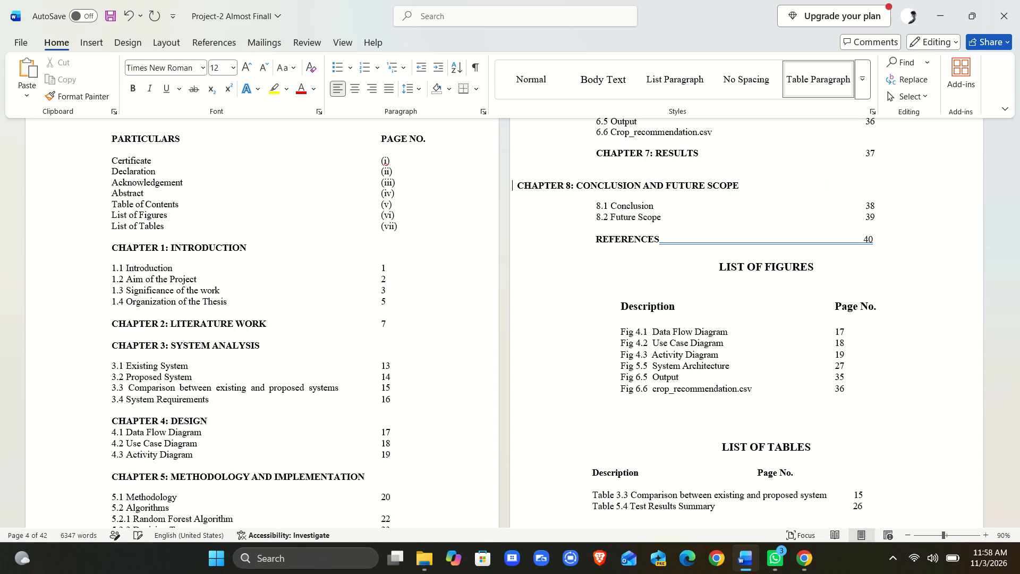
key(space)
key(space)
key(space)
key(space)
key(space)
key(space)
key(space)
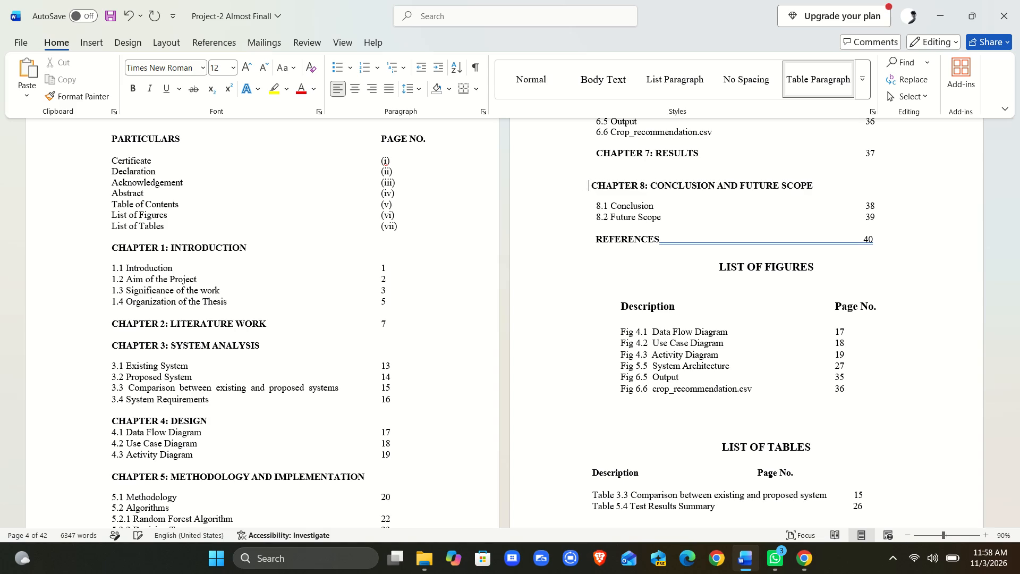
key(space)
key(space)
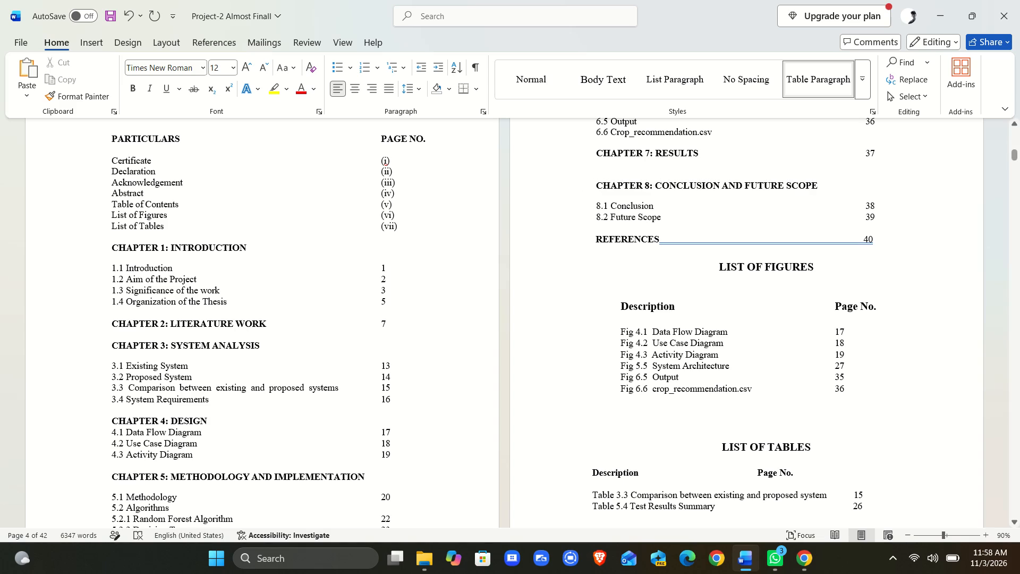
Compare the pasted Chapter 8 entries, List of Figures and List of Tables with the original copy on the following page.
click(601, 274)
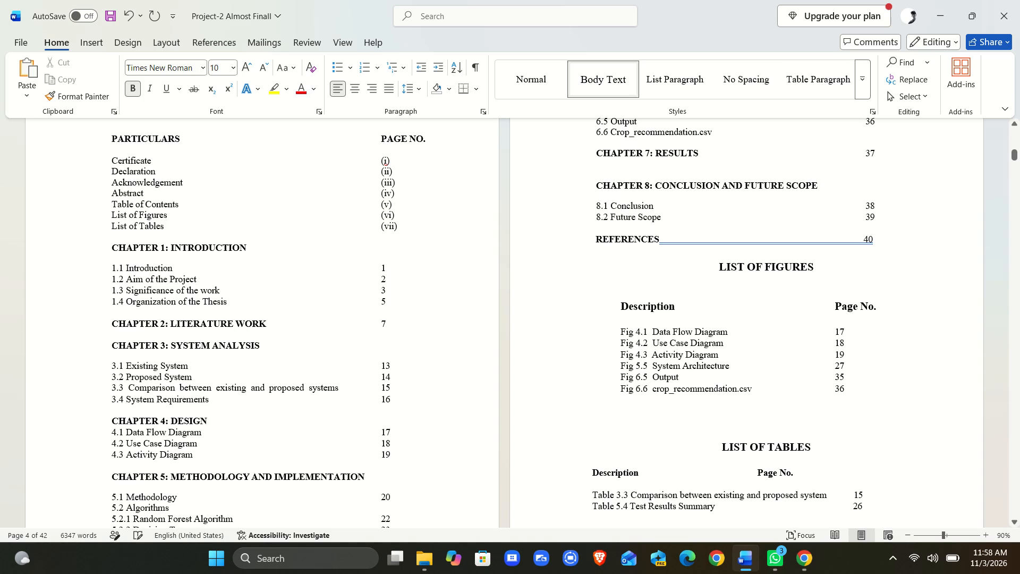
scroll(885, 247, down, 4)
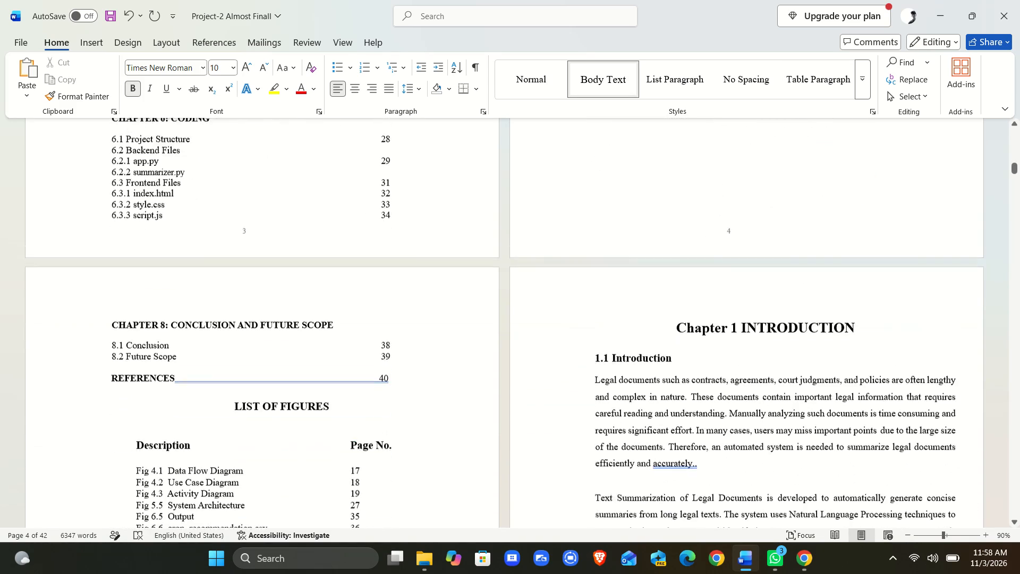
scroll(885, 247, down, 4)
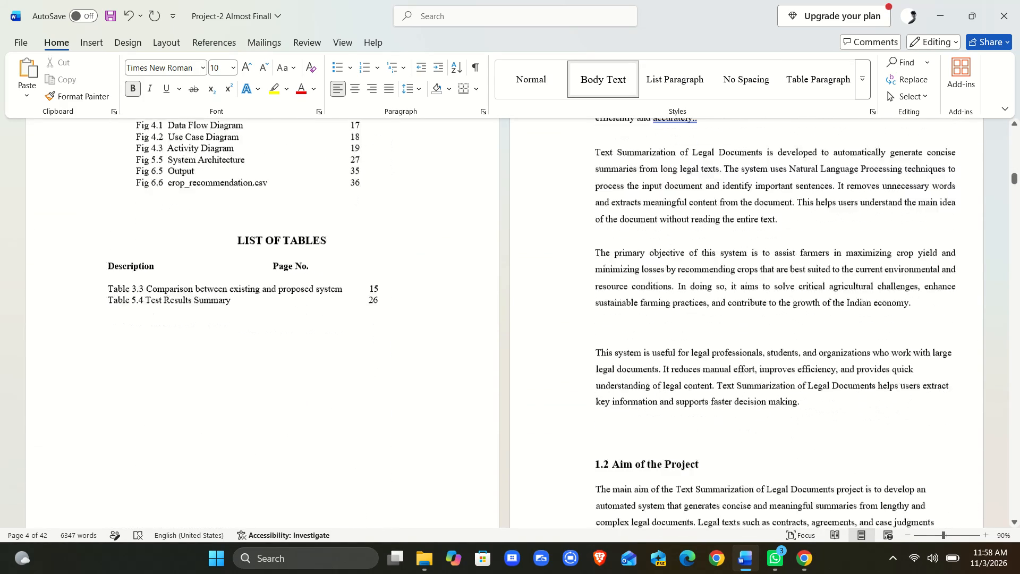
scroll(885, 247, down, 1)
scroll(631, 409, up, 1)
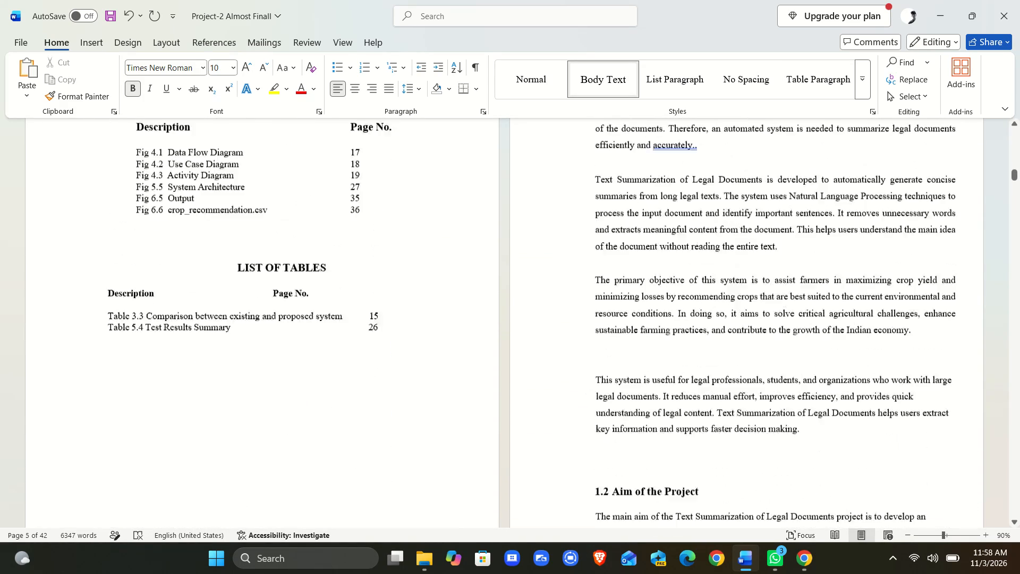
scroll(631, 409, up, 3)
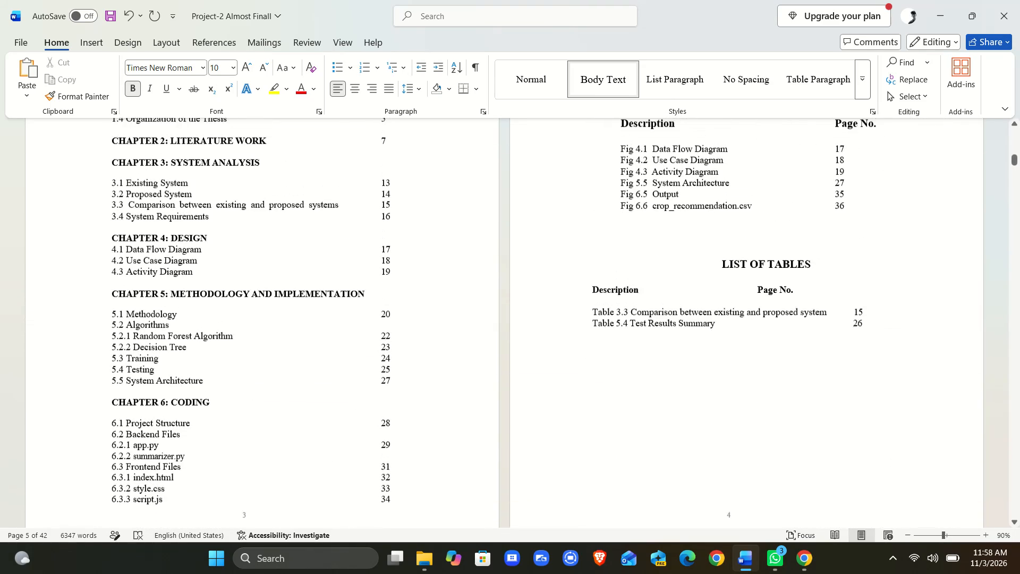
scroll(631, 409, up, 1)
scroll(631, 409, down, 1)
scroll(631, 409, up, 2)
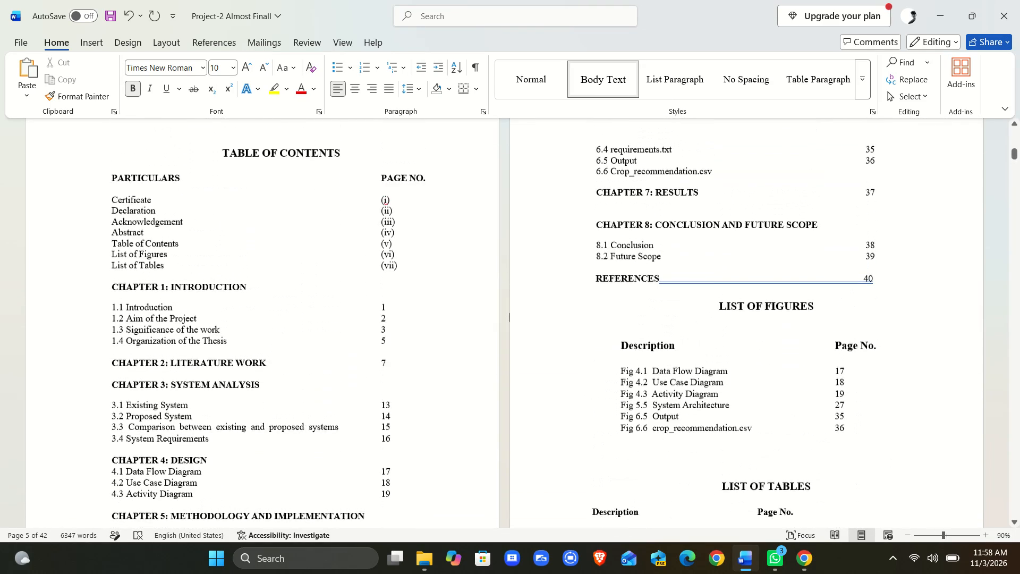
scroll(631, 409, down, 6)
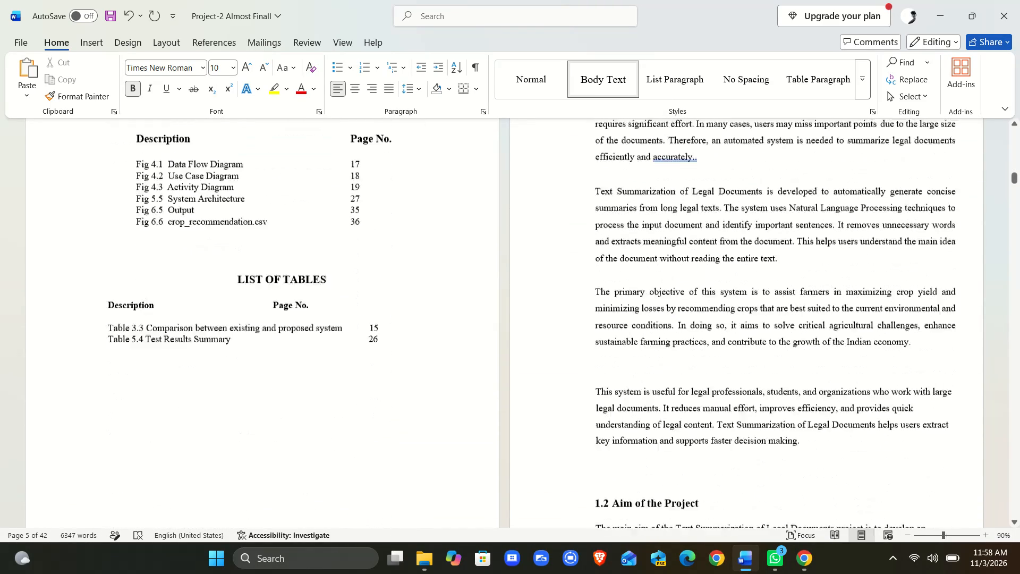
scroll(631, 409, down, 1)
scroll(368, 456, up, 1)
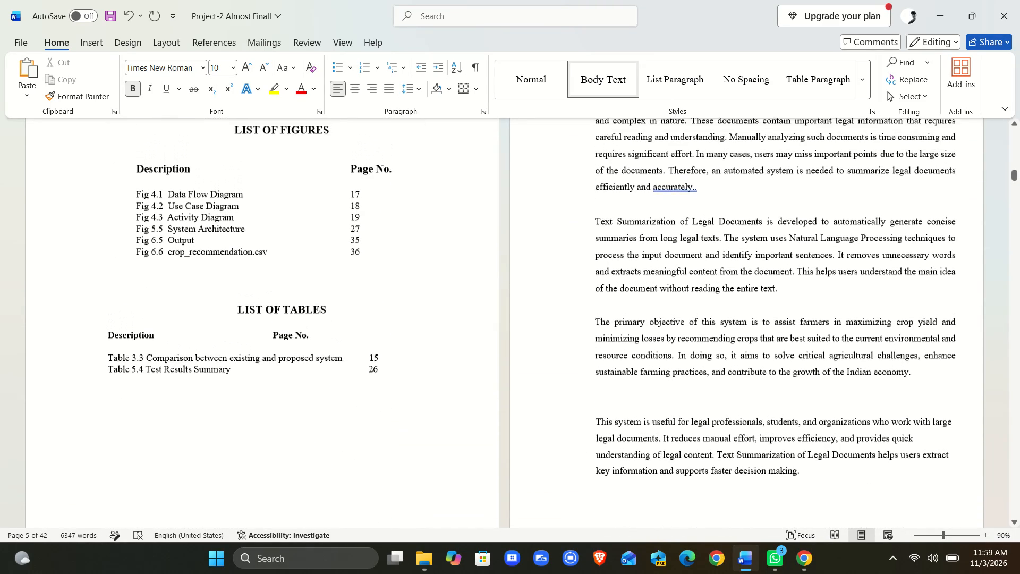
scroll(368, 456, up, 1)
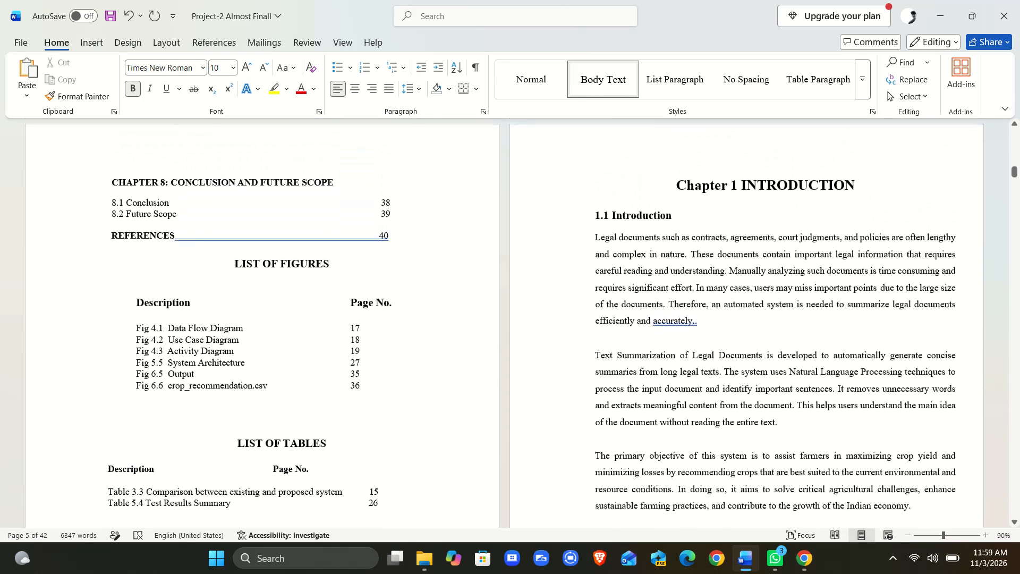
Delete the original Chapter 8 entries, List of Figures and List of Tables before Chapter 1, along with the leftover page.
drag(358, 472, 134, 249)
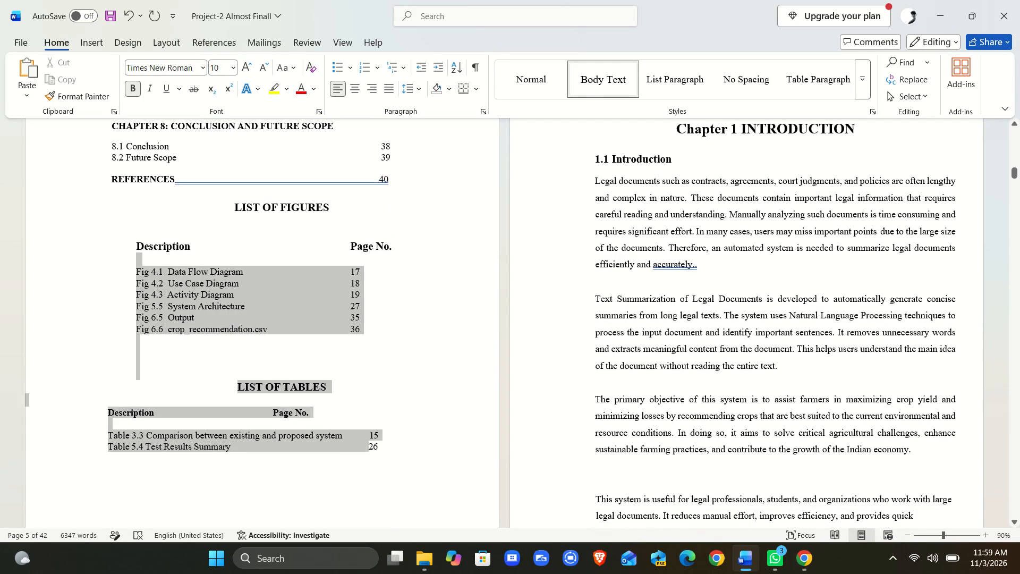
drag(134, 249, 76, 195)
key(BackSpace)
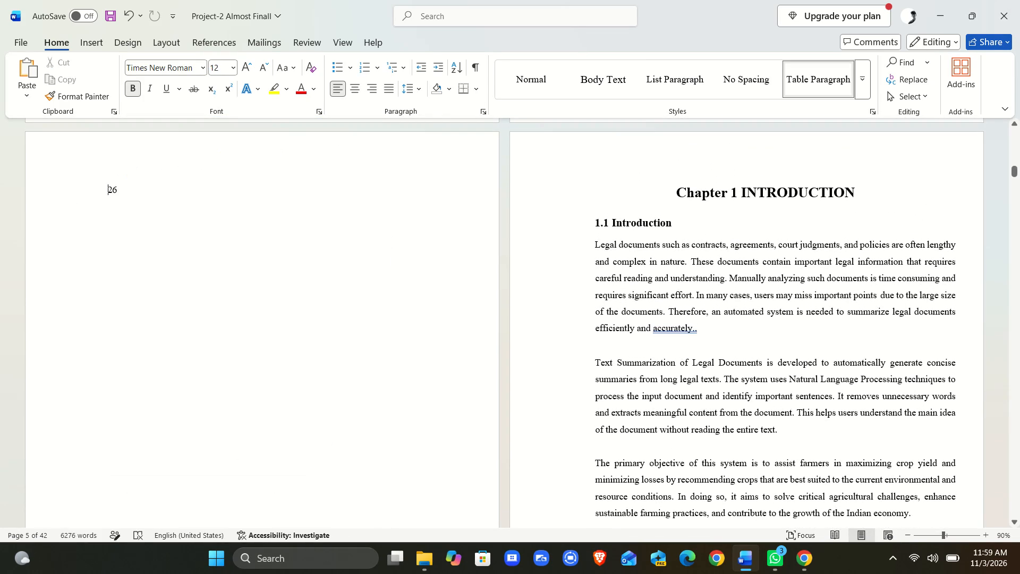
drag(122, 193, 99, 194)
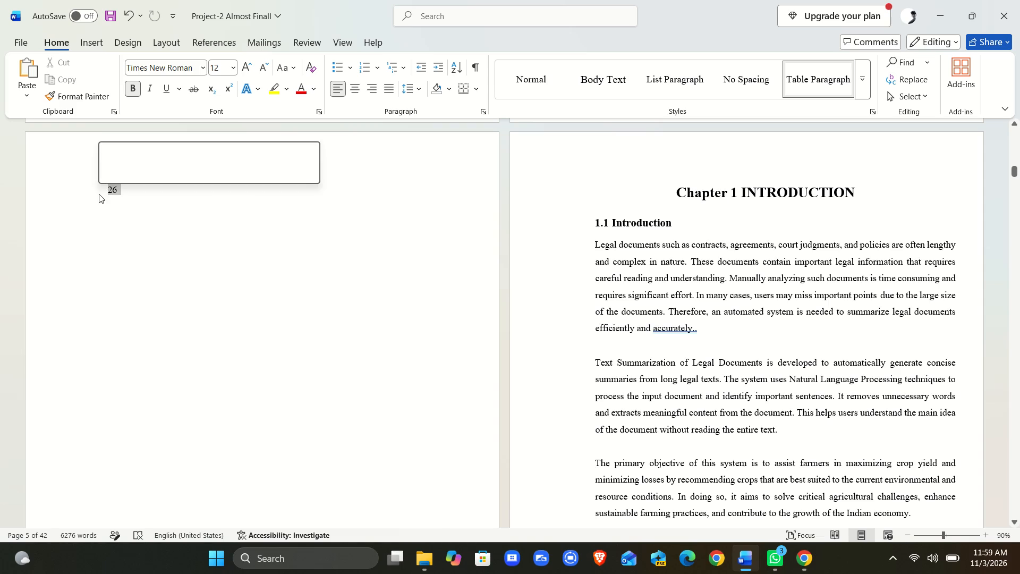
key(BackSpace)
key(Delete)
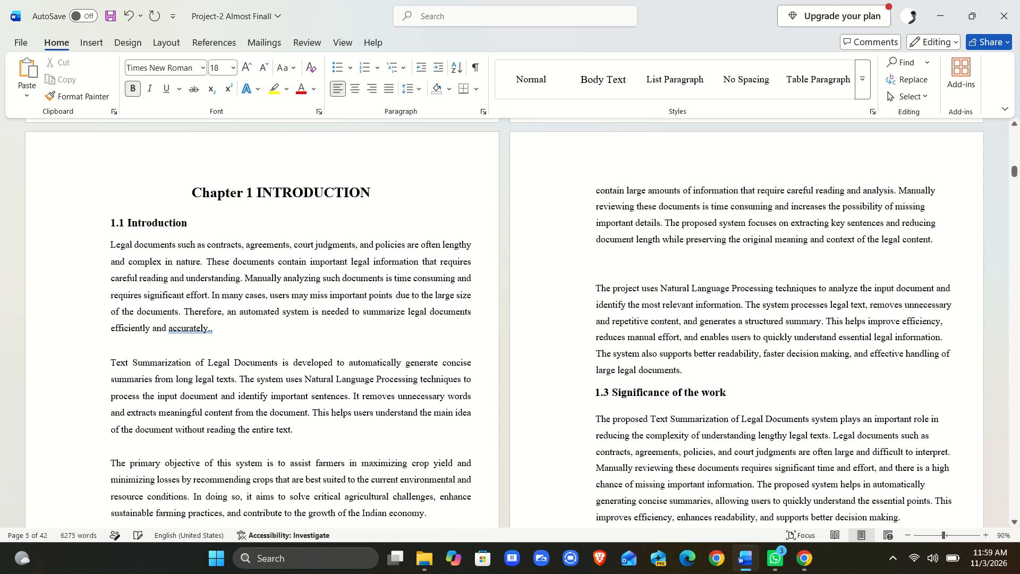
Review the layout of the opening chapters, the Abstract and the joined contents lists.
scroll(190, 267, down, 4)
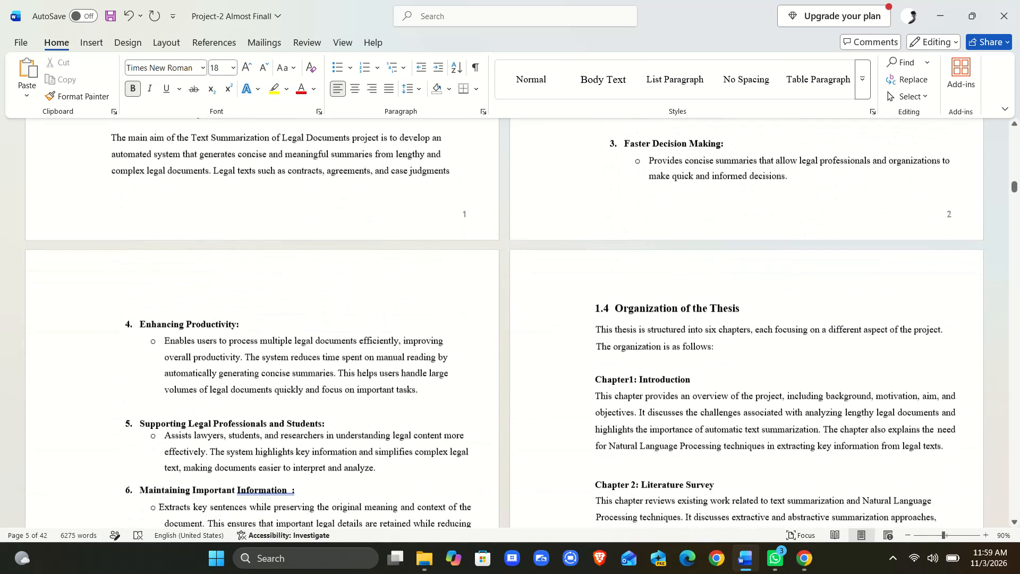
scroll(190, 267, down, 6)
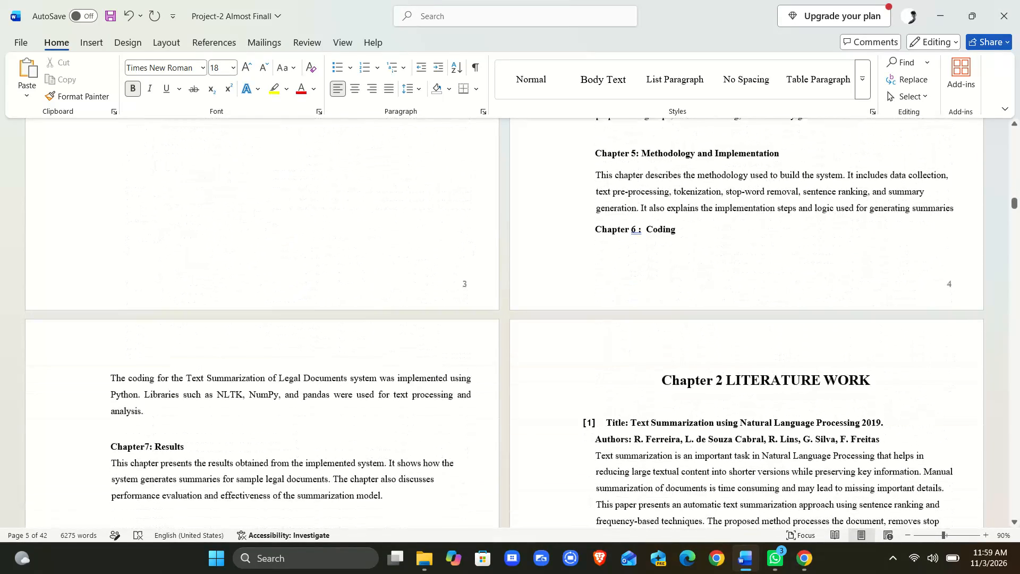
scroll(190, 267, down, 4)
scroll(190, 267, up, 7)
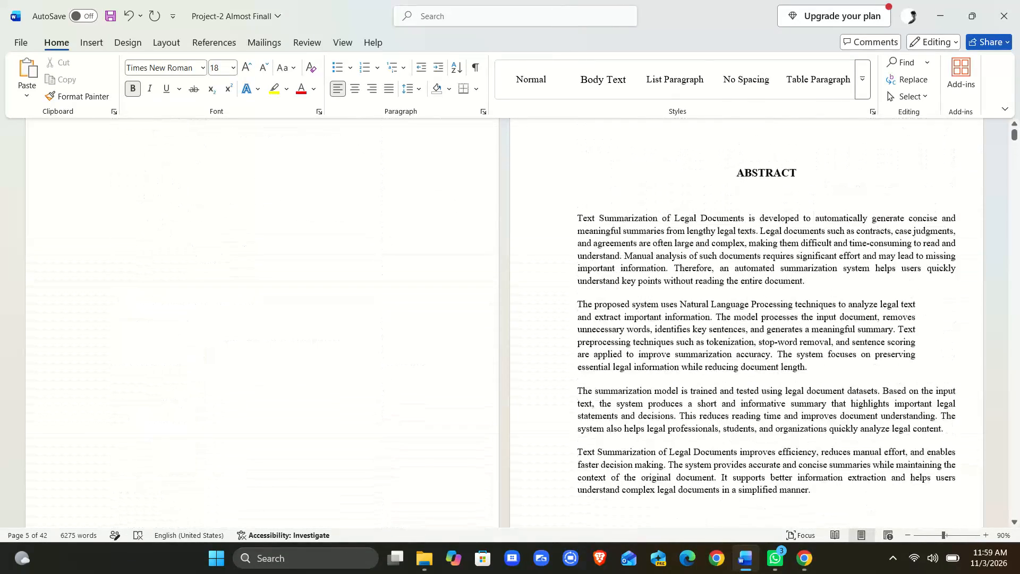
scroll(190, 267, up, 9)
scroll(190, 267, down, 3)
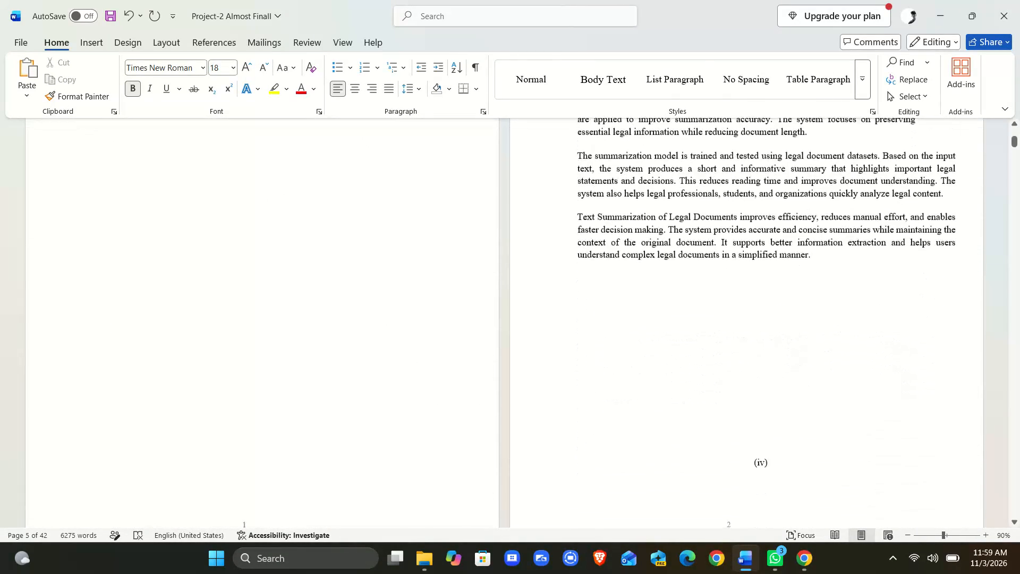
scroll(190, 267, down, 2)
scroll(190, 267, up, 1)
scroll(190, 267, down, 3)
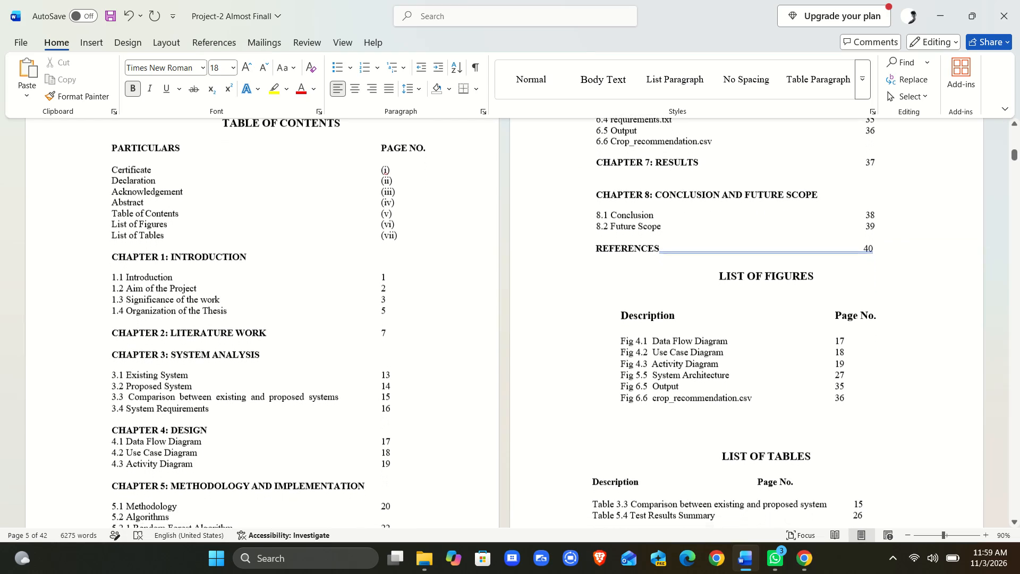
scroll(190, 267, down, 3)
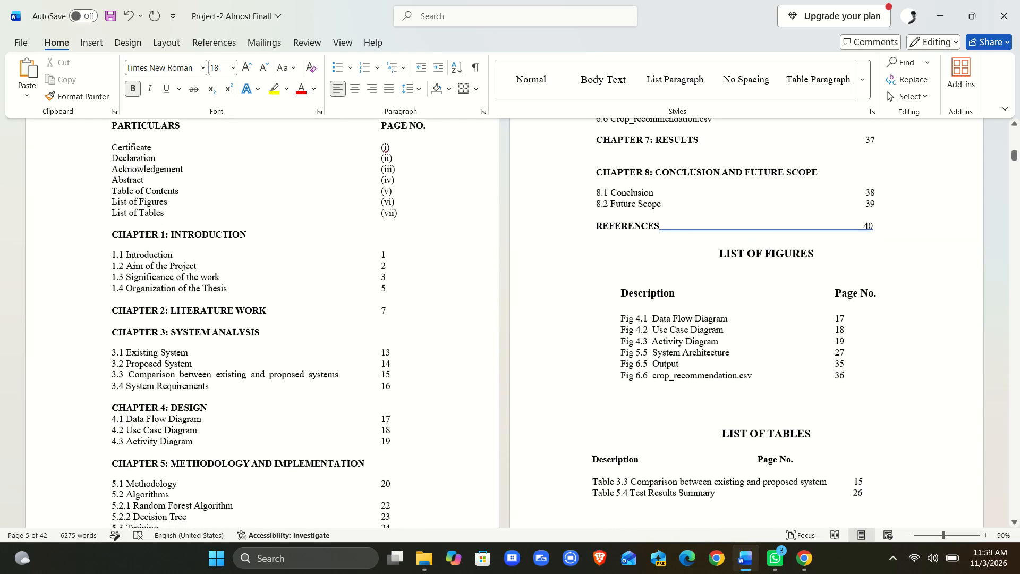
scroll(190, 267, down, 1)
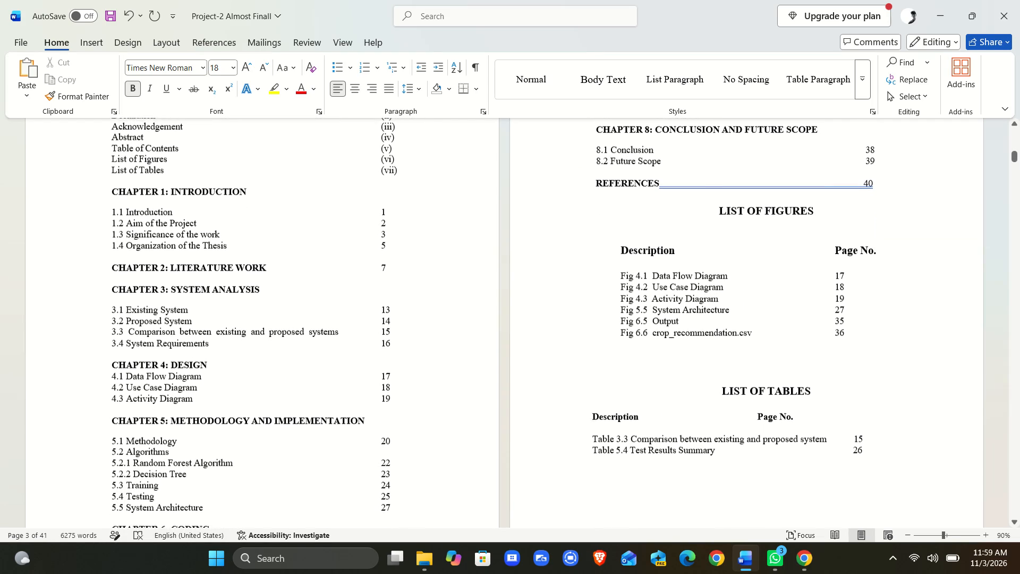
Delete the blank lines separating the first three paragraphs of section 1.1 Introduction in Chapter 1.
scroll(190, 267, down, 2)
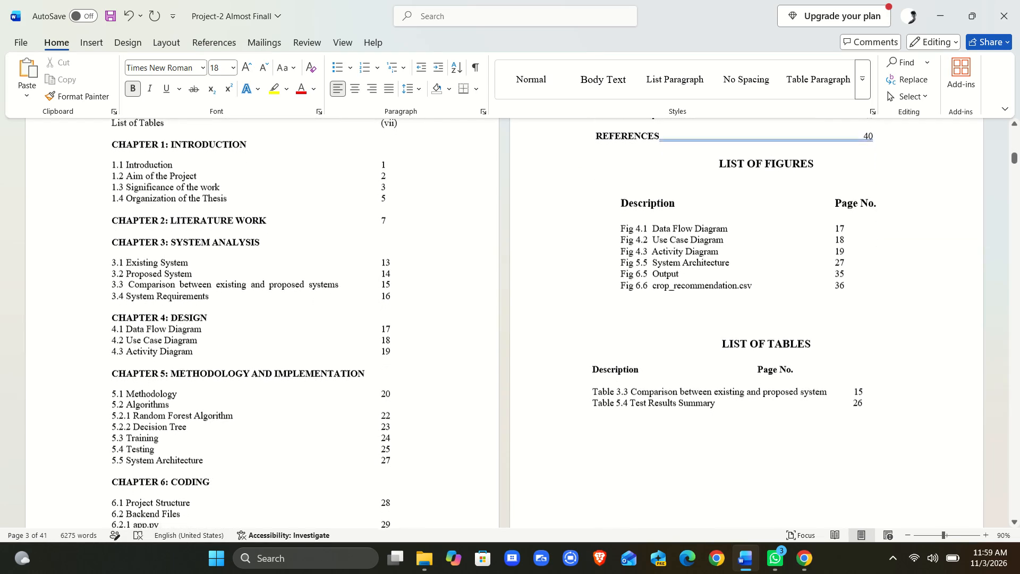
scroll(190, 267, down, 2)
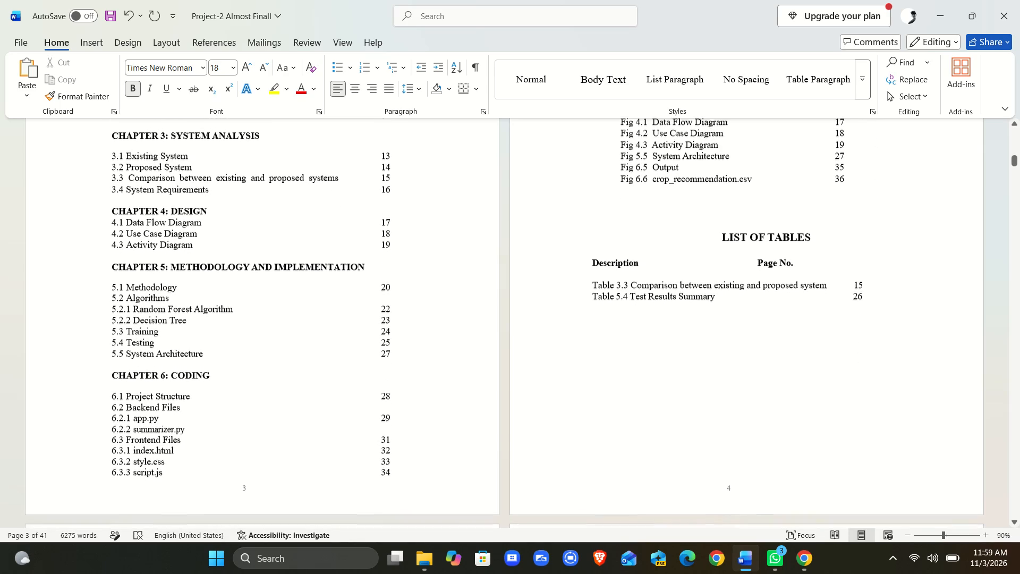
scroll(190, 267, down, 1)
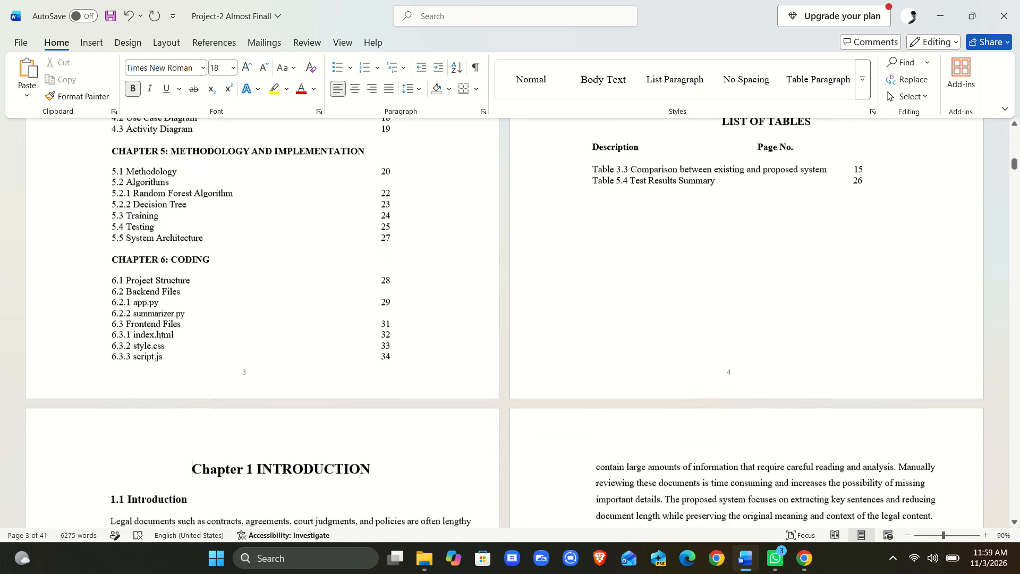
scroll(190, 267, down, 1)
scroll(190, 267, up, 1)
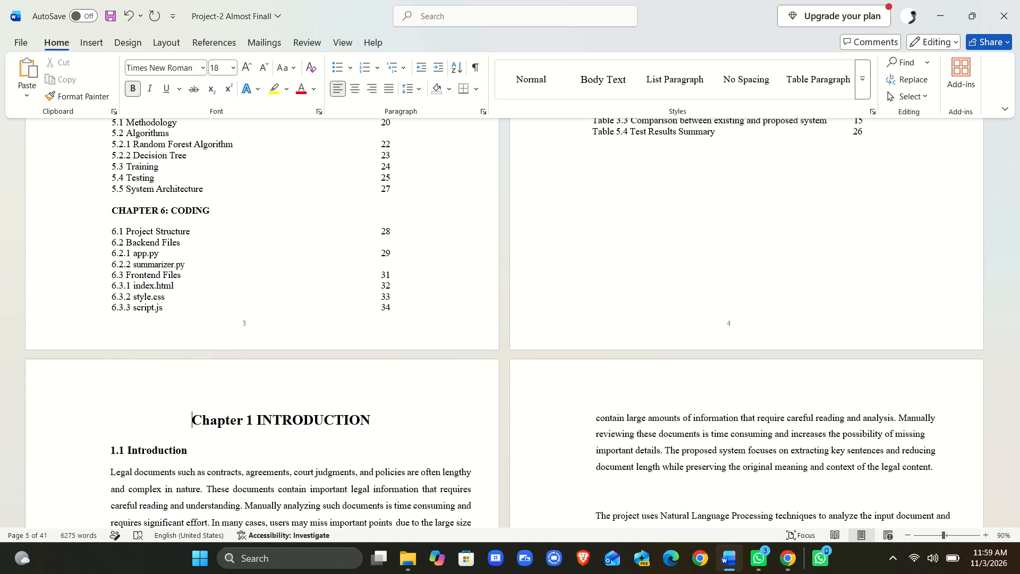
scroll(365, 306, down, 1)
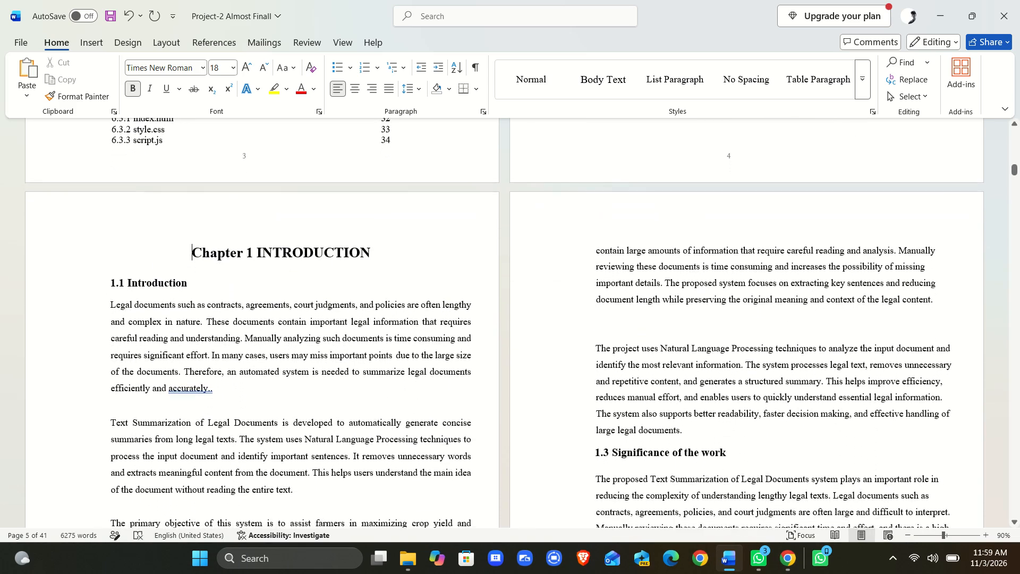
scroll(365, 306, down, 1)
click(155, 364)
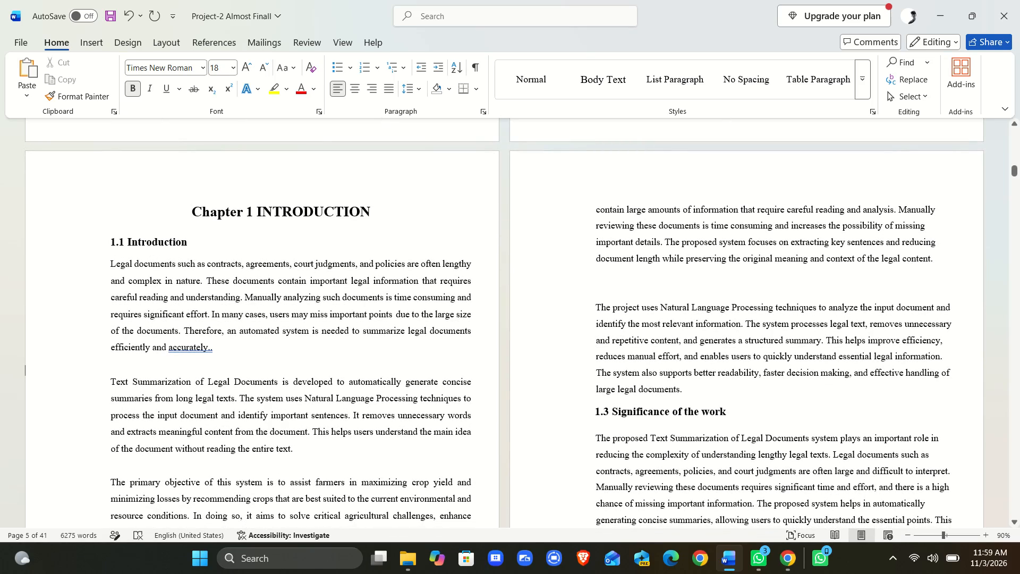
key(BackSpace)
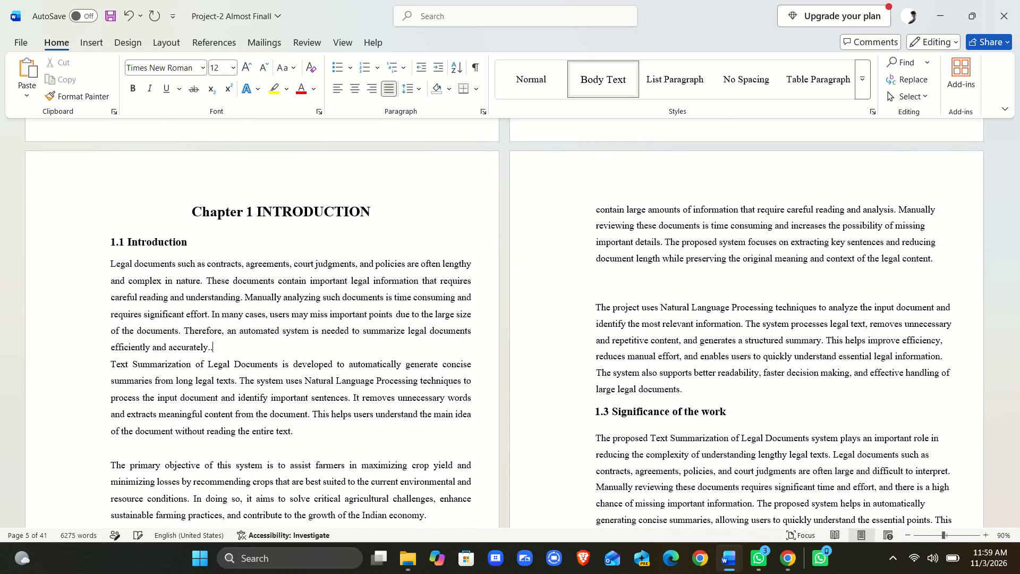
click(134, 453)
key(BackSpace)
Delete the blank lines before the paragraph starting "This system is useful for legal professionals" in section 1.1.
scroll(134, 453, down, 1)
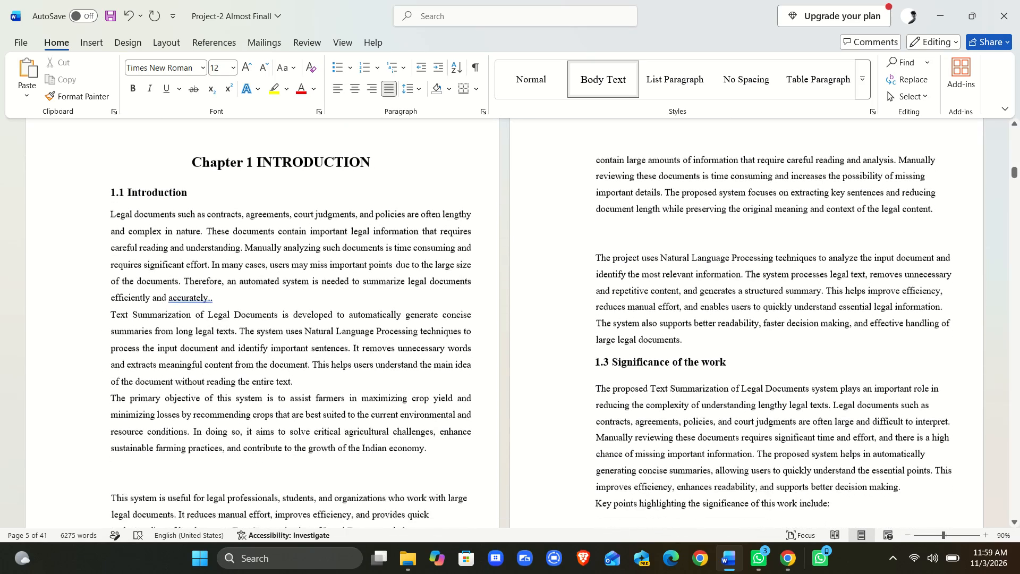
scroll(134, 453, down, 1)
click(146, 451)
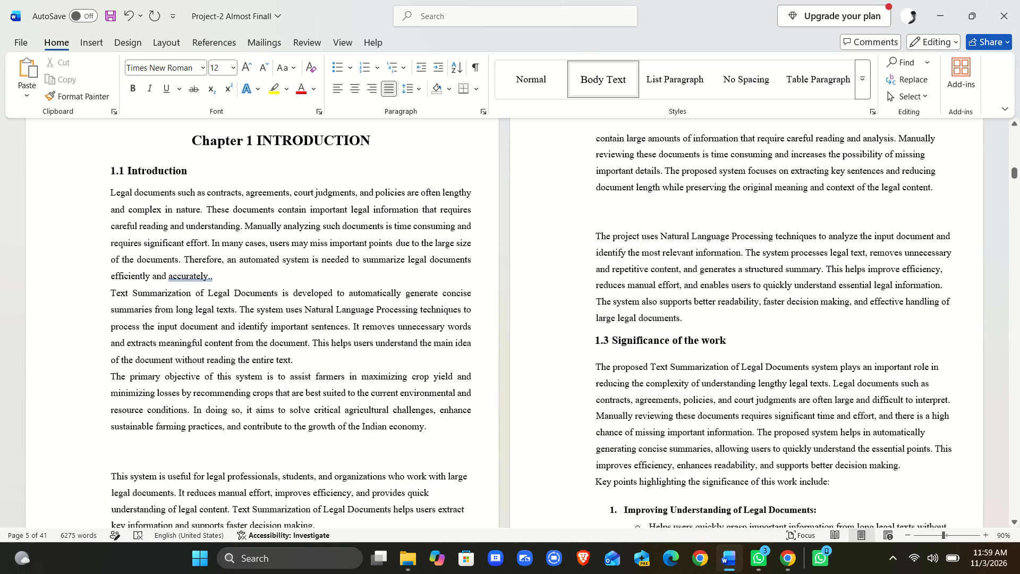
key(BackSpace)
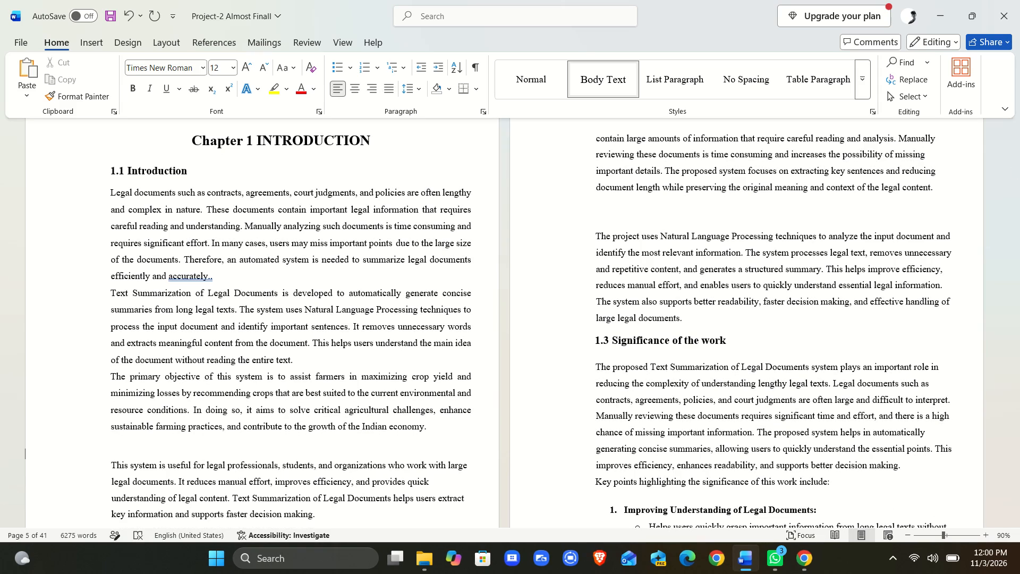
click(178, 446)
key(BackSpace)
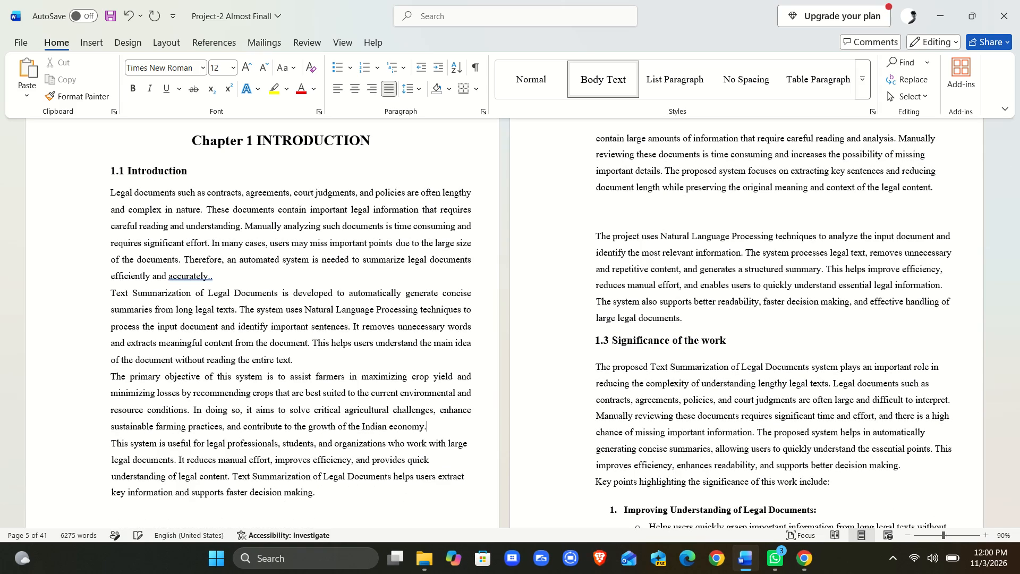
Remove the extra blank lines between the end of section 1.1 and the 1.2 Aim of the Project heading.
scroll(178, 446, down, 2)
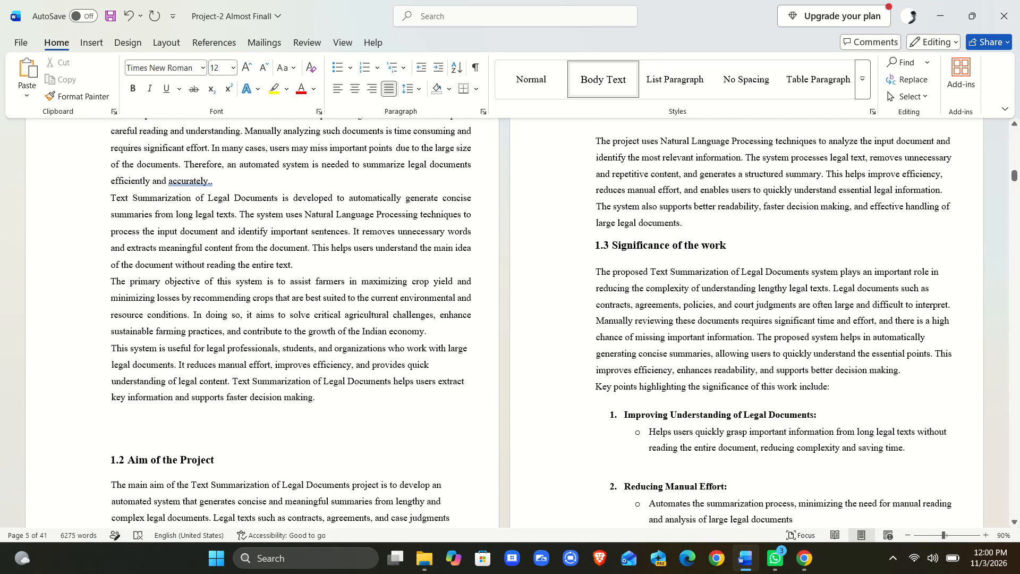
click(170, 421)
key(BackSpace)
key(BackSpace)
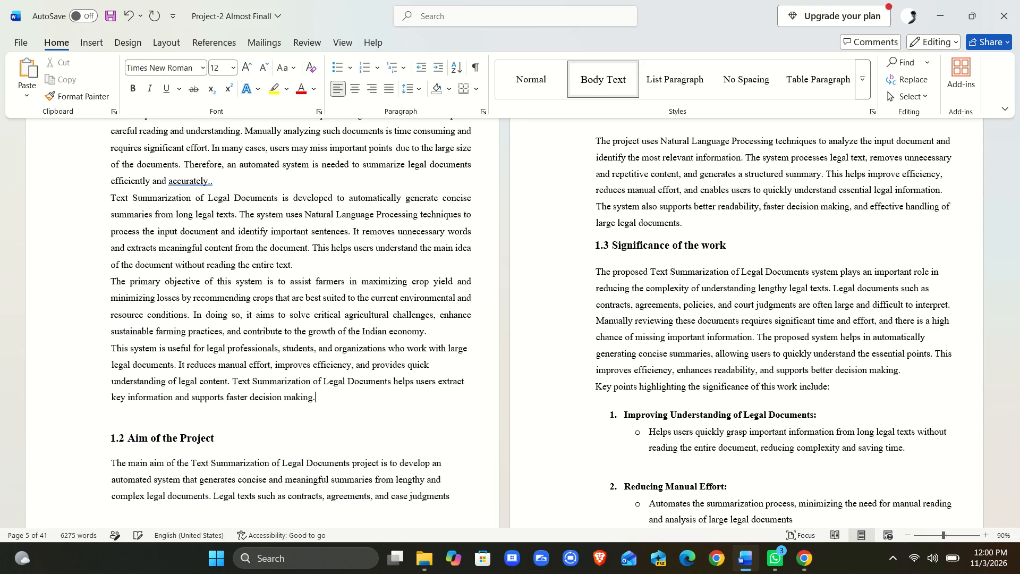
key(BackSpace)
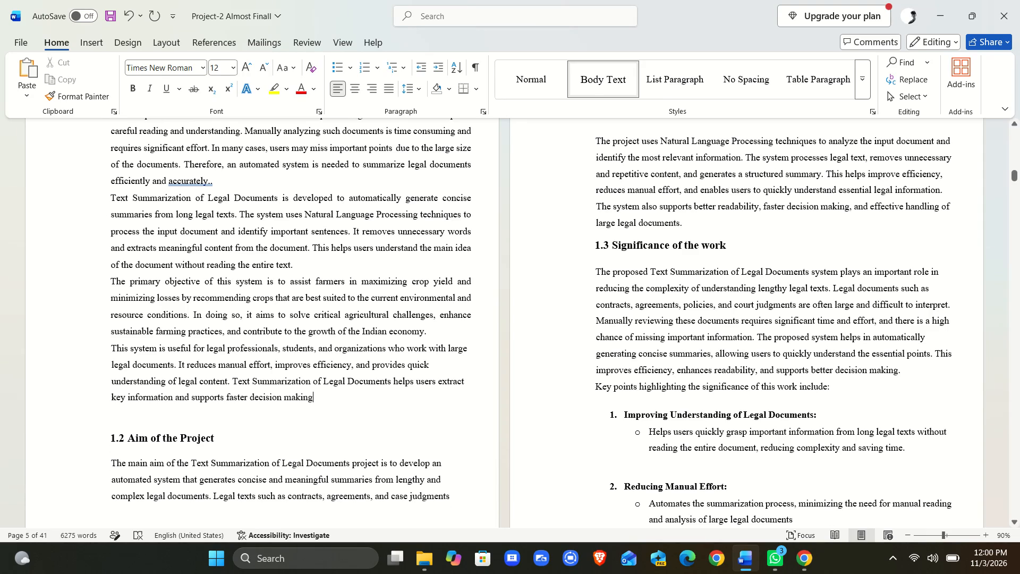
click(112, 423)
key(BackSpace)
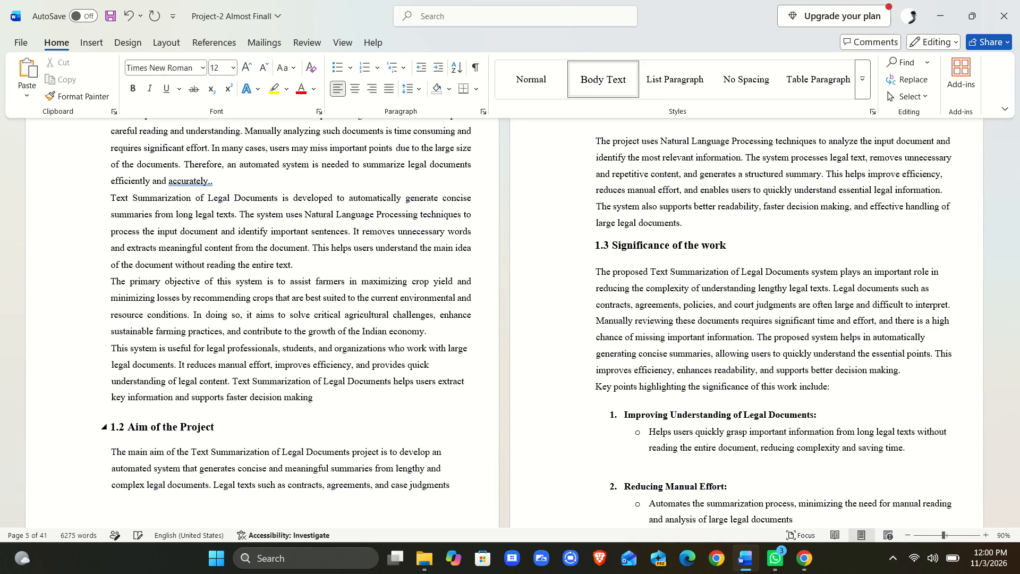
Delete the blank lines before the paragraph starting "The project uses Natural Language Processing techniques" in section 1.2.
scroll(220, 415, down, 1)
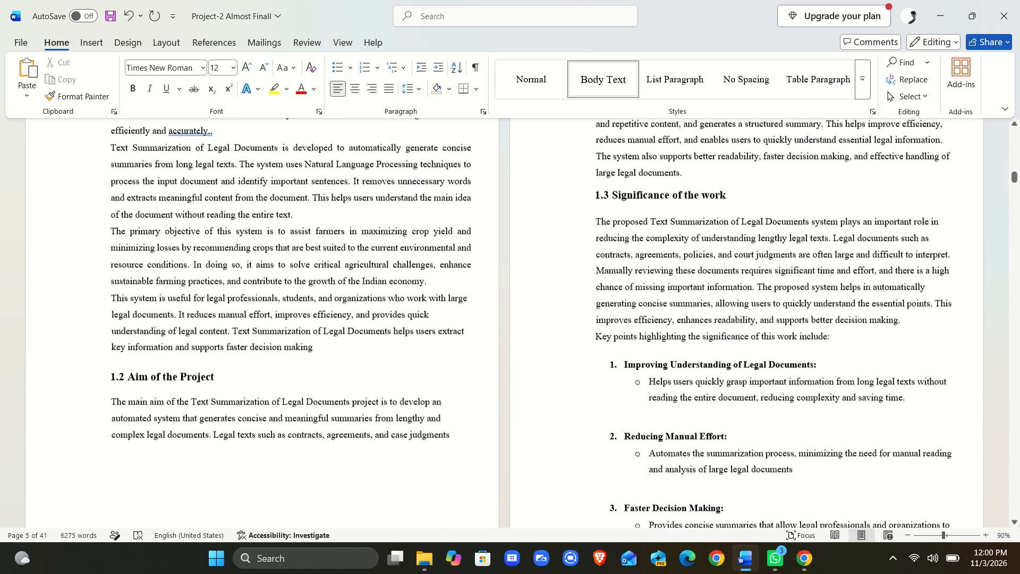
scroll(220, 415, down, 1)
scroll(267, 416, down, 1)
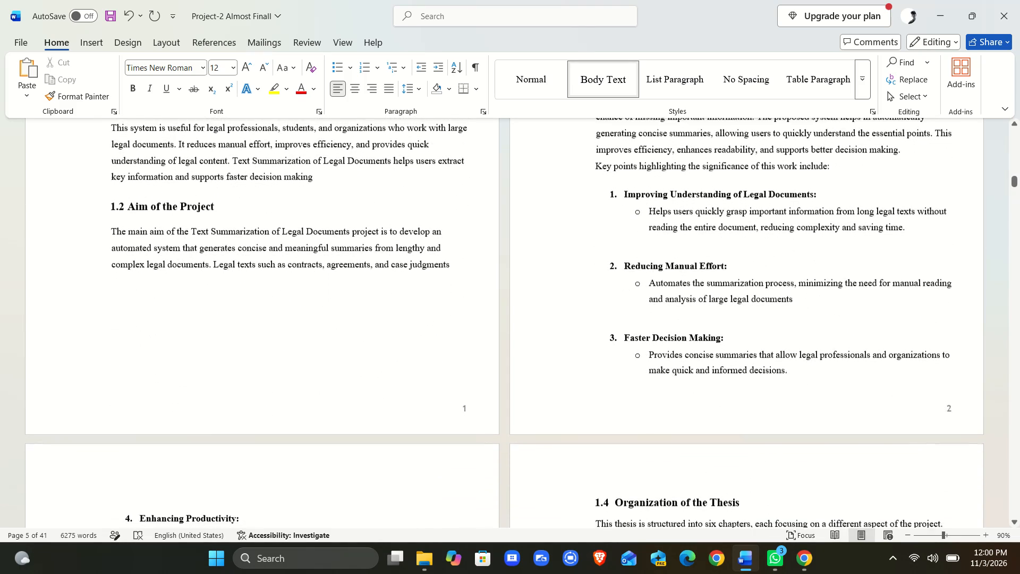
scroll(267, 416, up, 2)
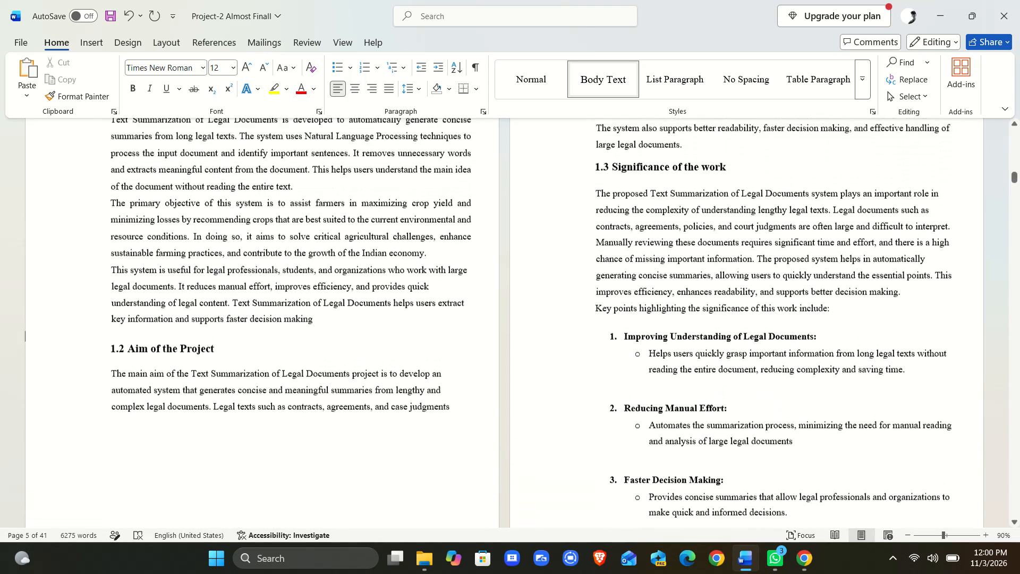
scroll(267, 416, up, 2)
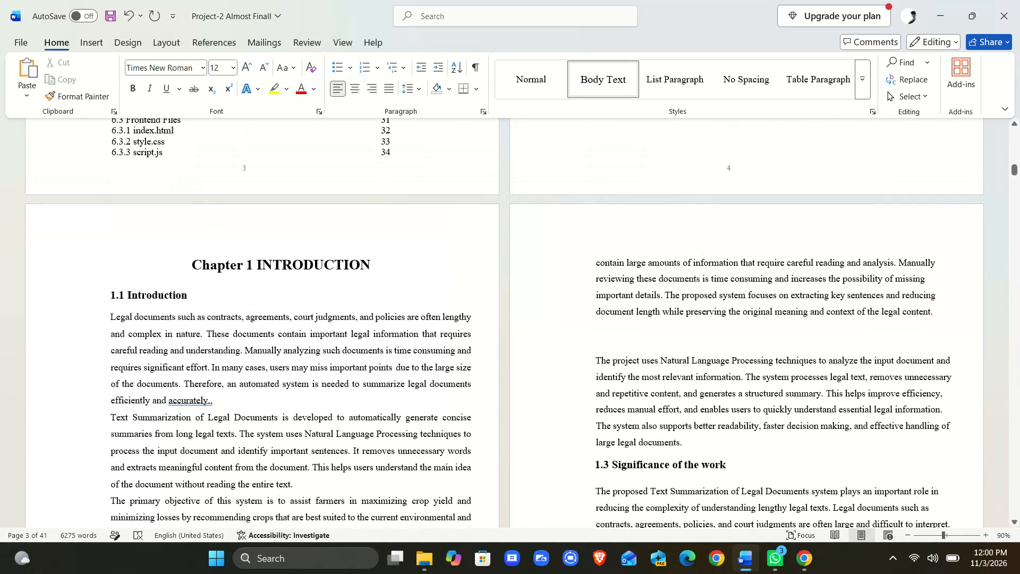
click(651, 335)
key(BackSpace)
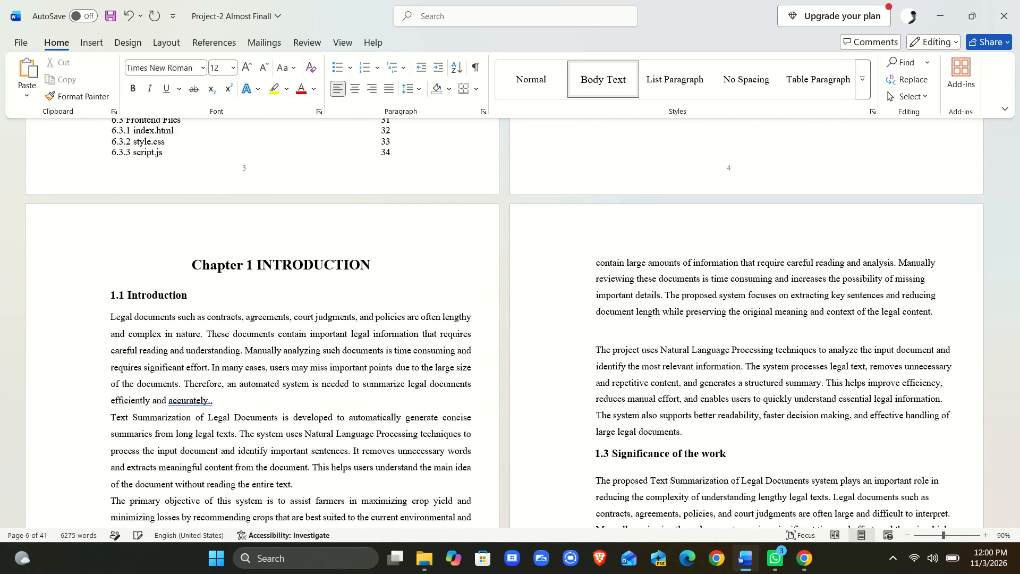
key(BackSpace)
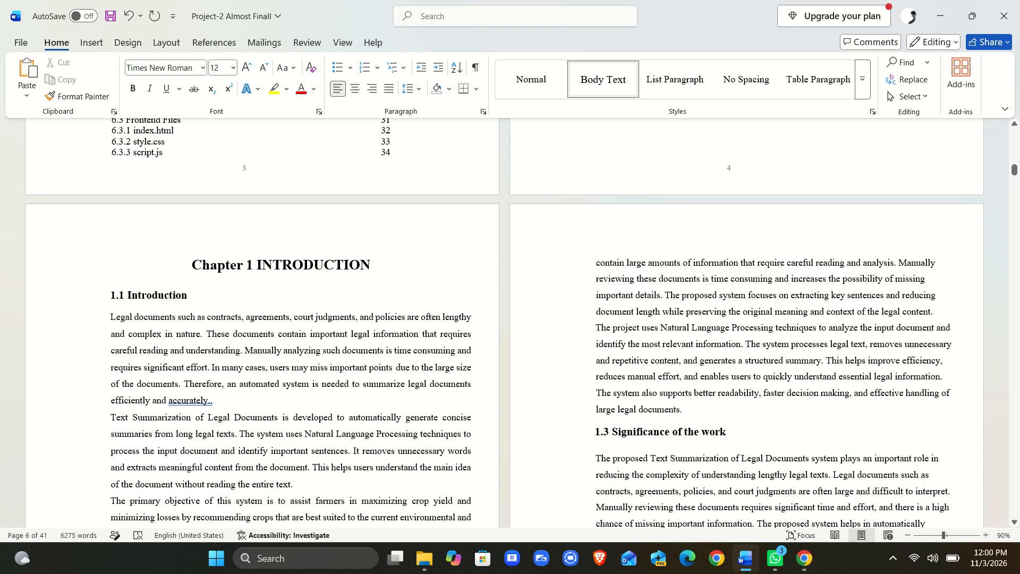
Delete the blank lines between key points 1, 2 and 3 in section 1.3 Significance of the work.
scroll(669, 344, up, 3)
scroll(669, 344, down, 2)
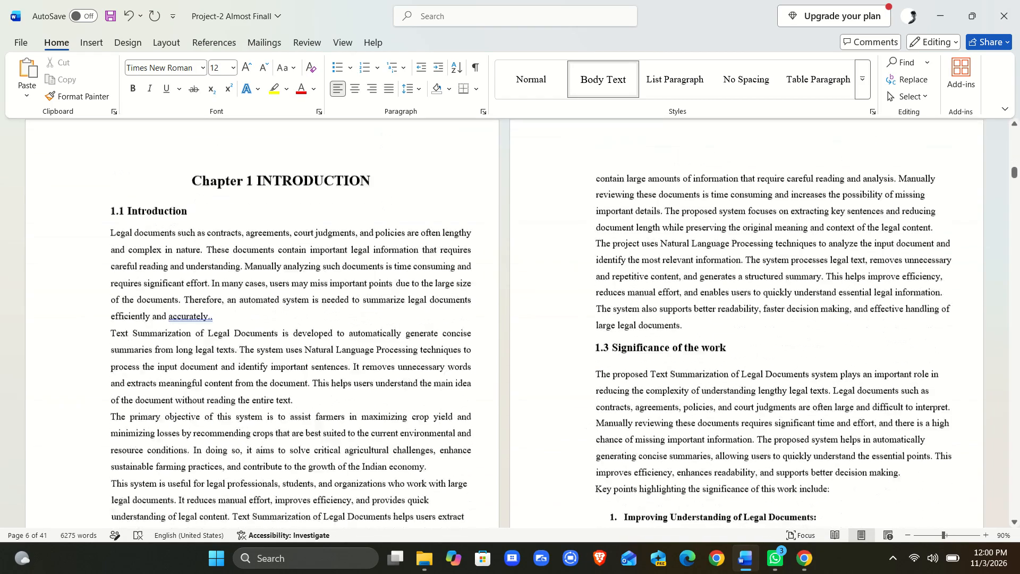
scroll(669, 344, down, 5)
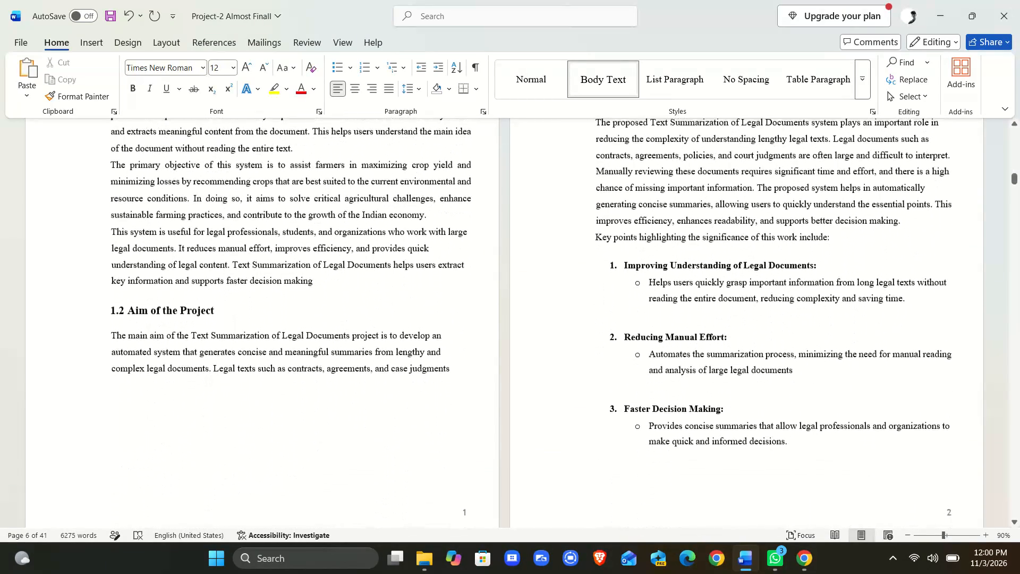
click(688, 318)
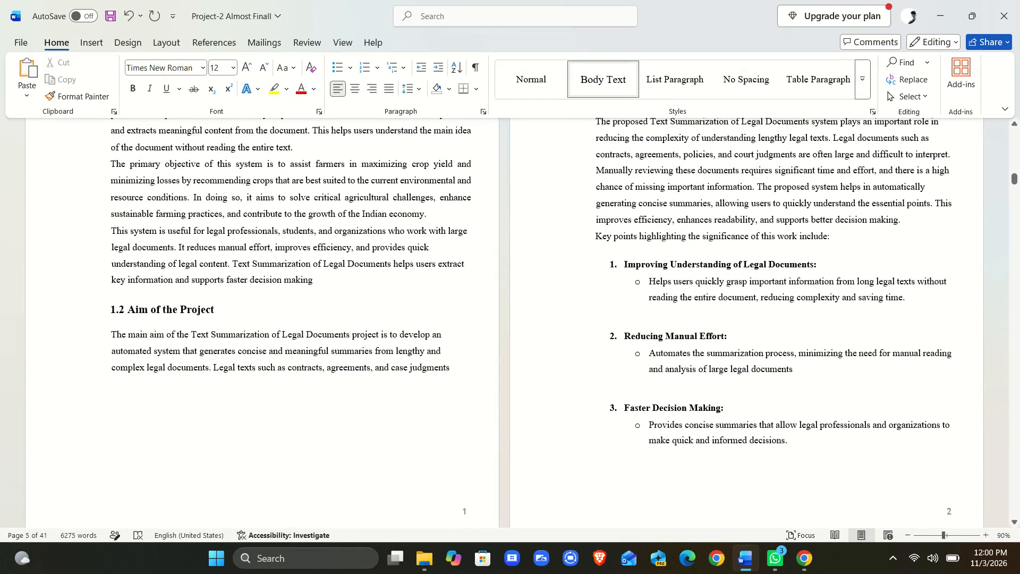
key(BackSpace)
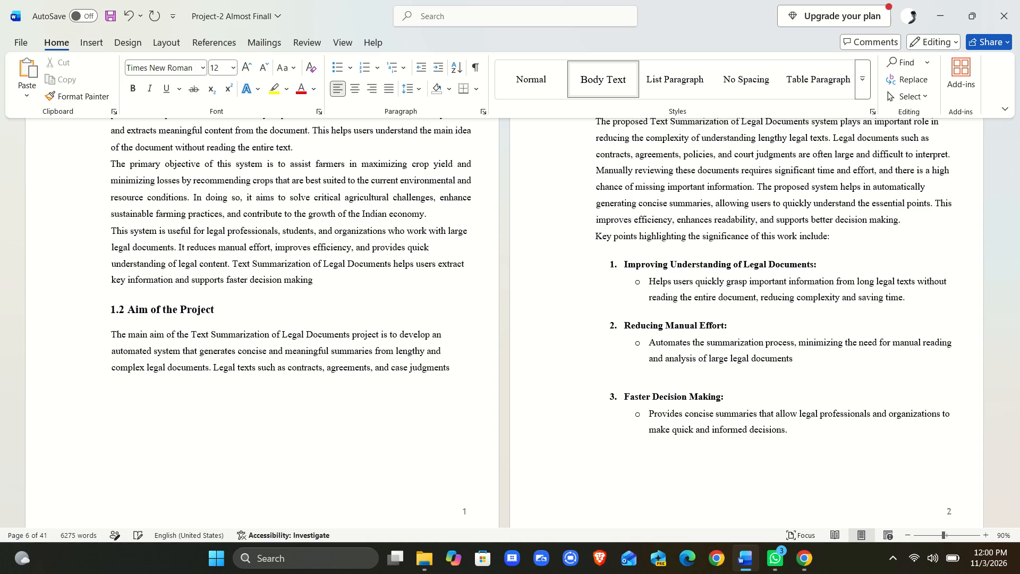
click(670, 373)
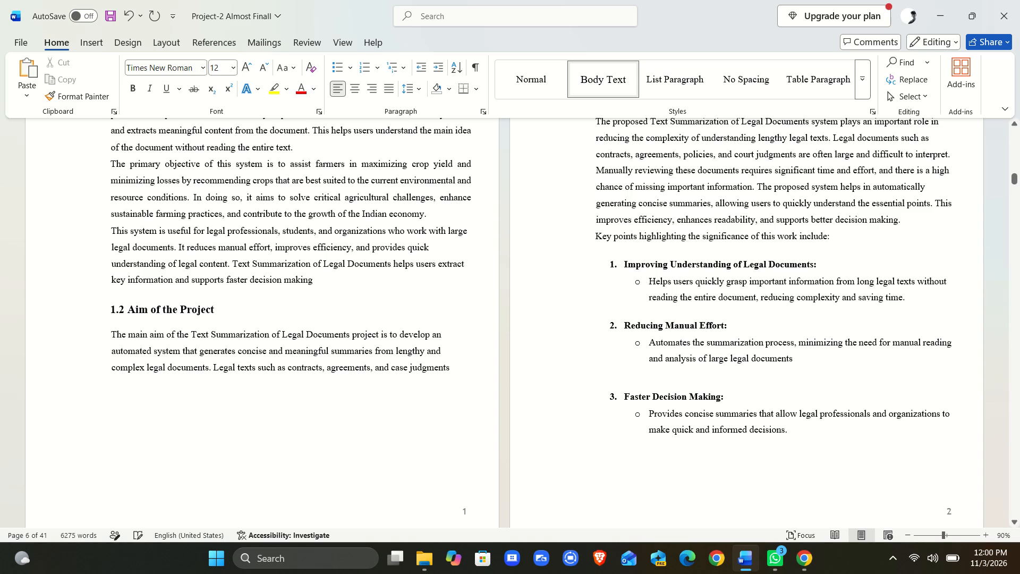
click(667, 383)
key(BackSpace)
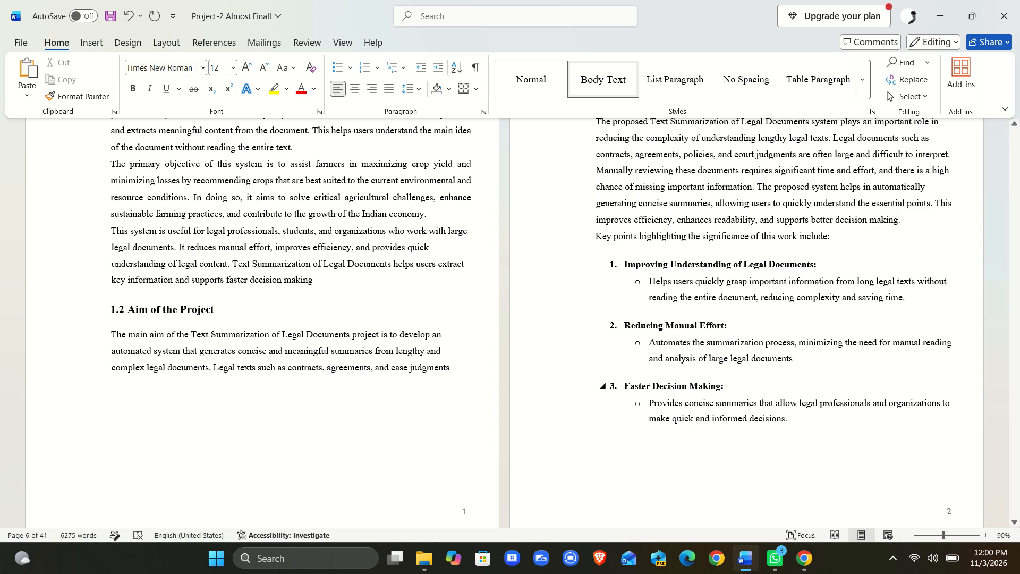
click(684, 371)
key(BackSpace)
click(643, 311)
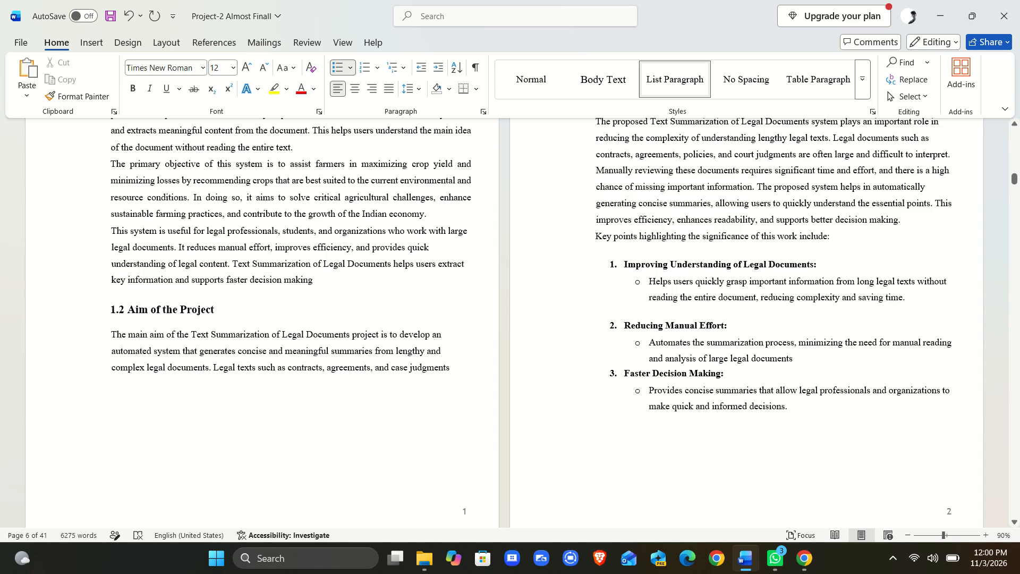
key(BackSpace)
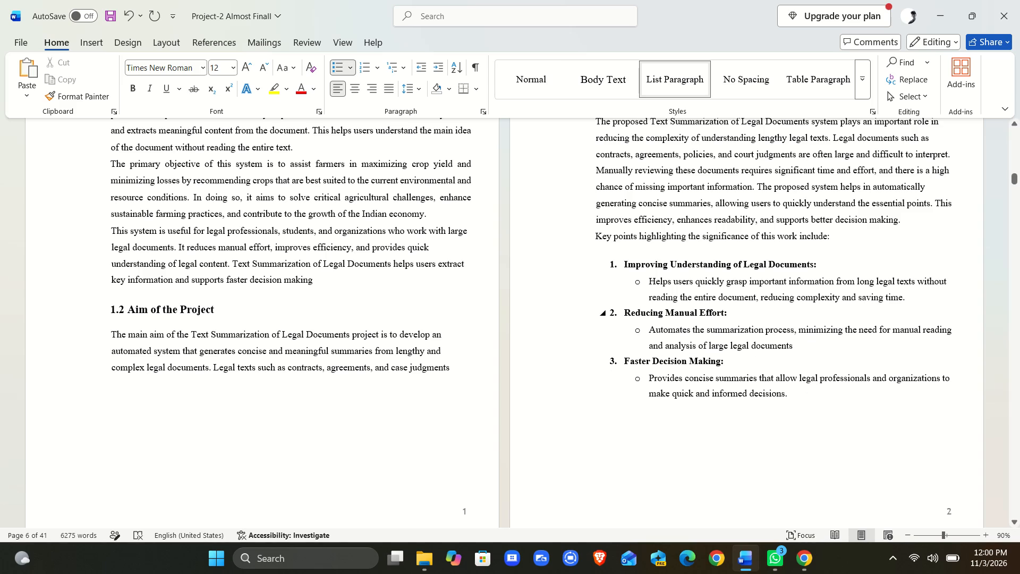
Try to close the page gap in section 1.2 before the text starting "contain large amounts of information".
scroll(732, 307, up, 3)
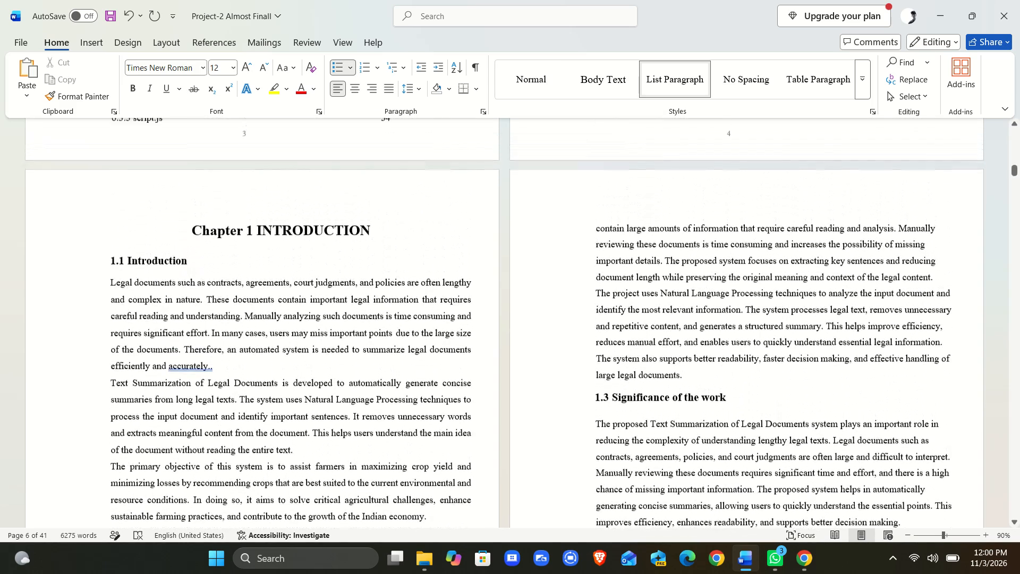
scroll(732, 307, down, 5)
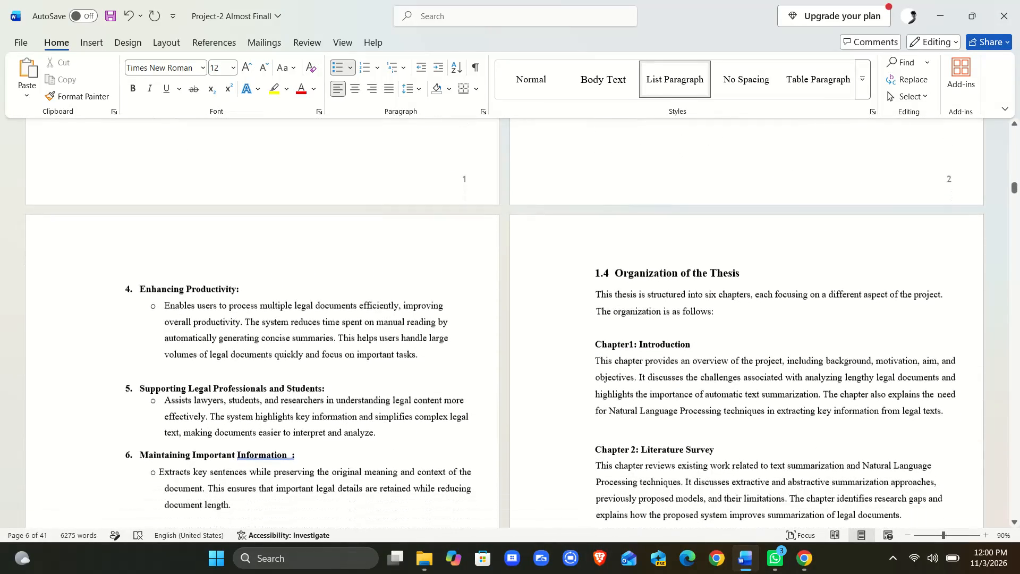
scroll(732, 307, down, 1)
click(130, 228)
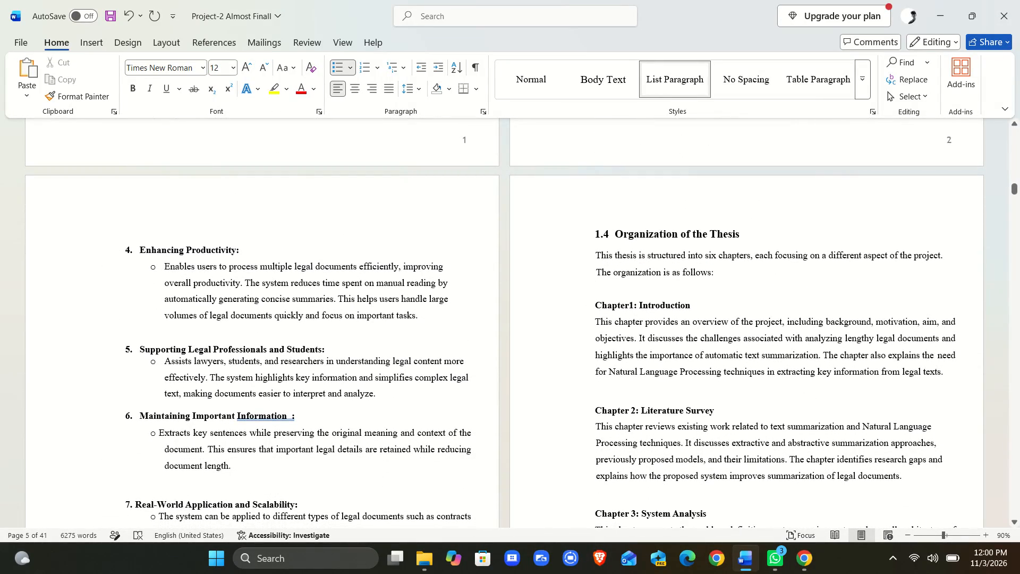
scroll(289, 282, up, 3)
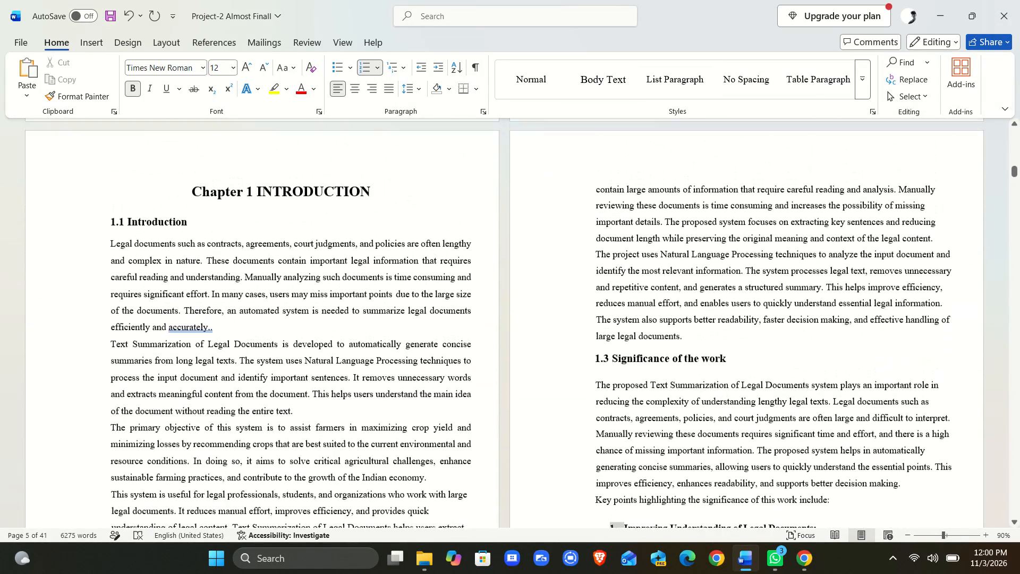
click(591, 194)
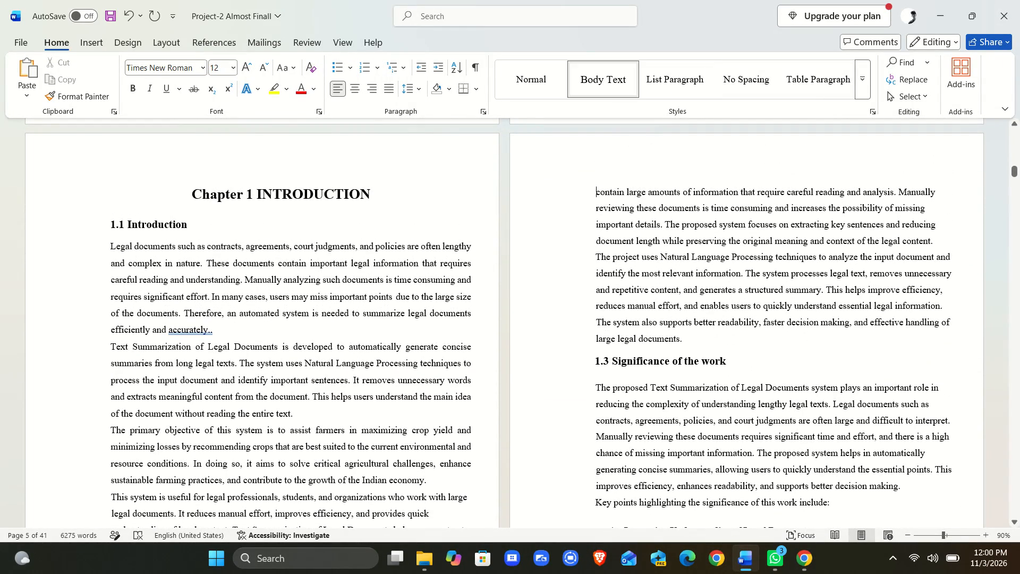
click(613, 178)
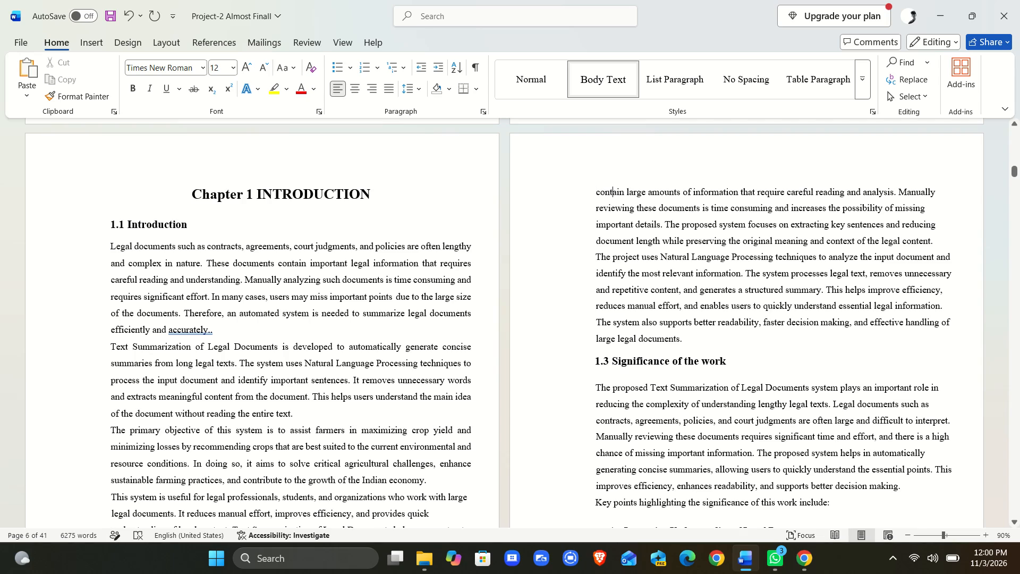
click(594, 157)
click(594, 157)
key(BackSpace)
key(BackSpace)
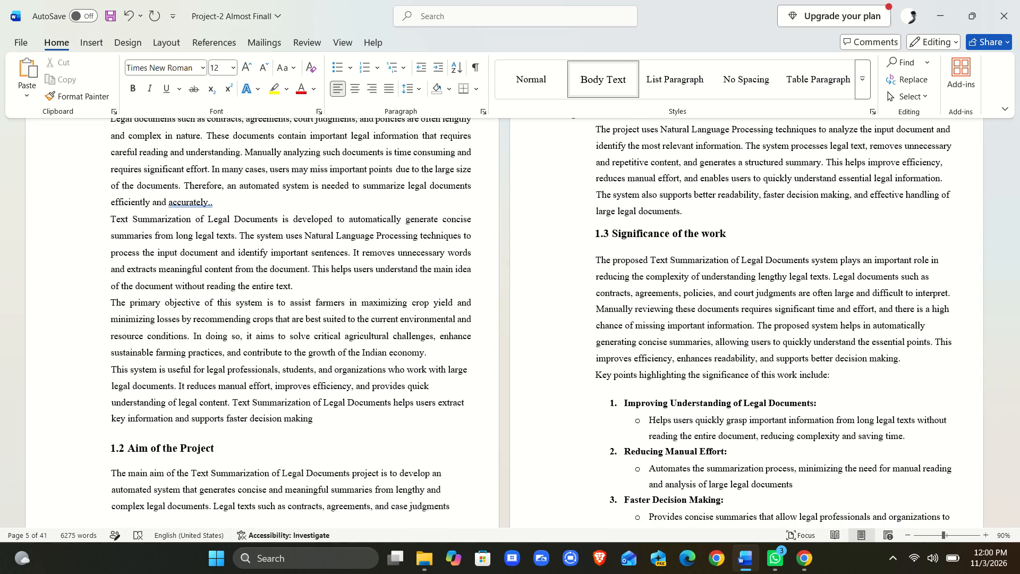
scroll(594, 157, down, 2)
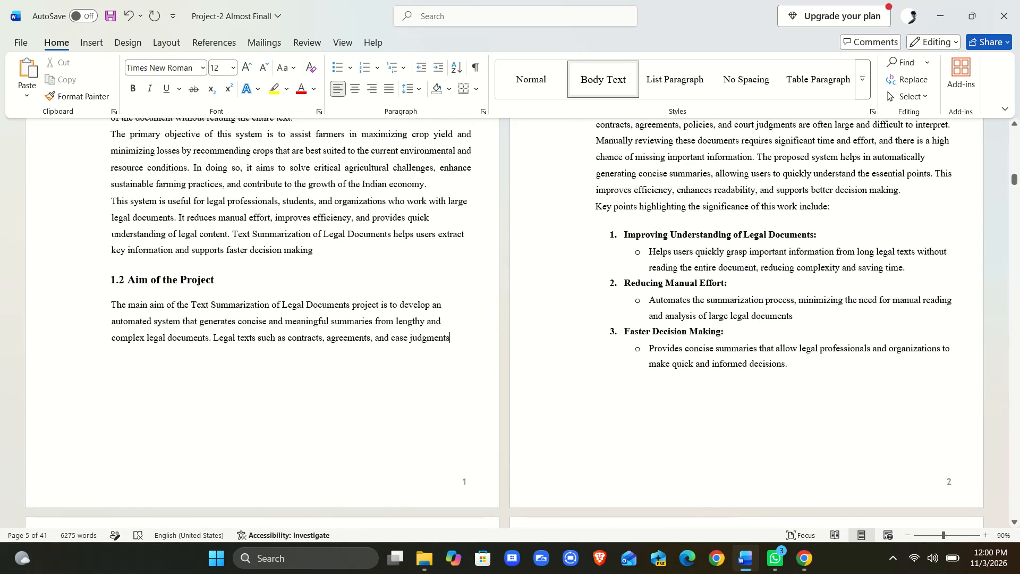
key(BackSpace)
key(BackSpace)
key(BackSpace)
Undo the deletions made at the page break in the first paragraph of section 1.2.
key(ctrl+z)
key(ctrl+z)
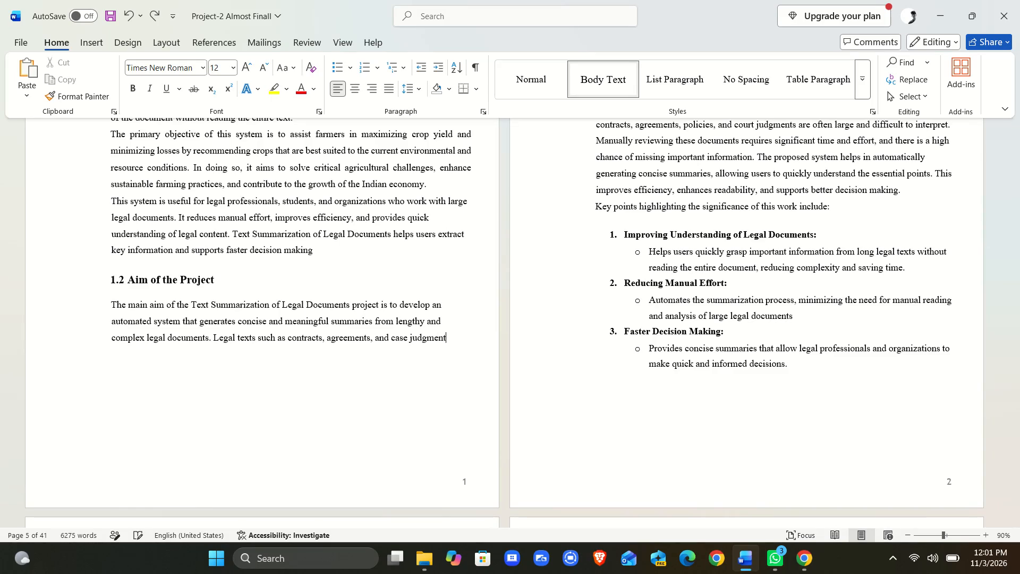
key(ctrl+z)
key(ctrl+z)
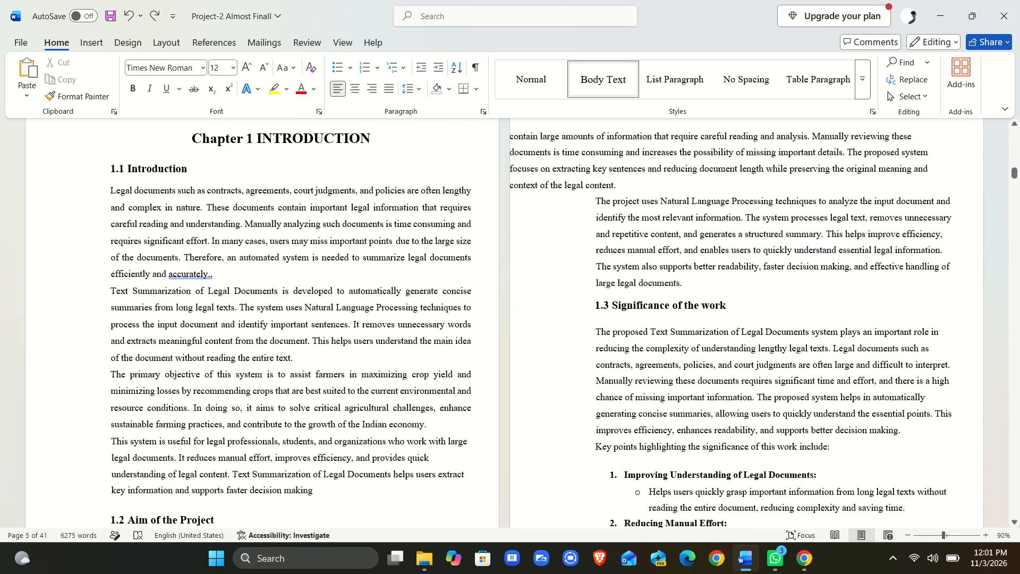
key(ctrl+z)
Delete the blank lines between key points 4 and 5 and between key points 6 and 7 in section 1.3.
scroll(604, 244, up, 1)
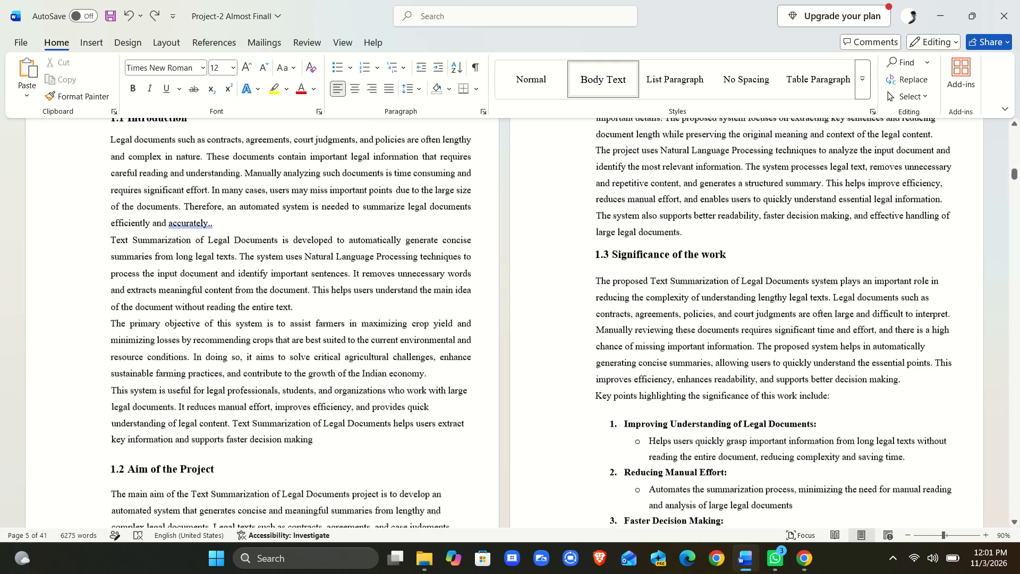
scroll(604, 244, up, 1)
scroll(604, 244, down, 3)
scroll(604, 244, up, 1)
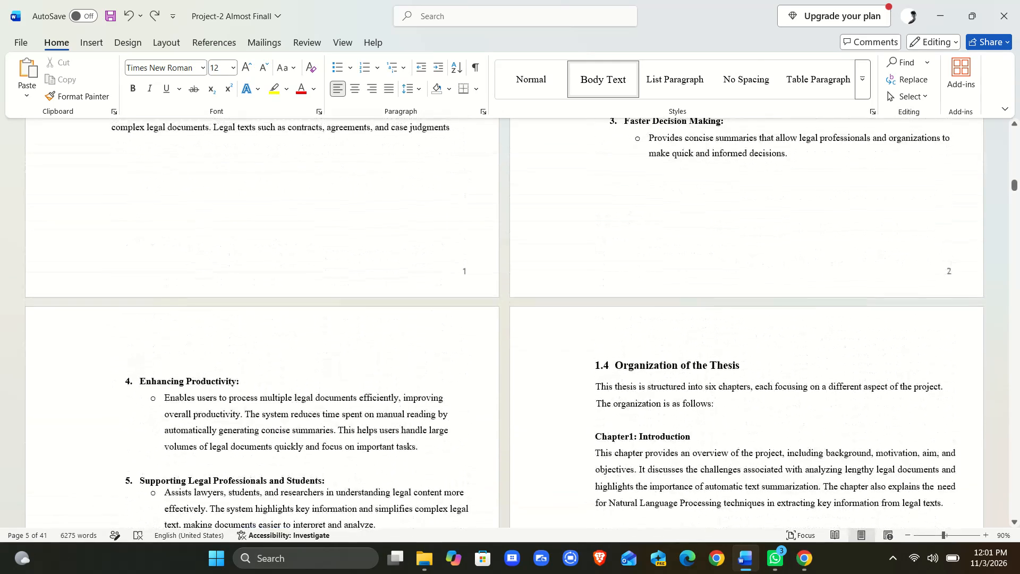
scroll(604, 244, up, 1)
scroll(604, 244, down, 2)
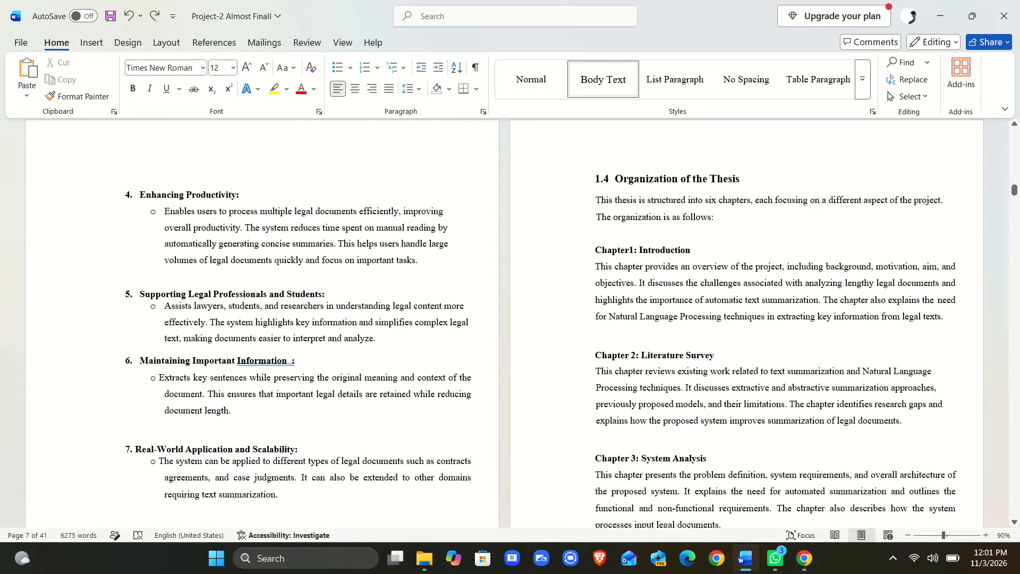
click(229, 271)
click(202, 276)
key(BackSpace)
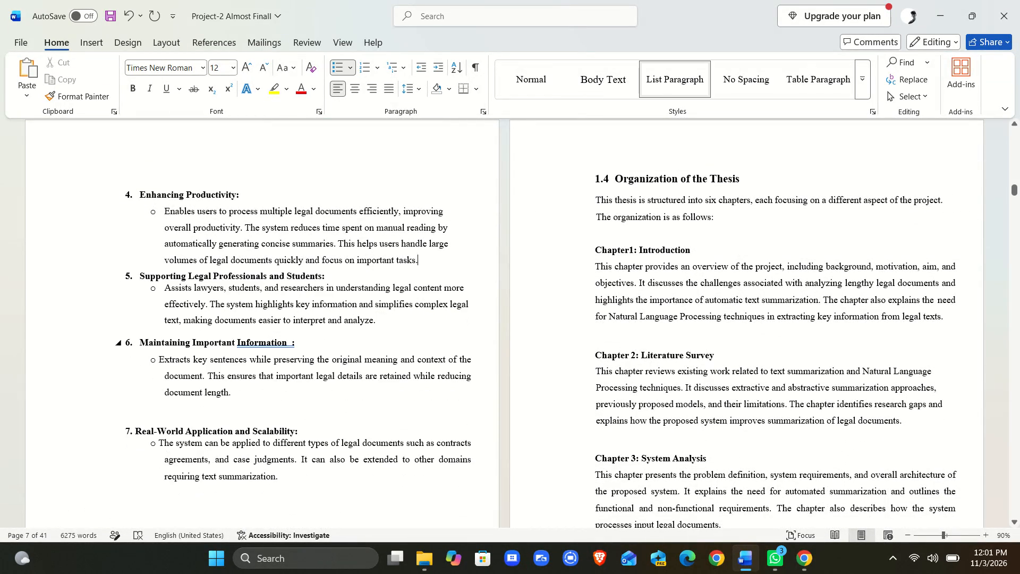
click(179, 410)
key(BackSpace)
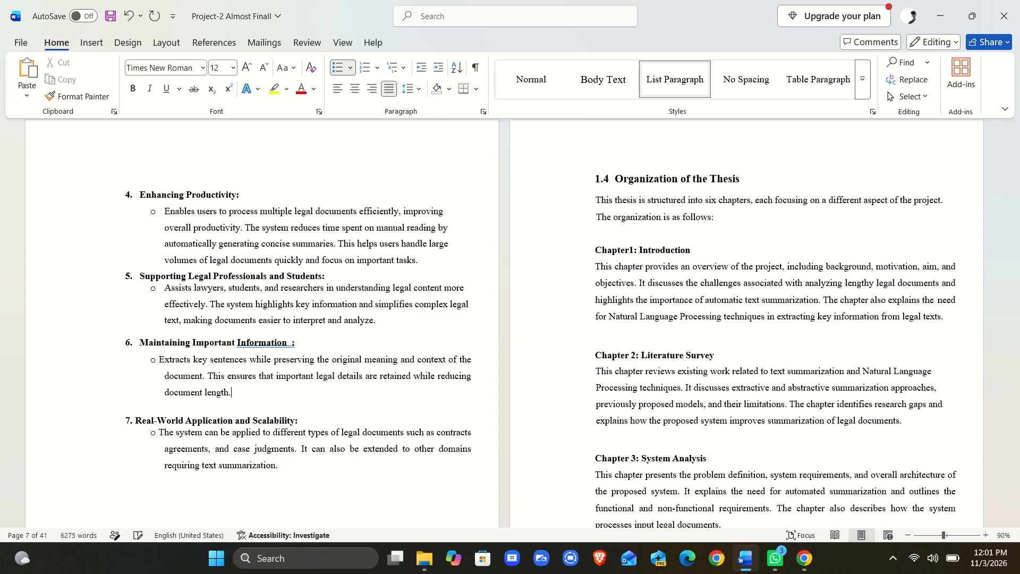
click(165, 410)
key(BackSpace)
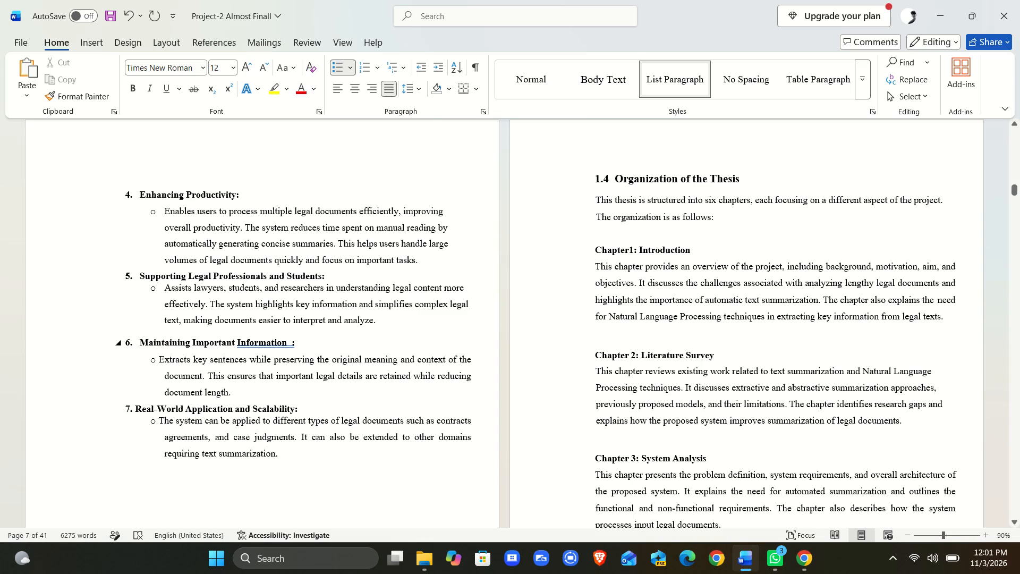
Delete the blank lines before the Chapter 1, Chapter 2 and Chapter 3 entries in section 1.4 Organization of the Thesis.
scroll(376, 331, down, 1)
scroll(376, 331, up, 1)
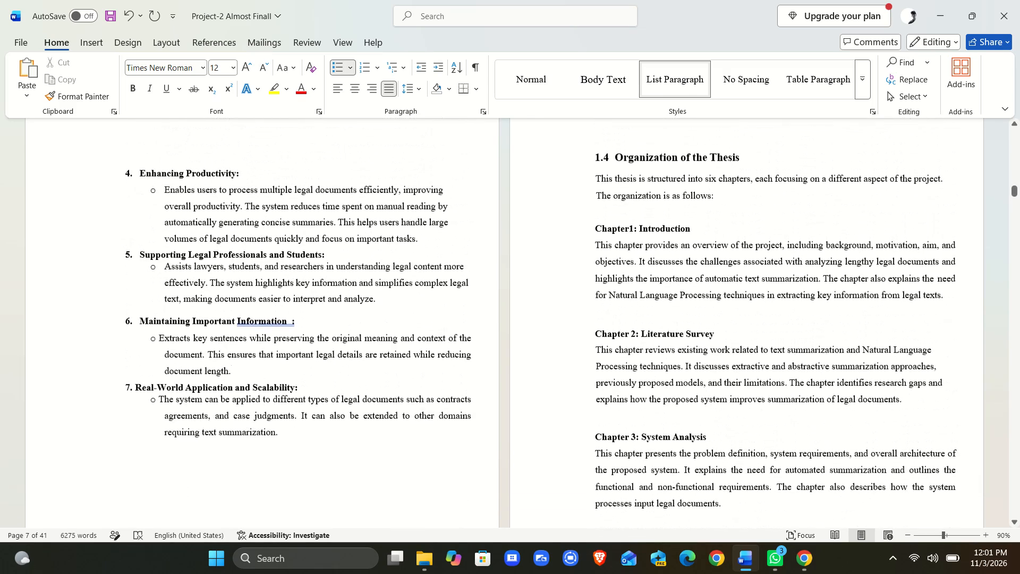
scroll(376, 331, up, 1)
scroll(376, 331, right, 1)
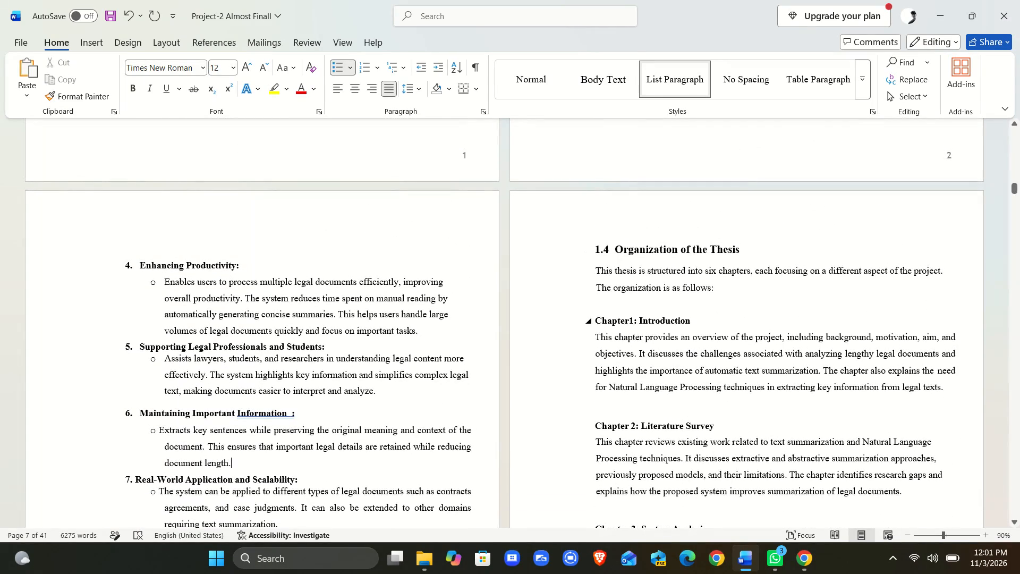
click(633, 307)
key(BackSpace)
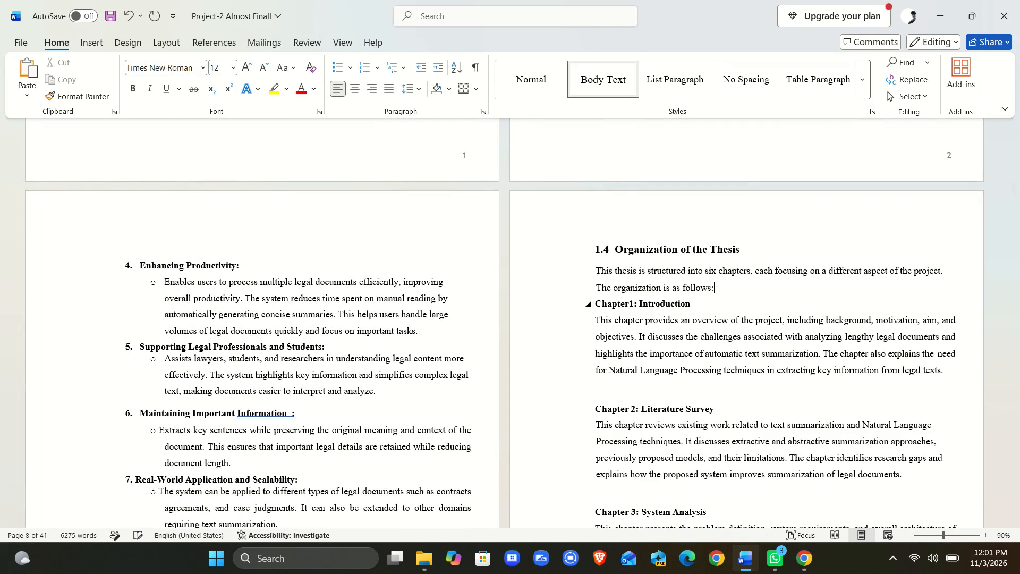
click(611, 390)
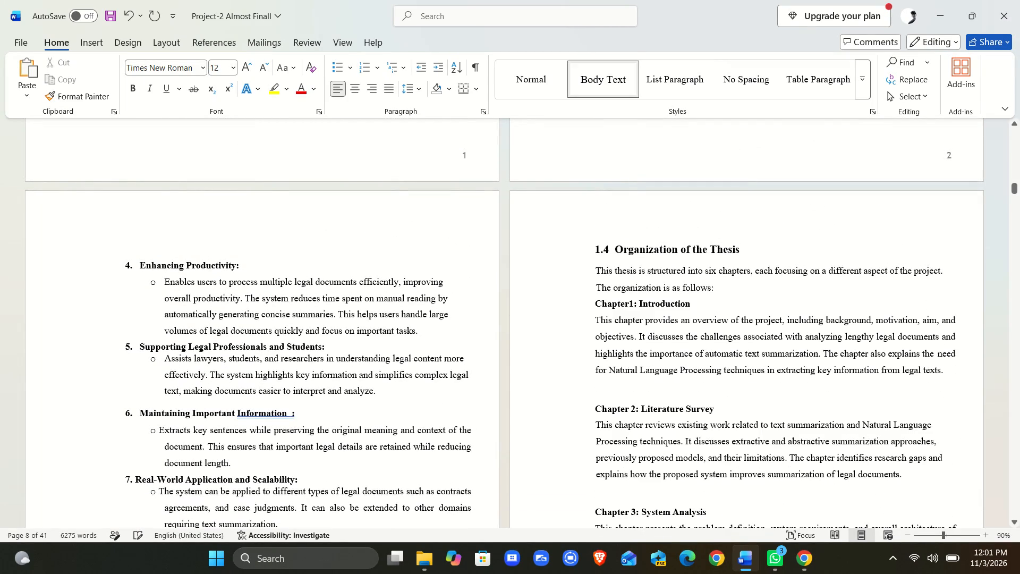
click(599, 401)
key(BackSpace)
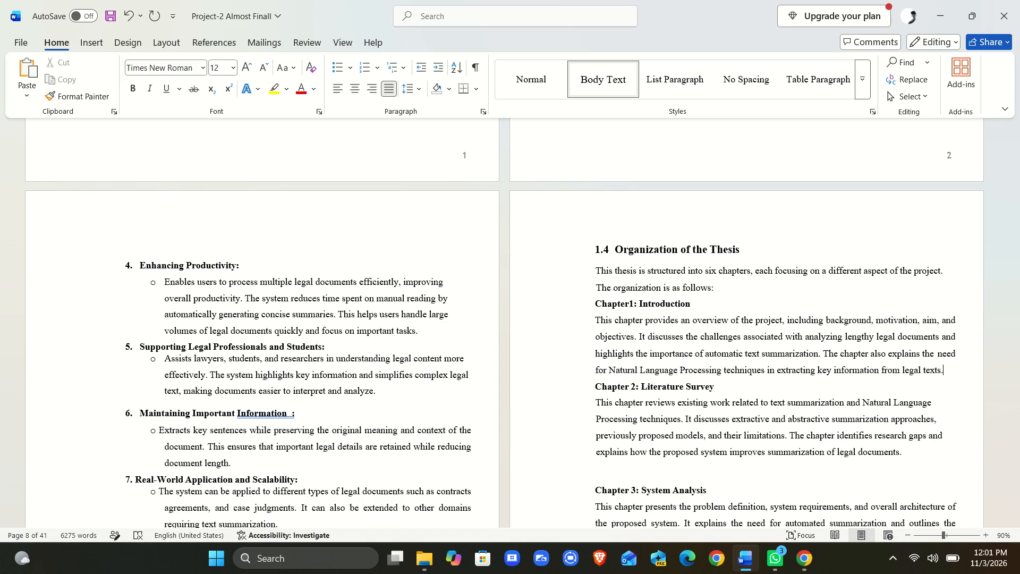
click(596, 468)
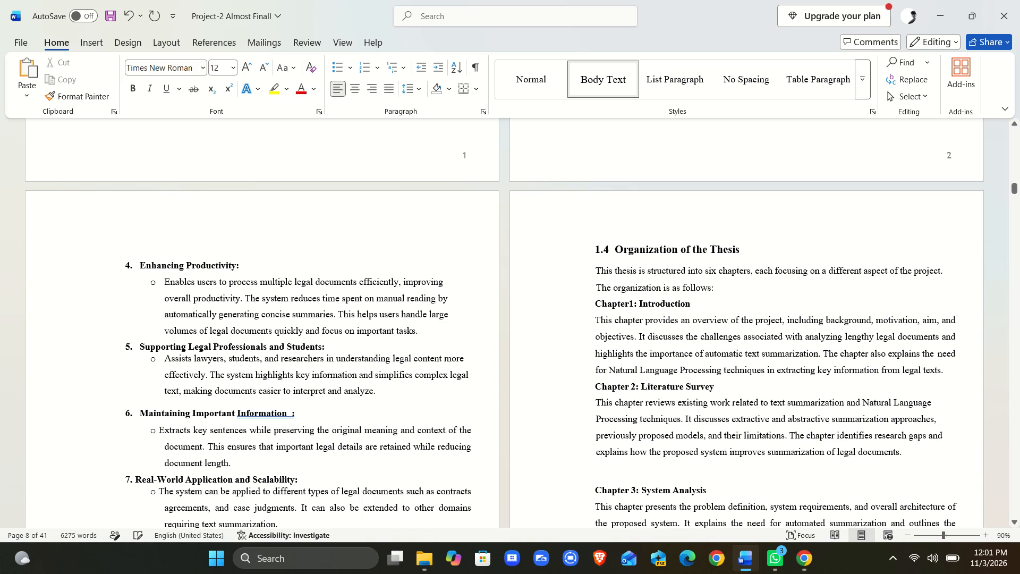
key(BackSpace)
click(596, 468)
Delete the blank lines before the Chapter 4: Design and Chapter 5: Methodology and Implementation entries in section 1.4.
scroll(596, 468, down, 1)
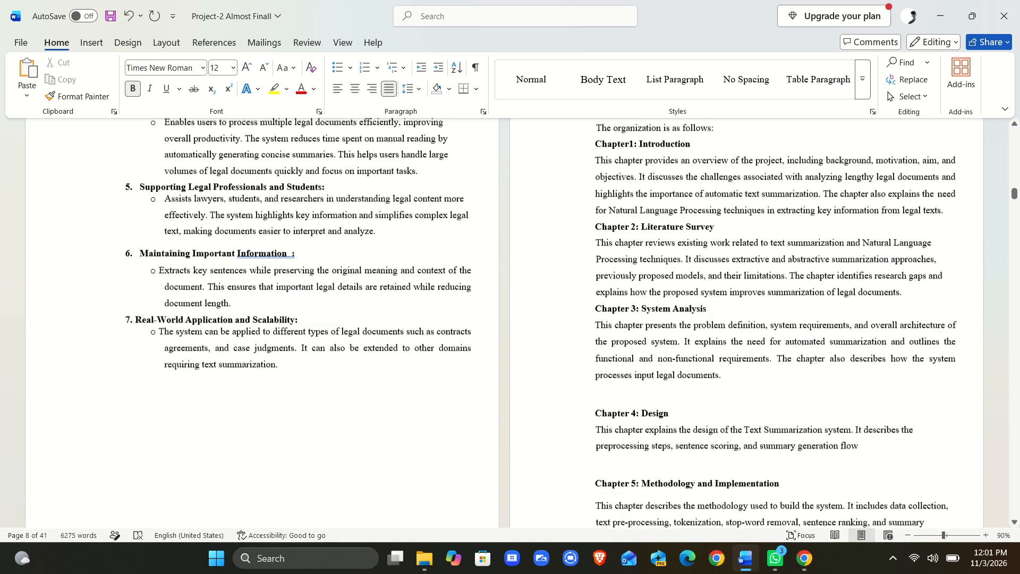
scroll(596, 468, down, 1)
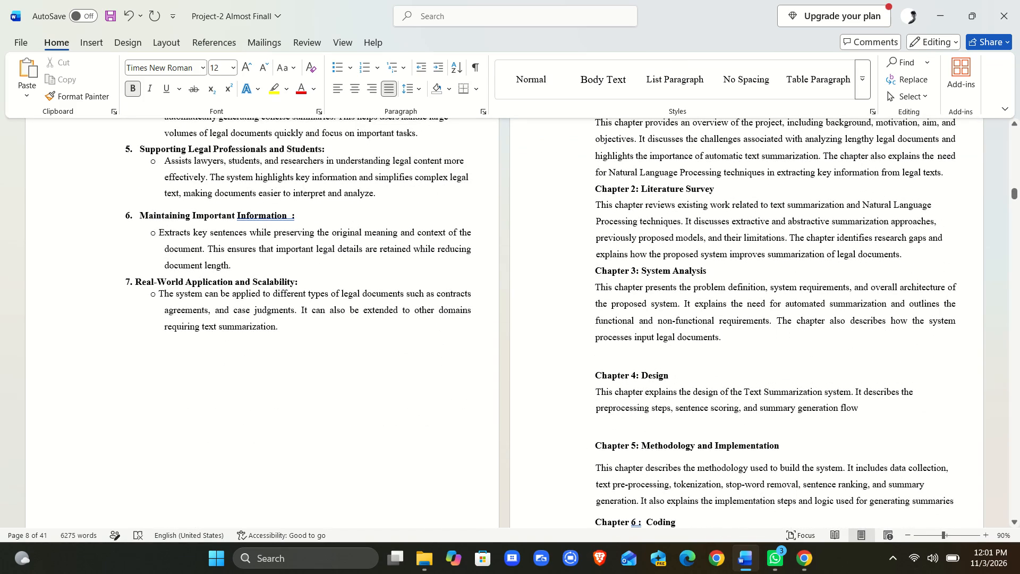
click(615, 359)
key(BackSpace)
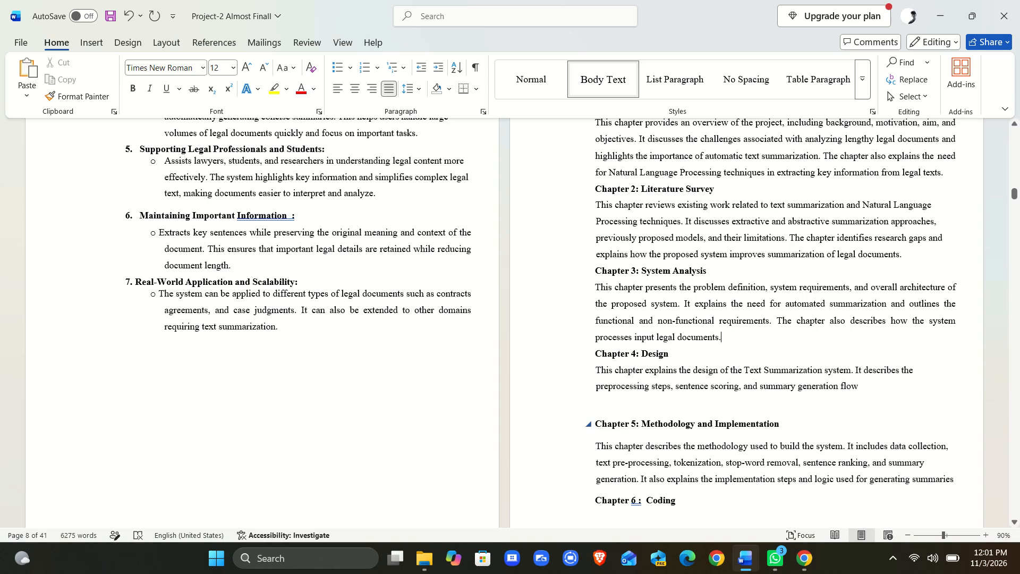
click(614, 408)
key(BackSpace)
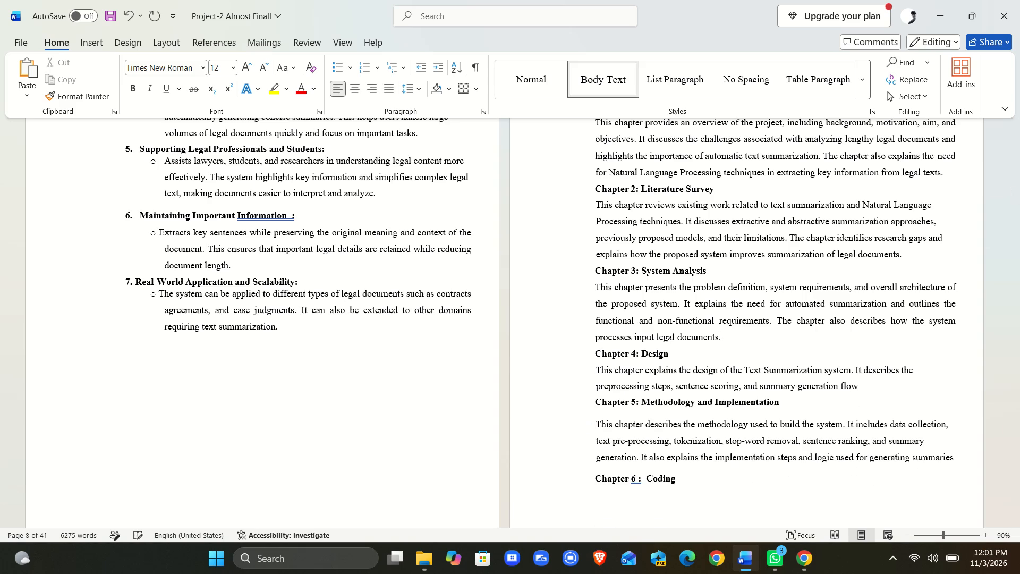
Delete the blank lines before the Chapter 7: Results and Chapter 8: Conclusion and Future Work entries in section 1.4.
scroll(632, 432, down, 3)
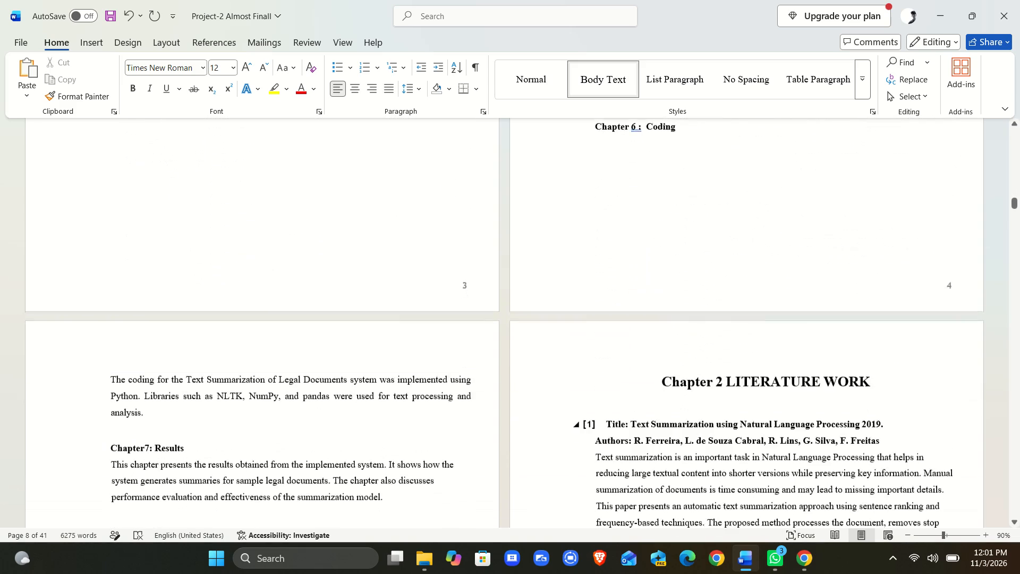
scroll(632, 432, down, 2)
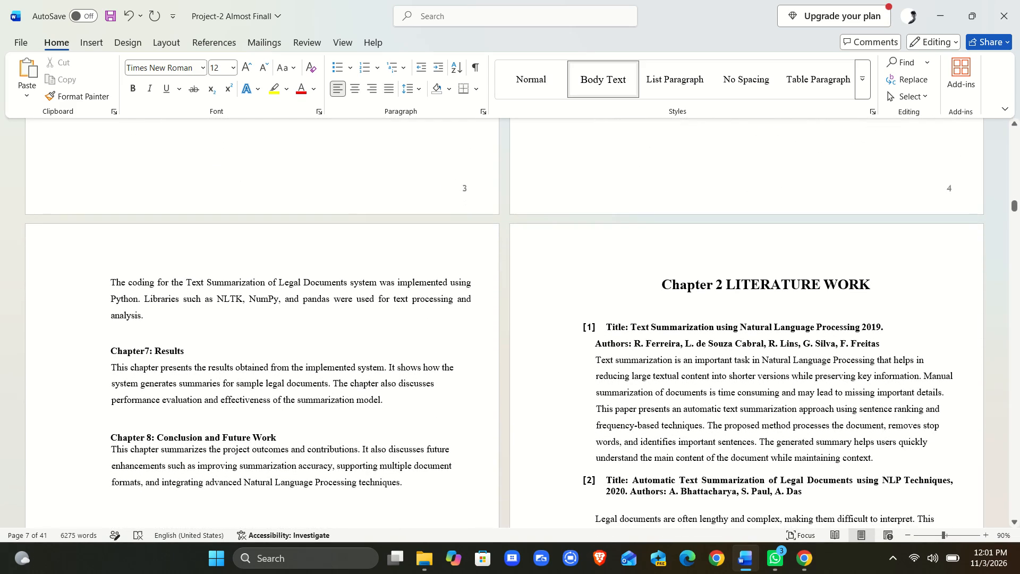
click(138, 333)
key(BackSpace)
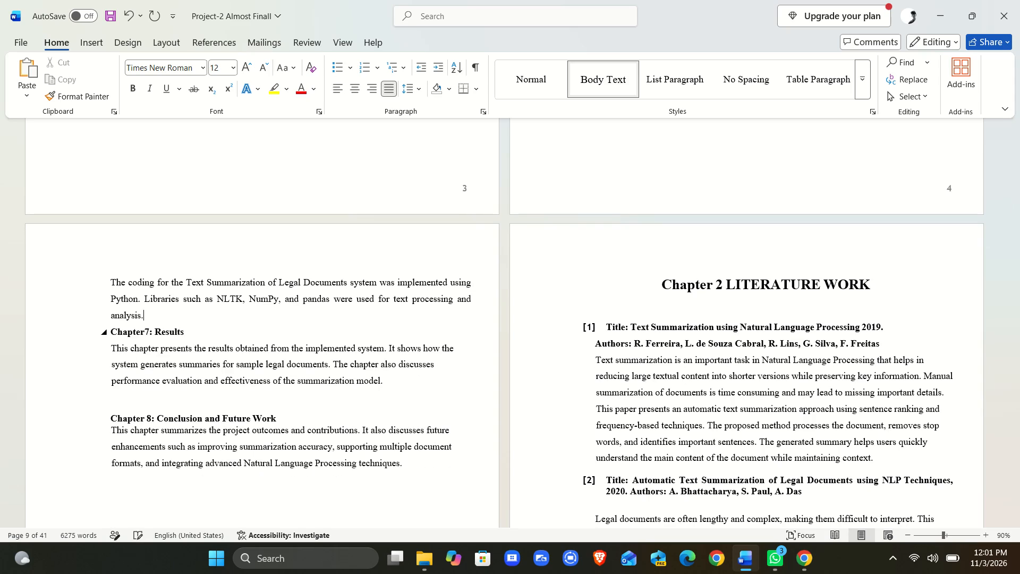
click(148, 398)
key(BackSpace)
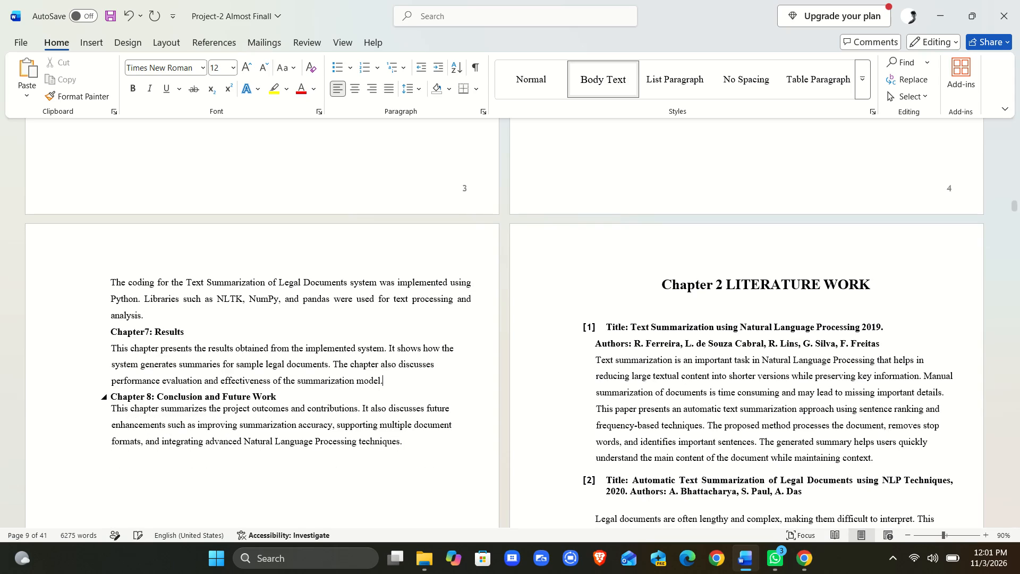
scroll(150, 475, down, 1)
scroll(236, 388, down, 1)
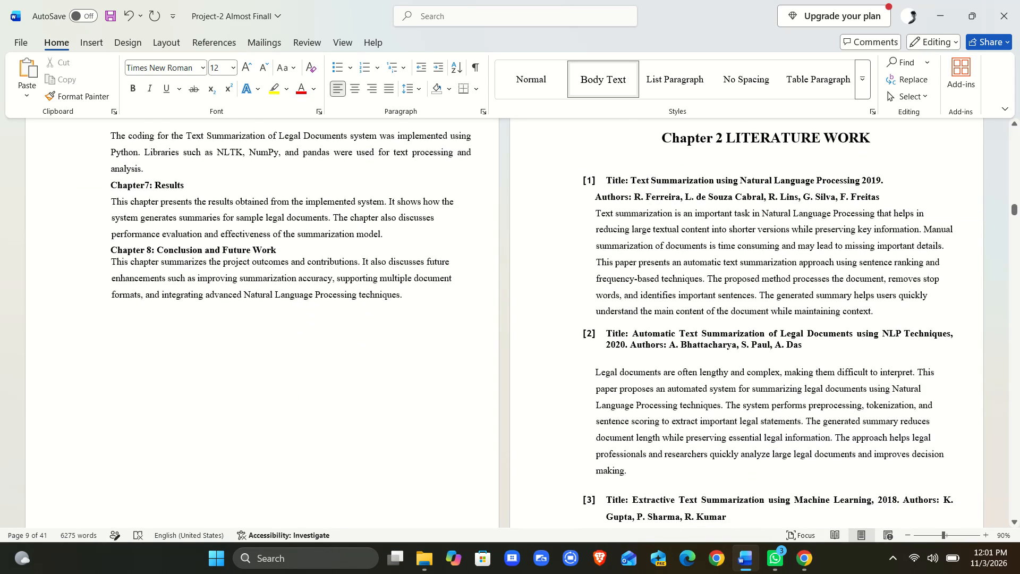
Look through the numbered paper summaries in Chapter 2 Literature Work to check their numbering and spacing.
scroll(236, 388, down, 1)
scroll(236, 388, up, 2)
scroll(236, 388, down, 1)
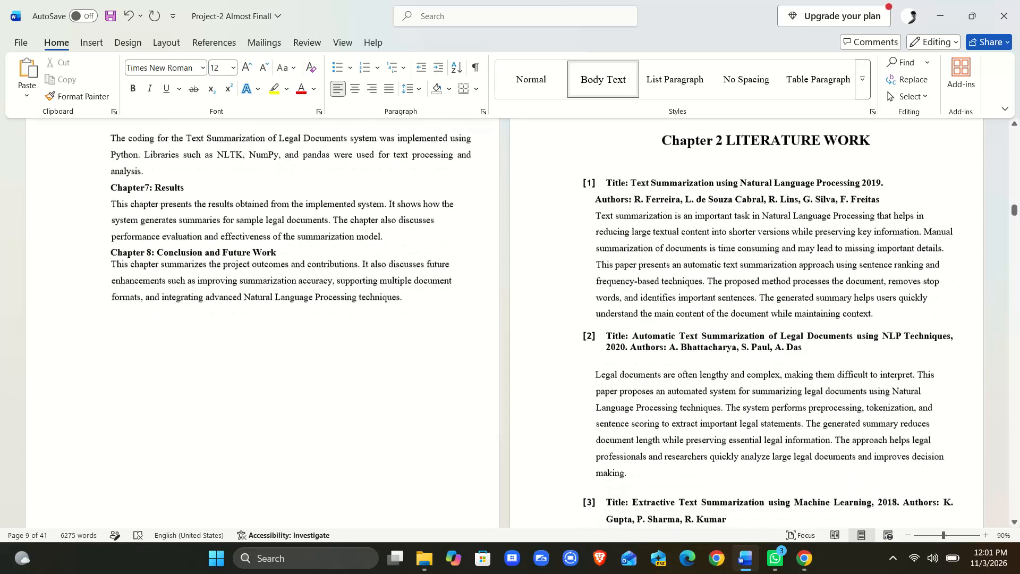
scroll(236, 388, down, 1)
scroll(637, 320, down, 1)
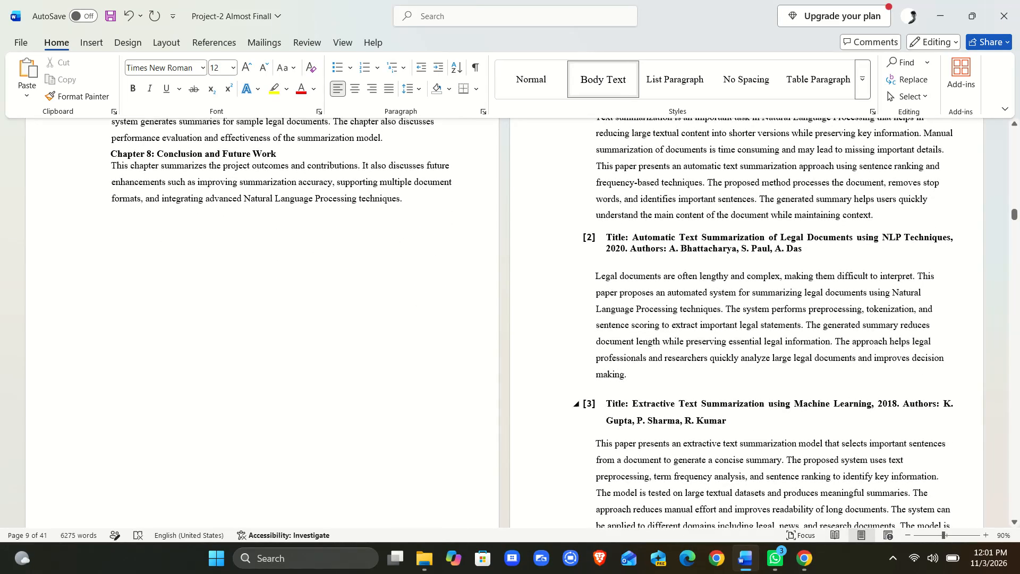
scroll(637, 320, down, 3)
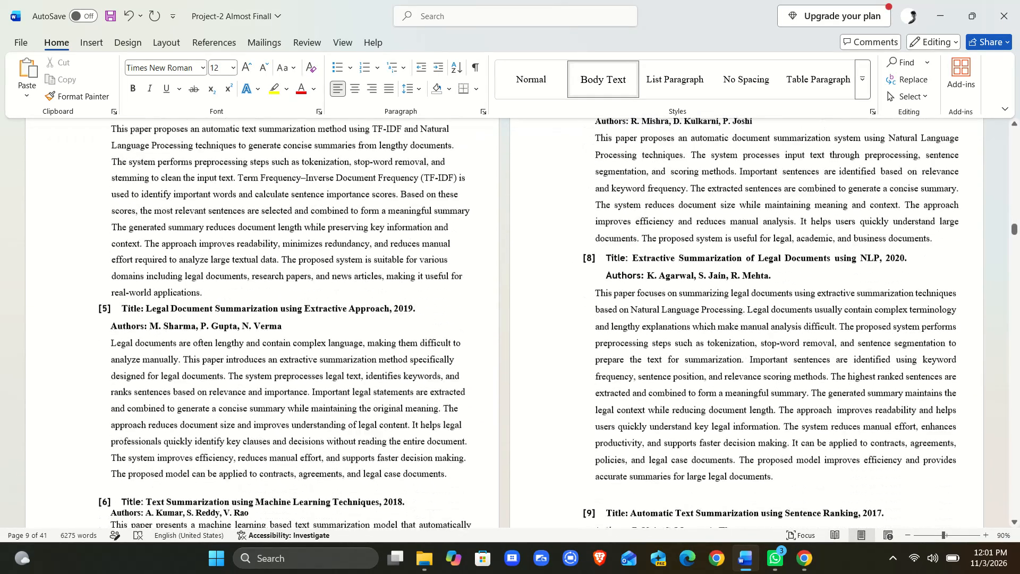
scroll(637, 320, down, 1)
scroll(637, 320, up, 1)
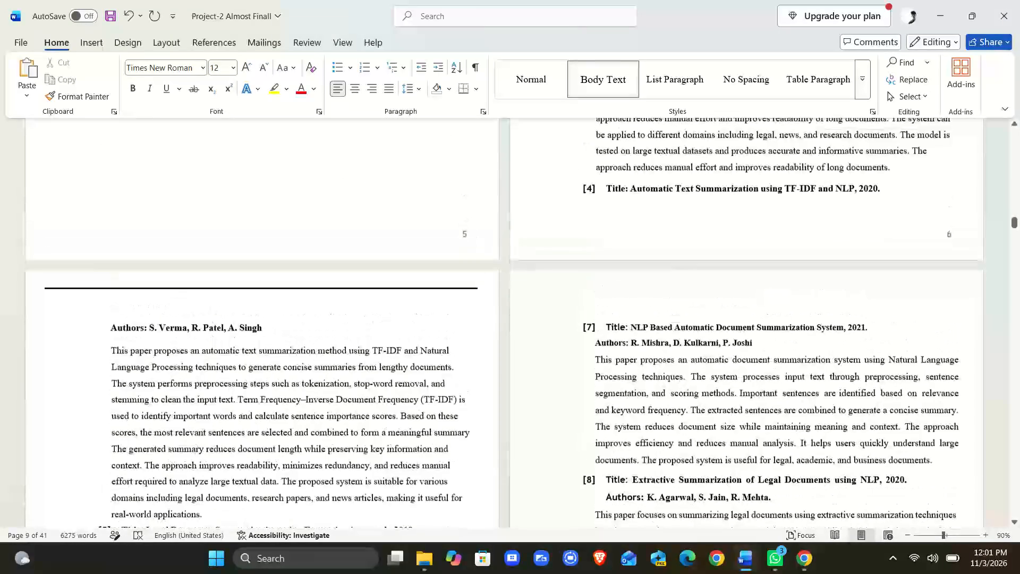
scroll(637, 320, up, 3)
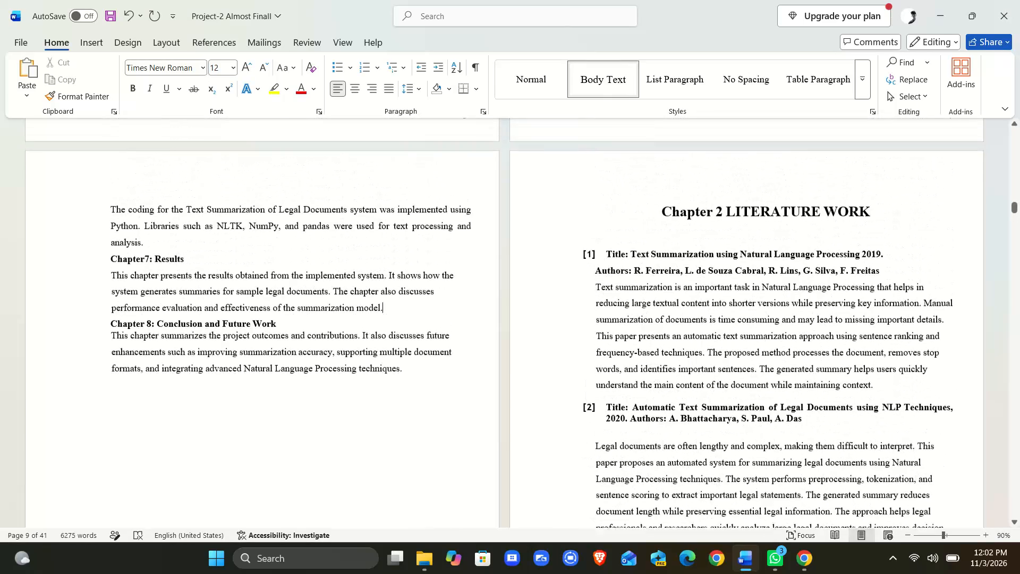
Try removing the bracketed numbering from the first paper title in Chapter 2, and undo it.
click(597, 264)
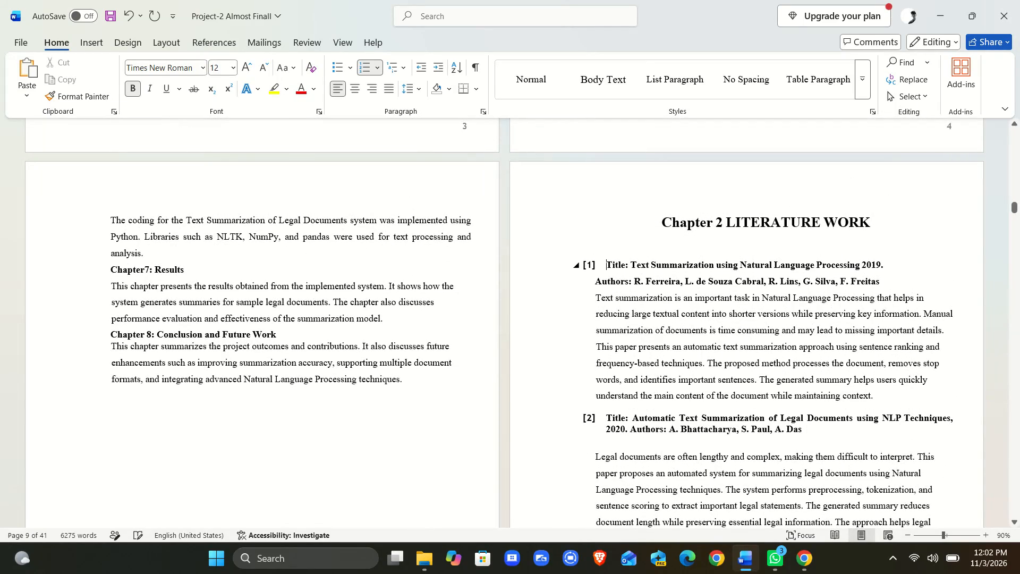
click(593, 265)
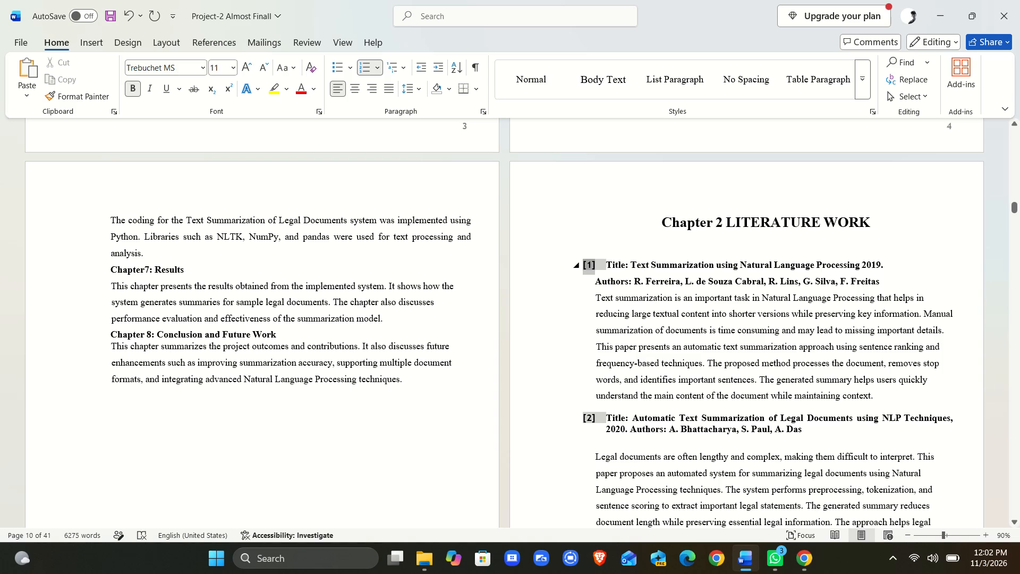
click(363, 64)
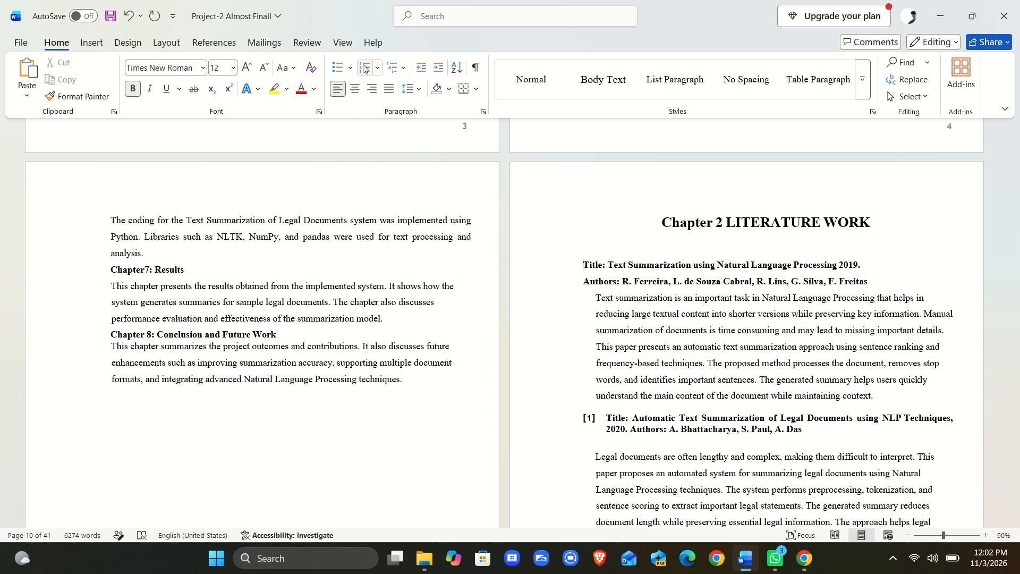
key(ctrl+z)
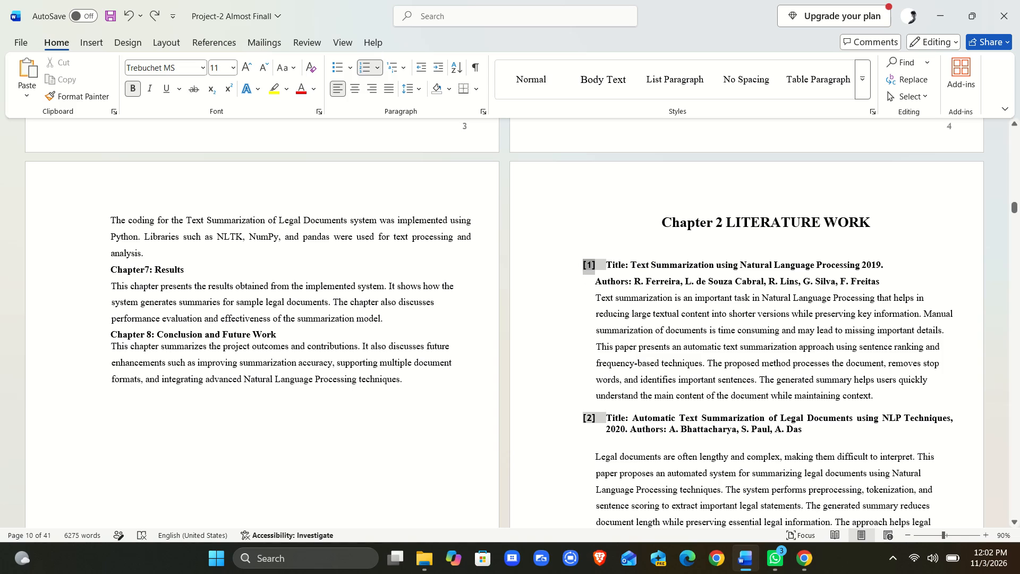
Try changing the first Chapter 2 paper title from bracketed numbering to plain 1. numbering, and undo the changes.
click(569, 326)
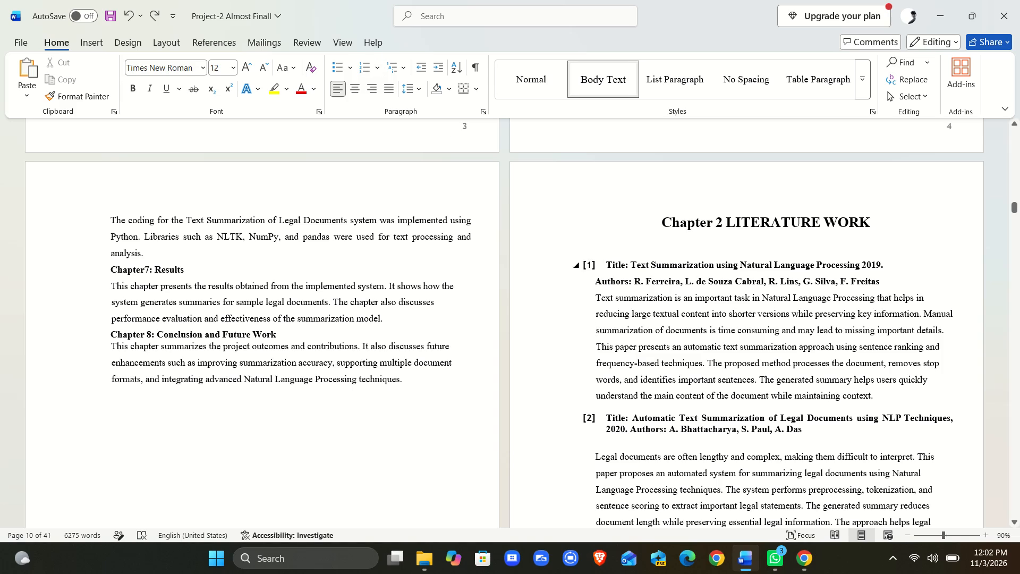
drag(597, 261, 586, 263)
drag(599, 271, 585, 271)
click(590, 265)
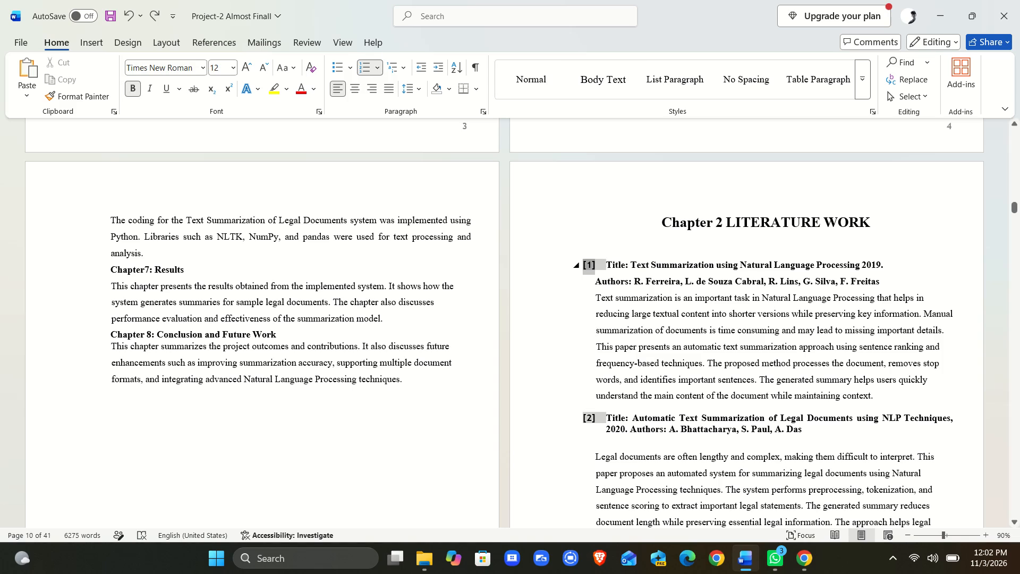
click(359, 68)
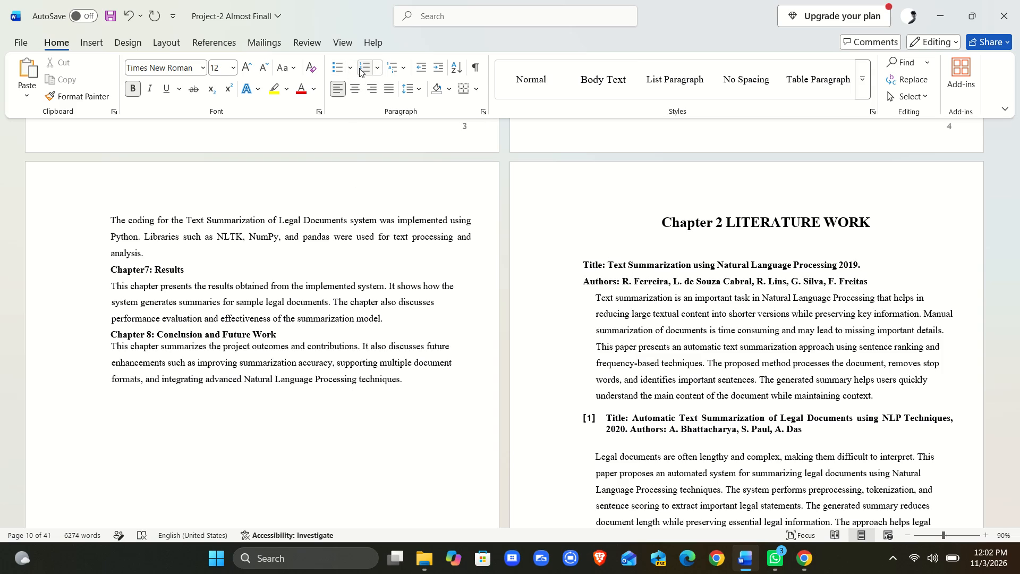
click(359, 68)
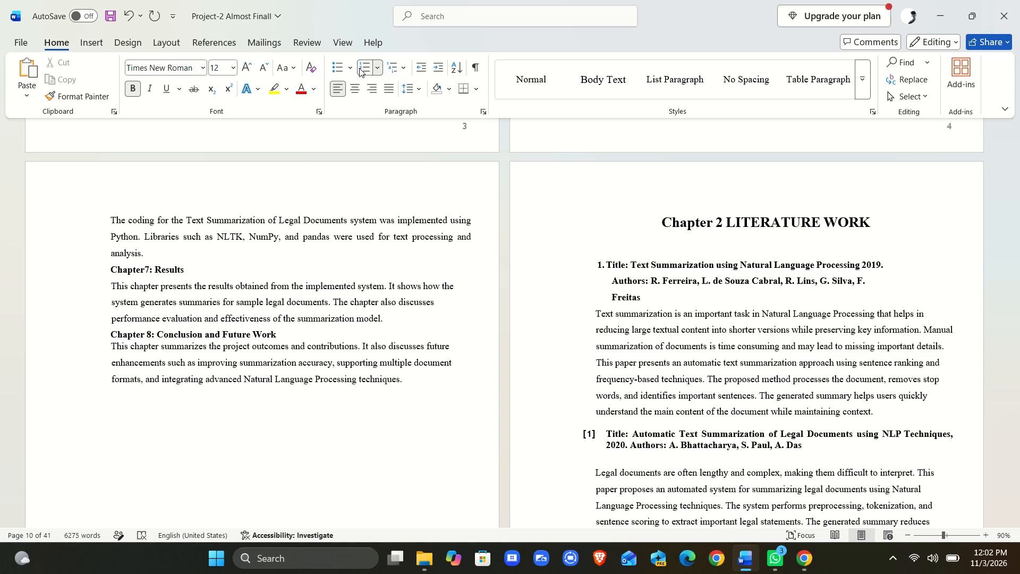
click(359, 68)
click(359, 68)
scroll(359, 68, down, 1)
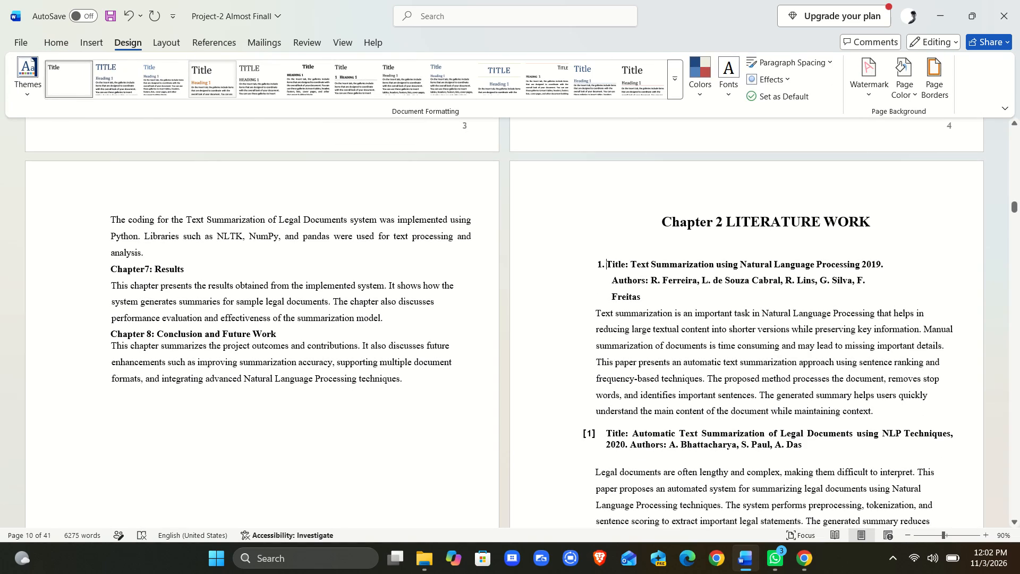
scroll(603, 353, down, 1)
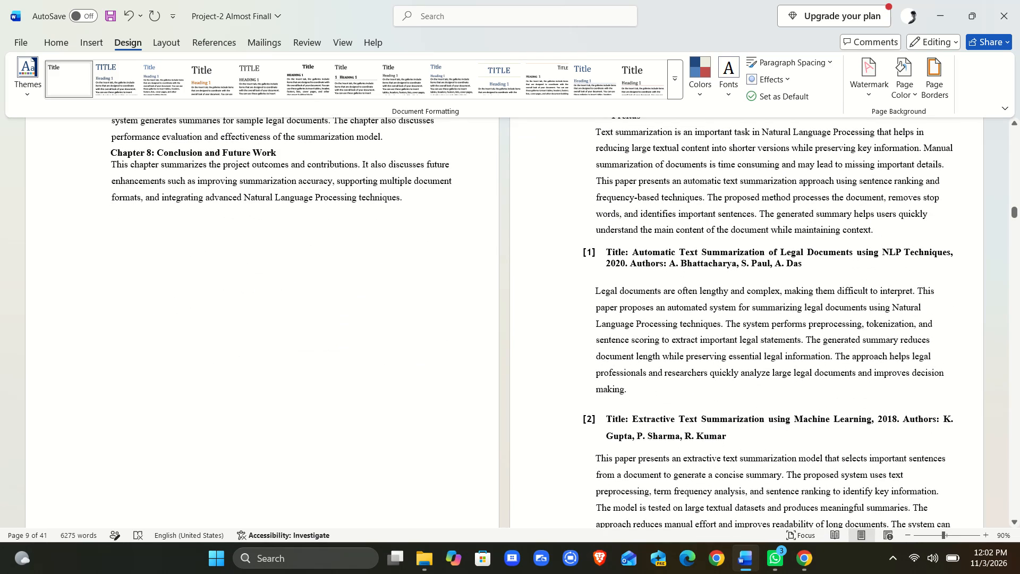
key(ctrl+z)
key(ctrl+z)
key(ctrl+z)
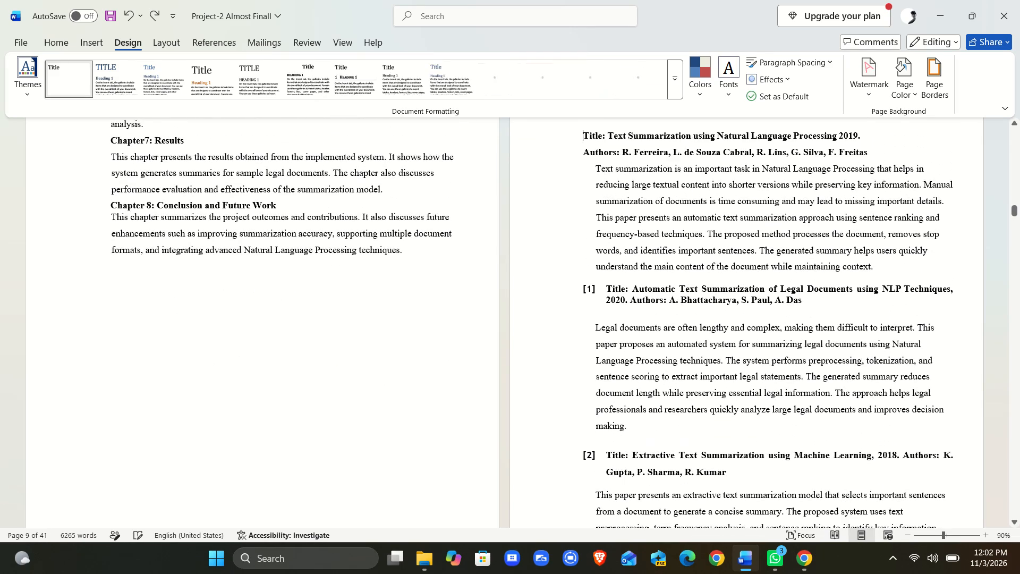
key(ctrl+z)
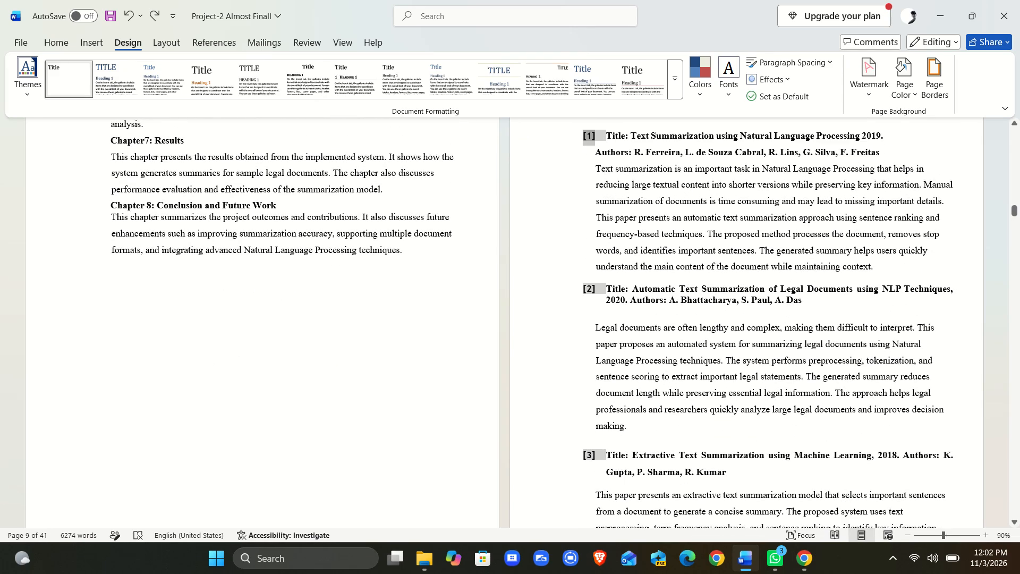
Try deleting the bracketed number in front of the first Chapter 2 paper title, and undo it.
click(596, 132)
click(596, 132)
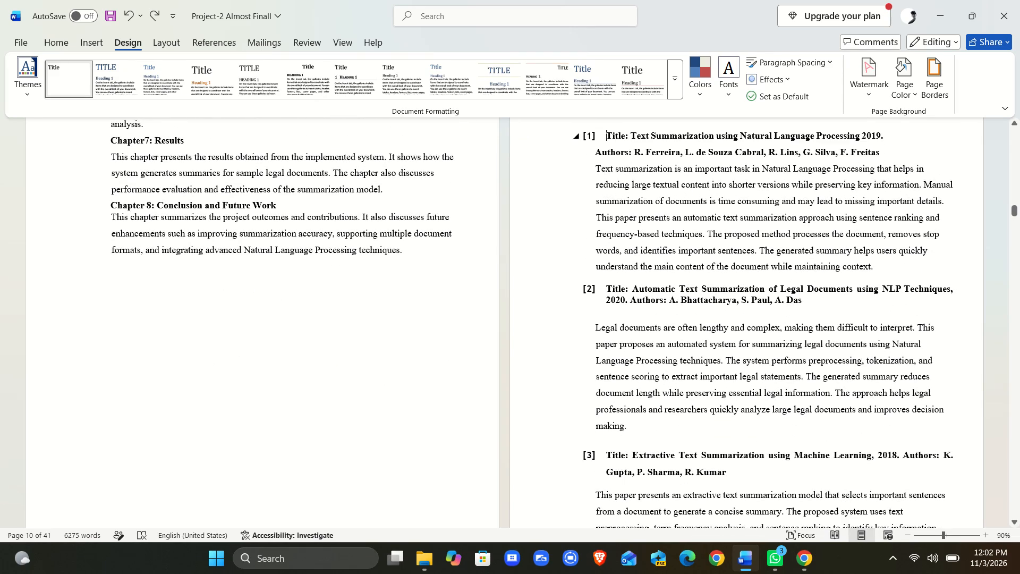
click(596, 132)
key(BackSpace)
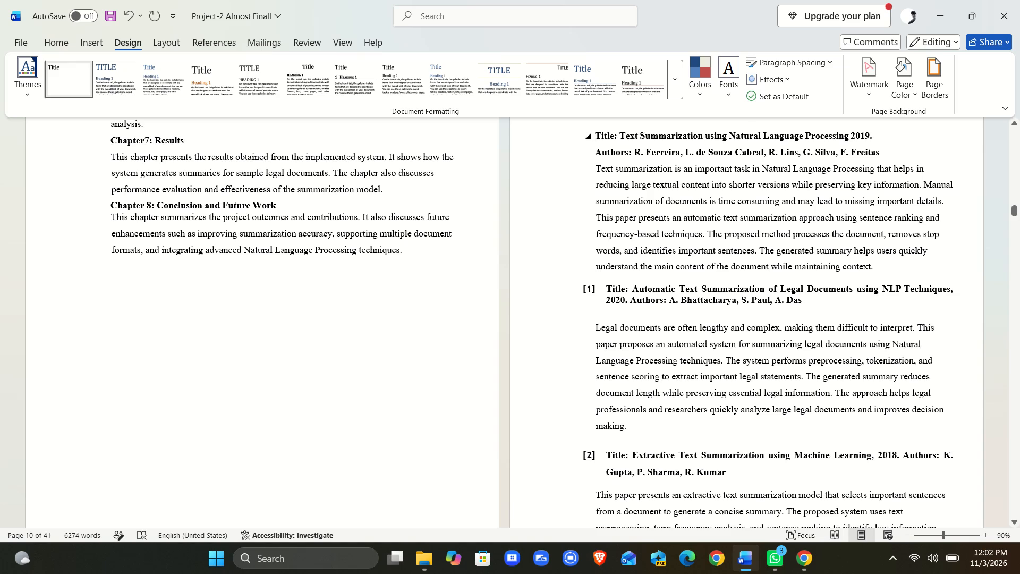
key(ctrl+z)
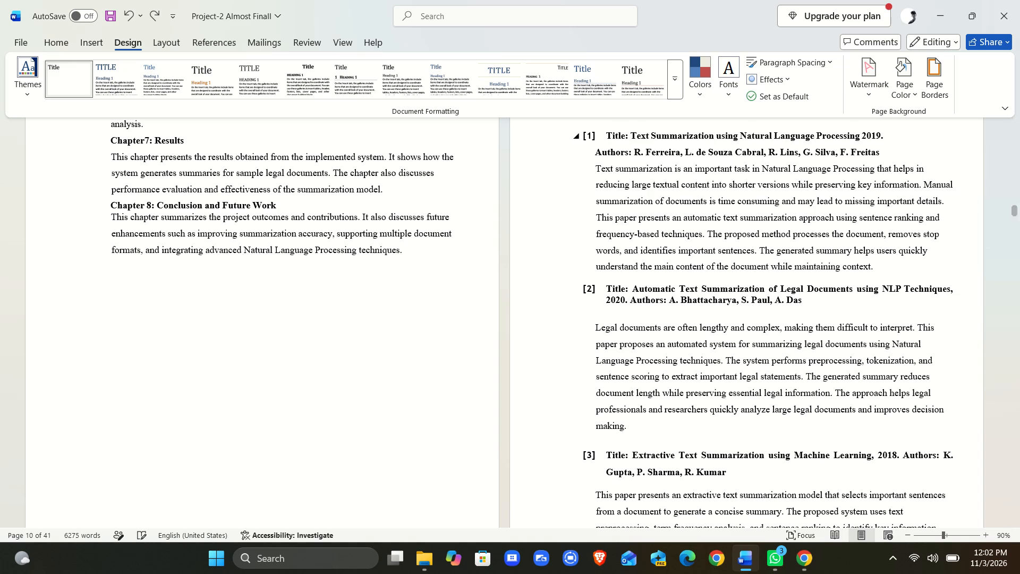
Shift the bracketed number [1] of the first Chapter 2 paper title further in from the page margin.
drag(597, 137, 585, 138)
click(593, 137)
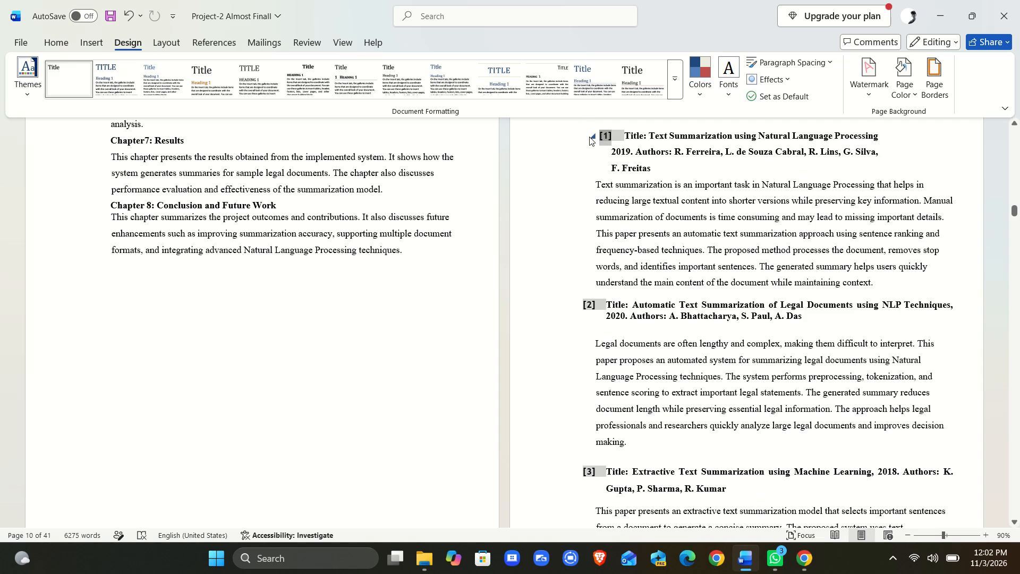
drag(606, 137, 593, 139)
drag(593, 139, 569, 147)
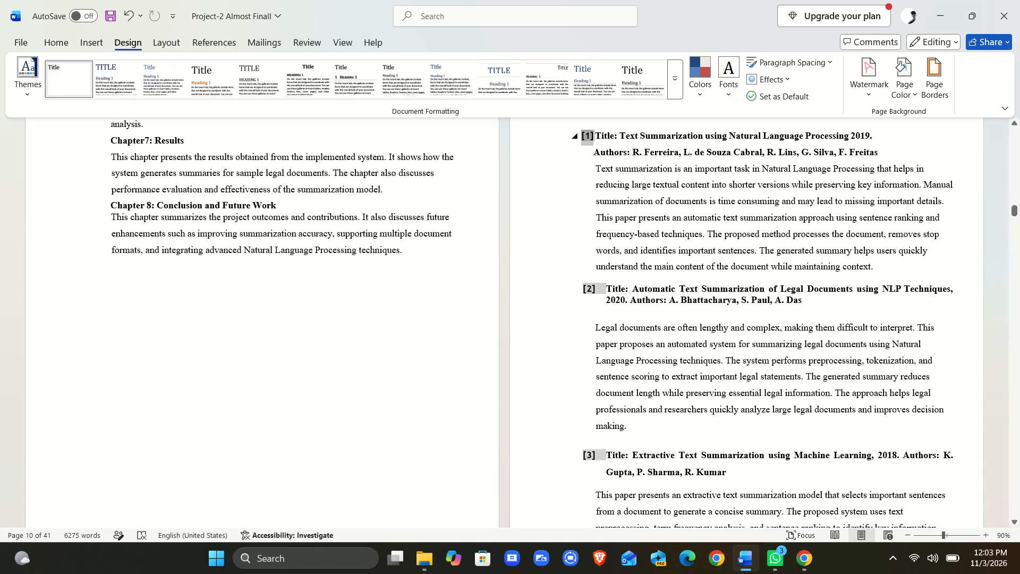
drag(588, 140, 547, 148)
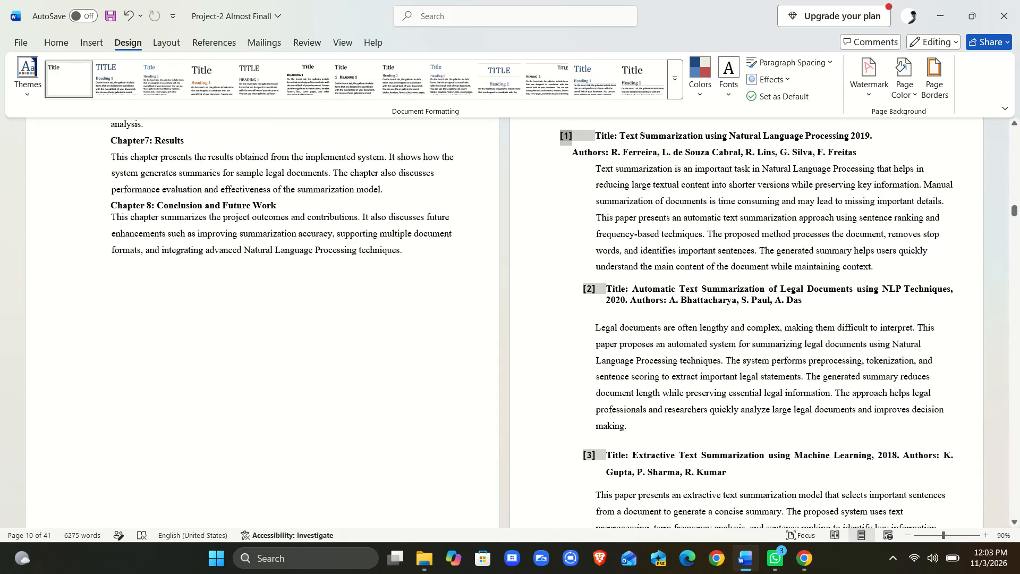
drag(565, 136, 582, 136)
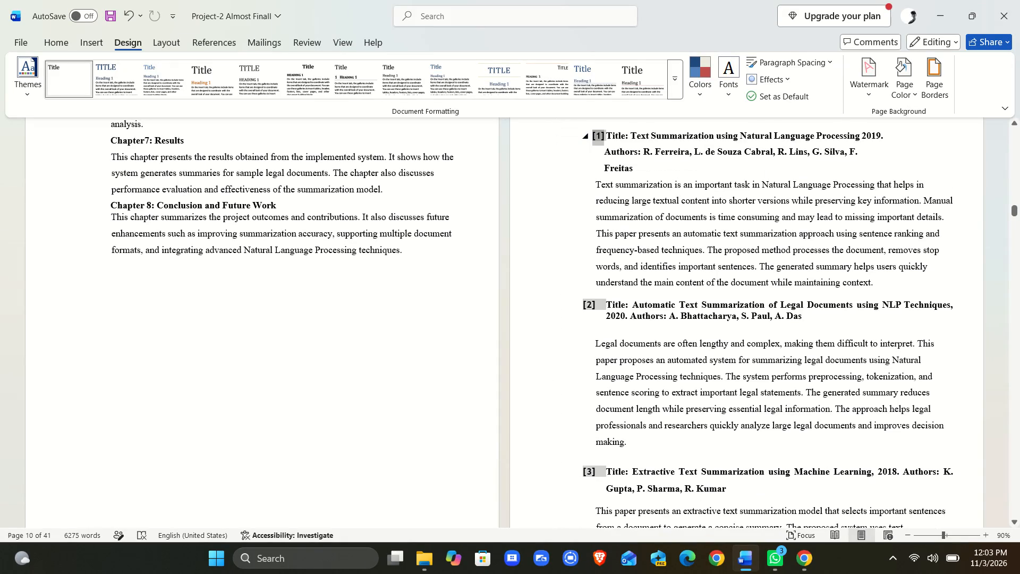
drag(599, 136, 590, 138)
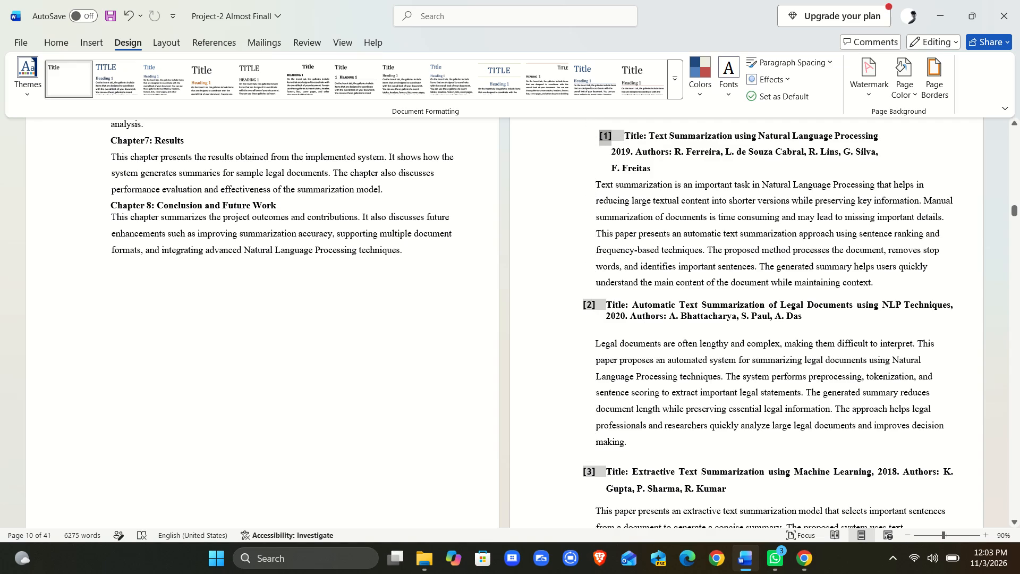
Choose the 1), 2), 3) numbering format for the bracketed paper title numbers in Chapter 2.
scroll(581, 247, down, 5)
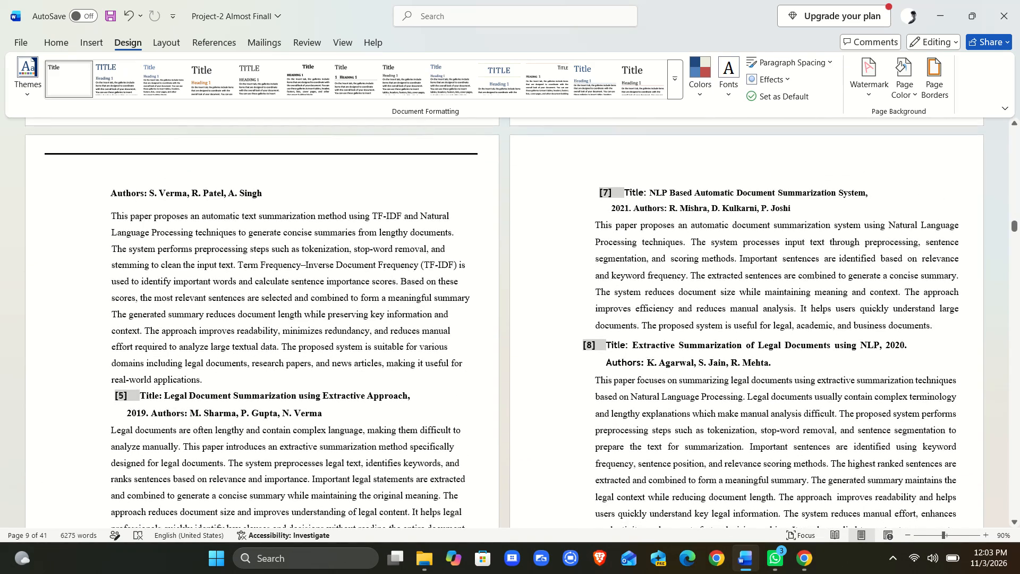
scroll(581, 247, down, 1)
scroll(581, 247, up, 1)
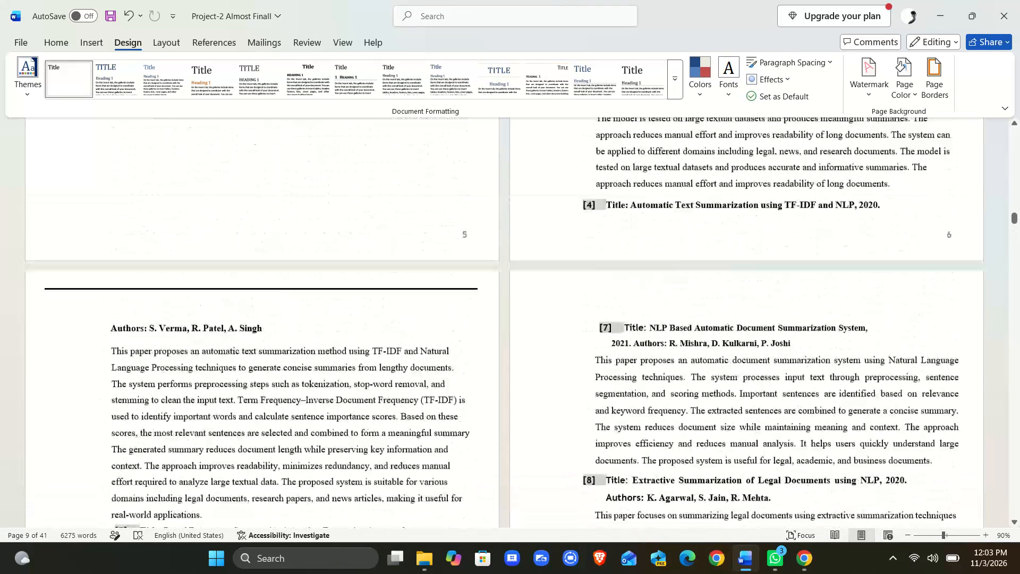
scroll(581, 247, up, 3)
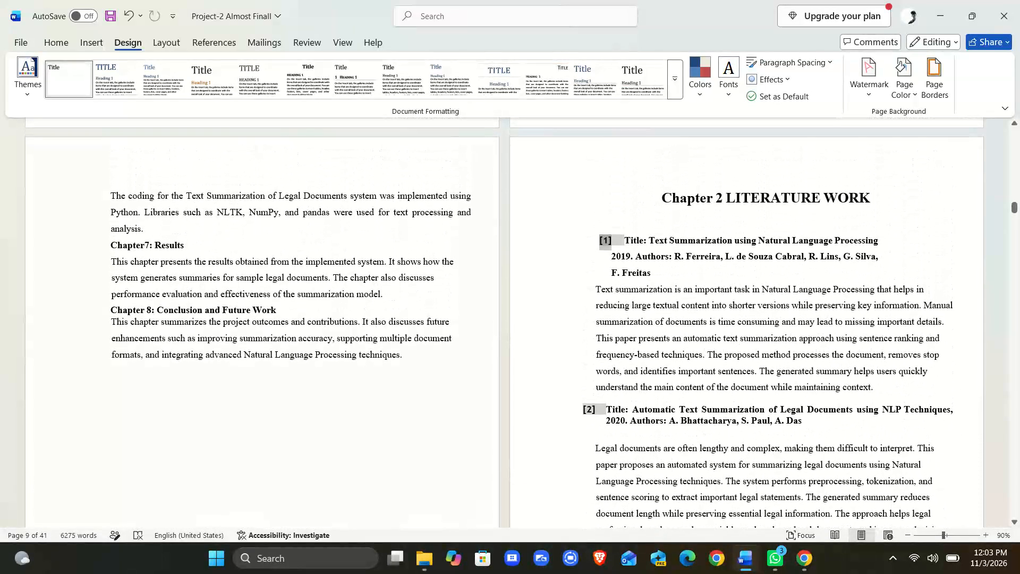
click(52, 41)
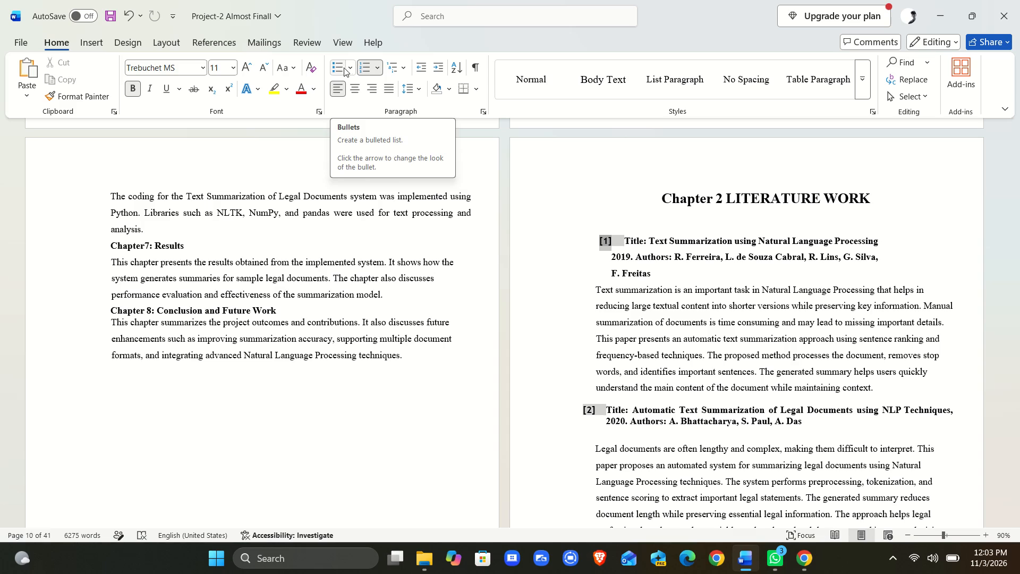
click(349, 67)
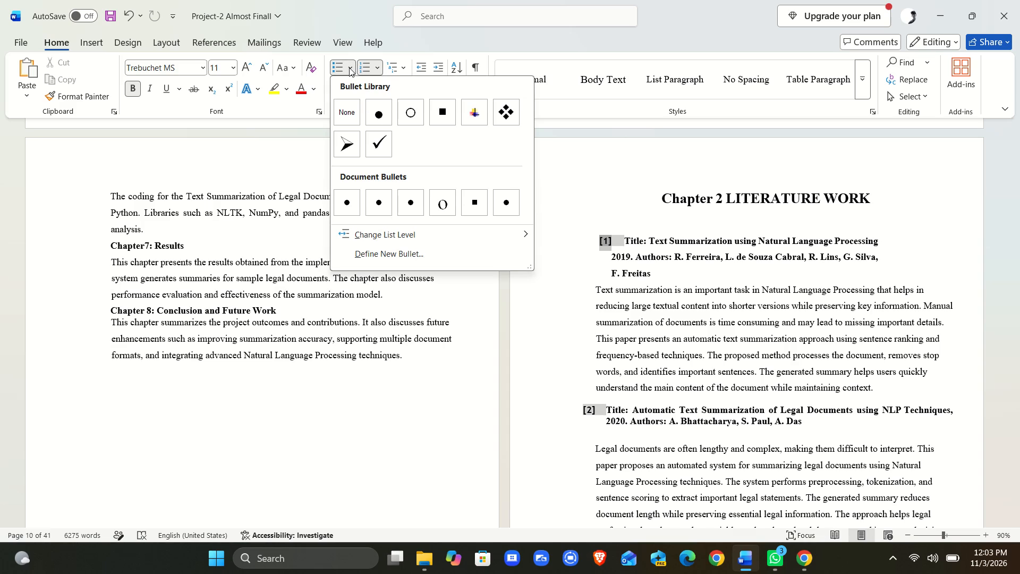
click(376, 69)
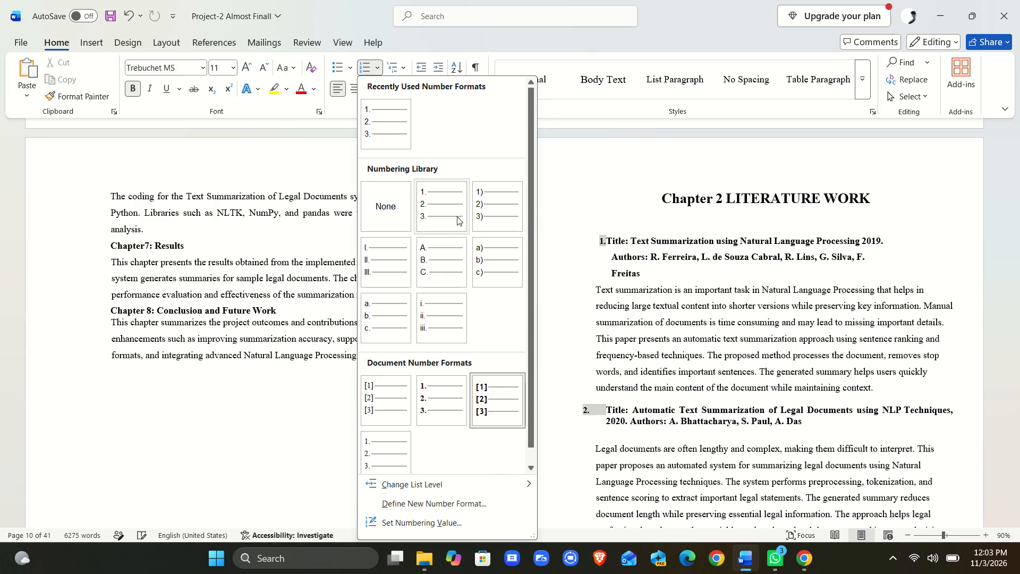
click(484, 206)
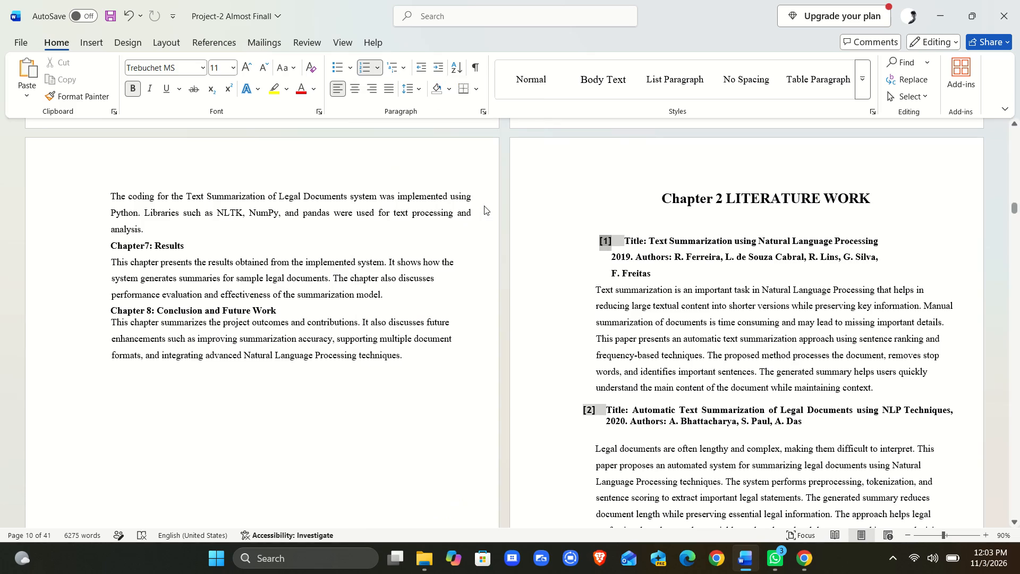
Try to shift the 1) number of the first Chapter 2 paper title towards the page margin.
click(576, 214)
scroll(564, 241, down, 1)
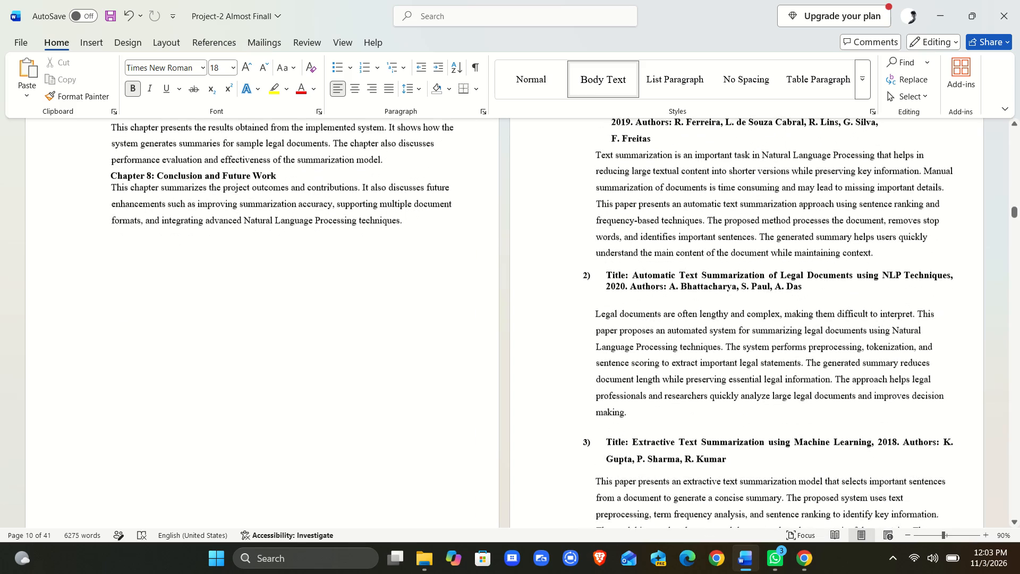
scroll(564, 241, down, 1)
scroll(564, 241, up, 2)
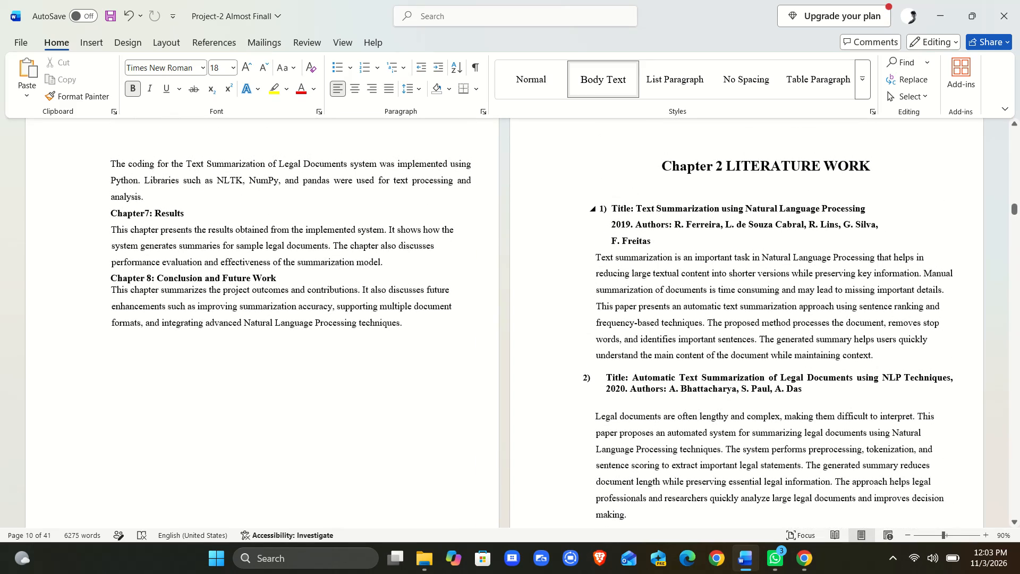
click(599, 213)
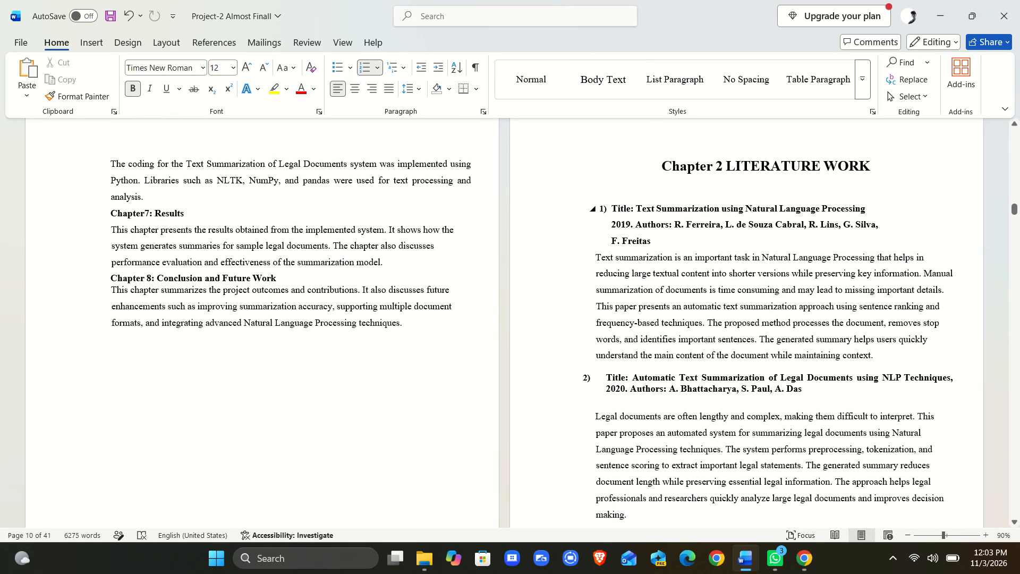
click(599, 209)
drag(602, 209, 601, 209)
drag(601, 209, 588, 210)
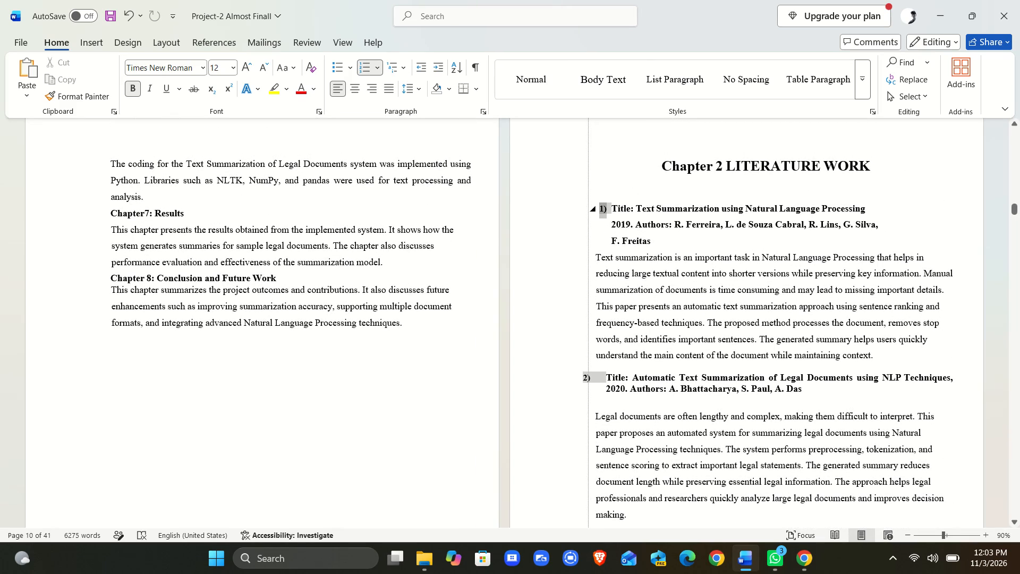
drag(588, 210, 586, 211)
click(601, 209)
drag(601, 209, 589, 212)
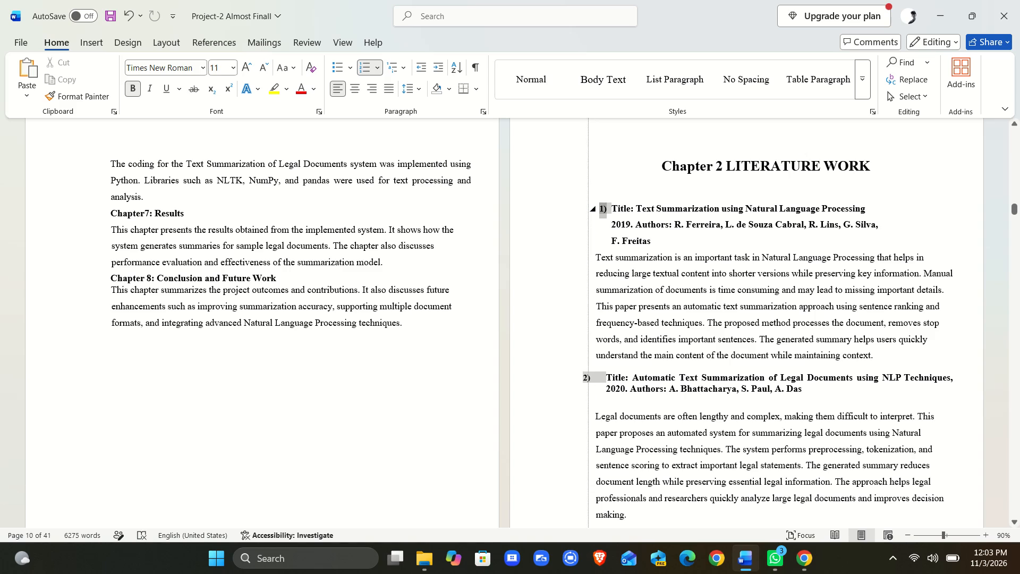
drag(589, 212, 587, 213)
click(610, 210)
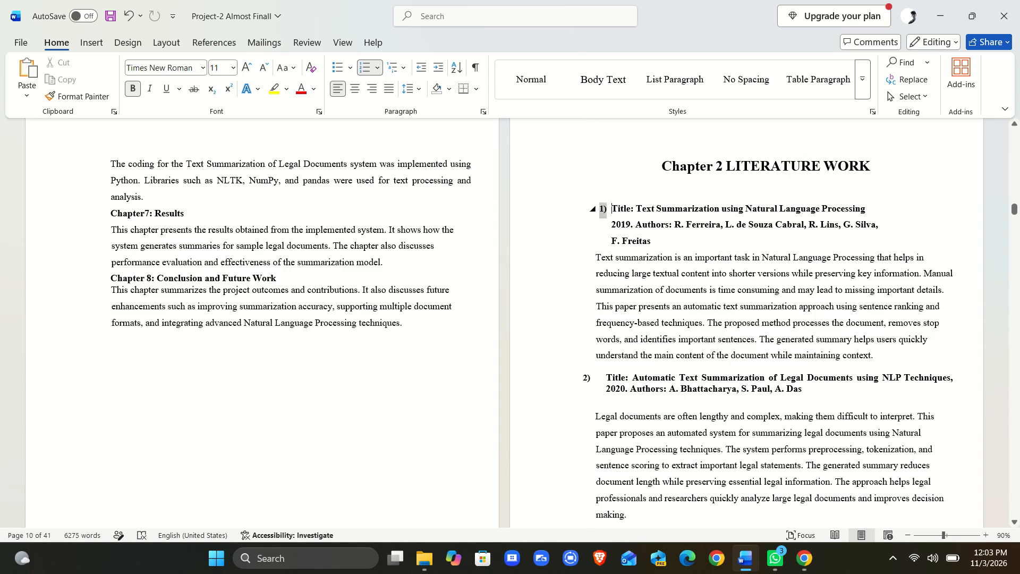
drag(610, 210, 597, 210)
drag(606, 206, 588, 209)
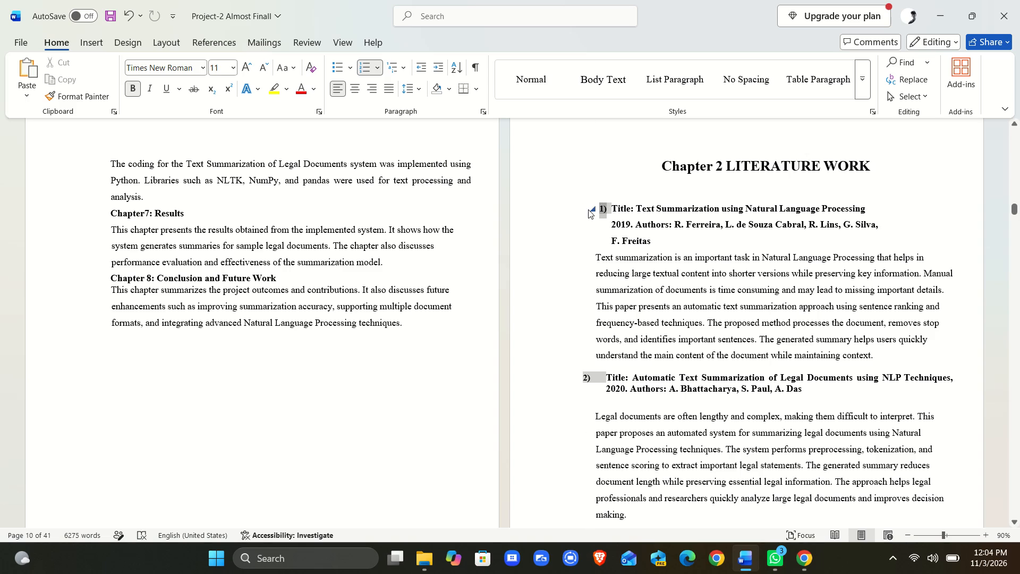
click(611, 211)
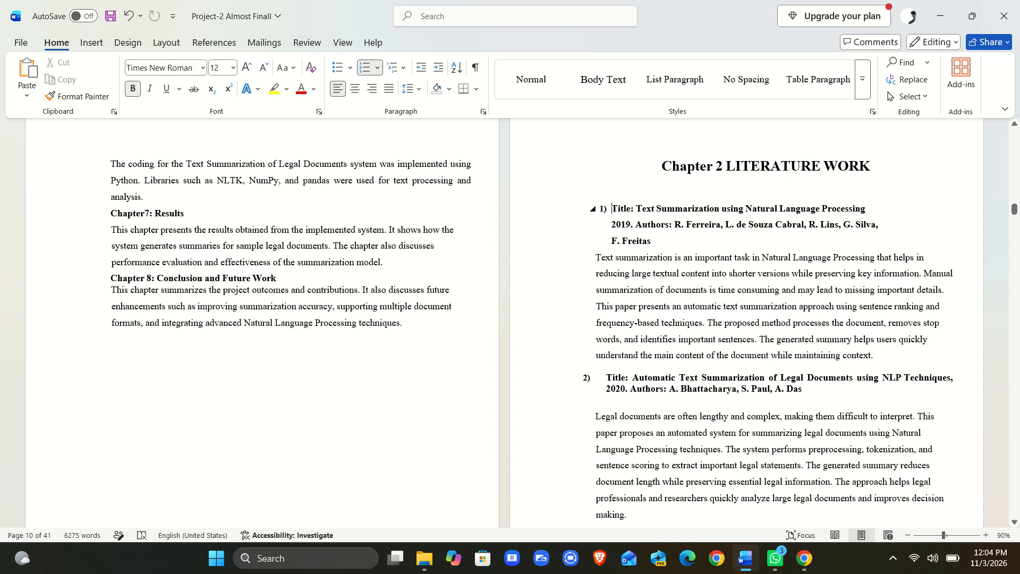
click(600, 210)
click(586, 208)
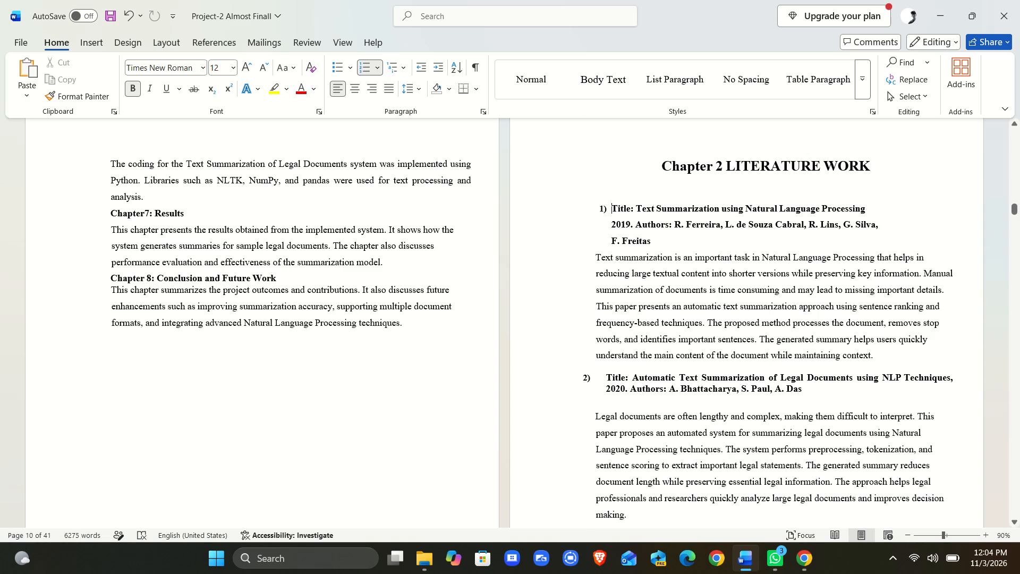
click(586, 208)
Delete the blank lines above paper title 10), "Machine Learning Based Legal Document Summarization", in Chapter 2.
scroll(675, 207, down, 2)
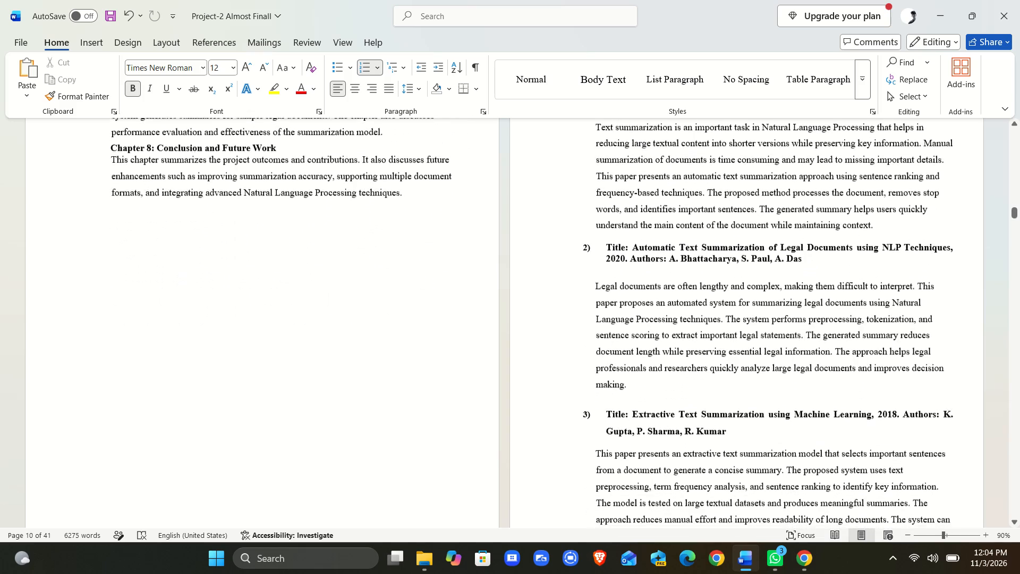
scroll(675, 207, down, 2)
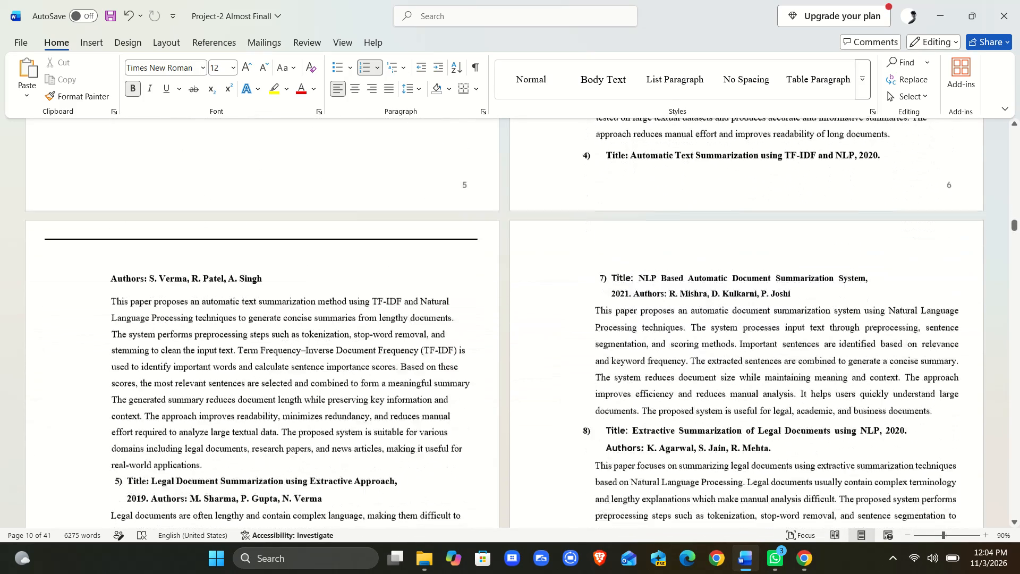
scroll(675, 207, down, 2)
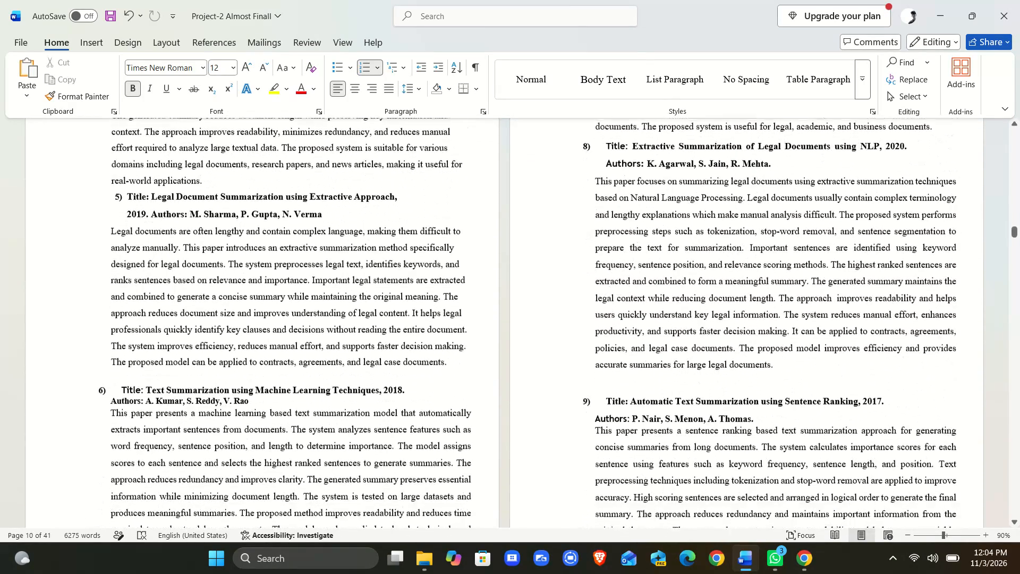
scroll(675, 207, down, 2)
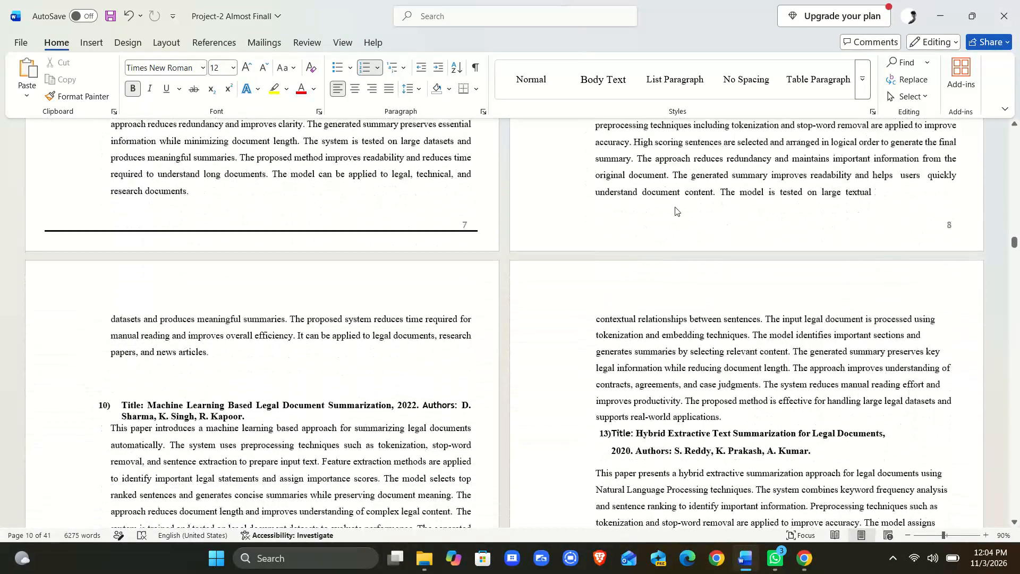
scroll(675, 207, down, 1)
click(193, 351)
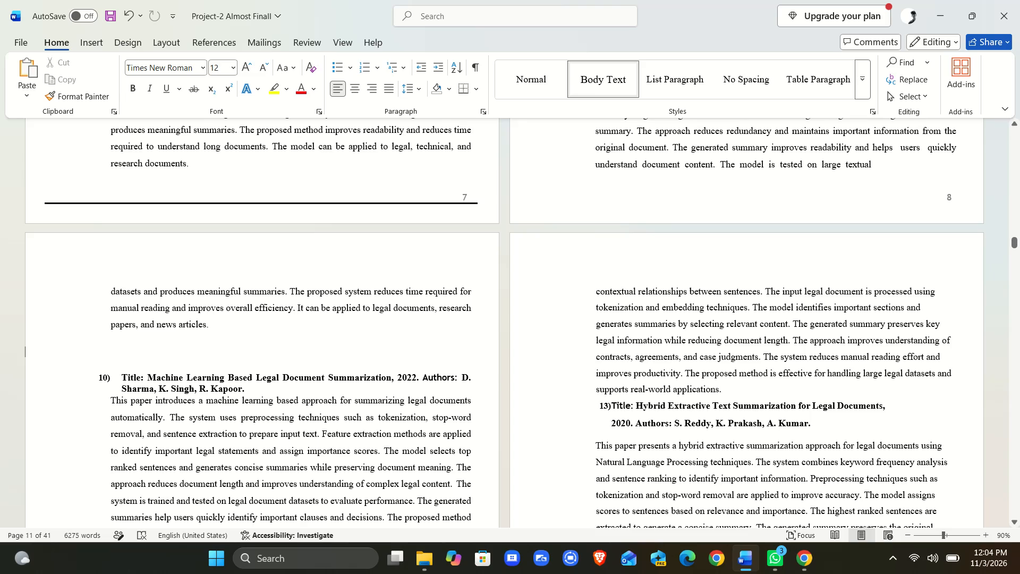
key(BackSpace)
key(BackSpace)
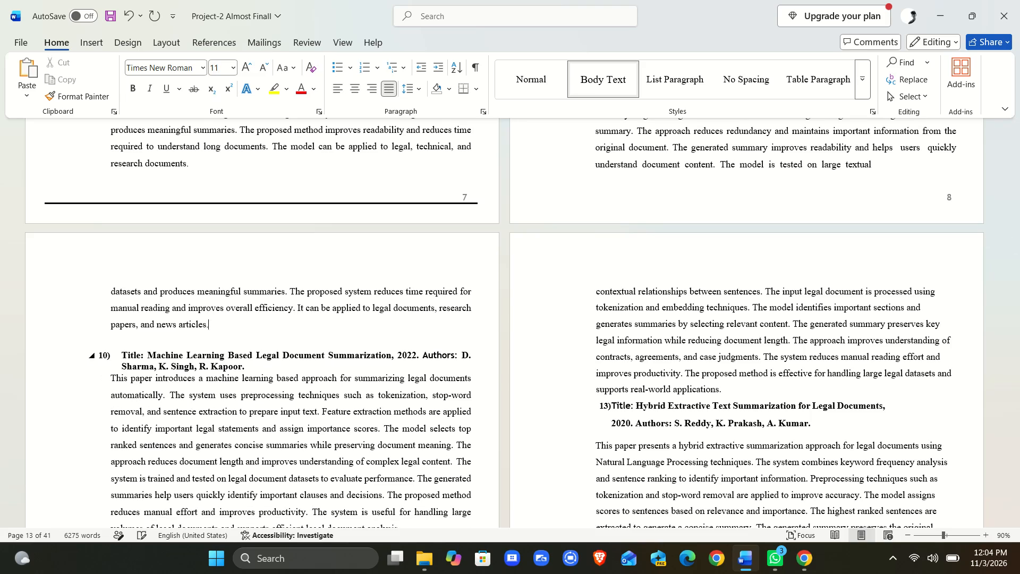
click(170, 342)
key(BackSpace)
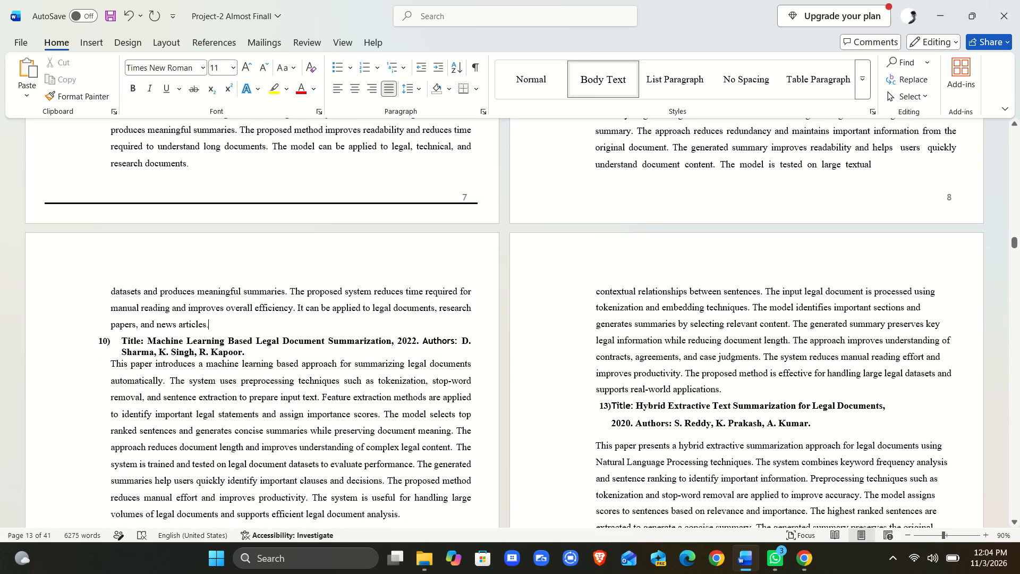
Delete the blank lines above and below the "Disadvantages of existing system:" heading in section 3.1.
scroll(282, 364, down, 2)
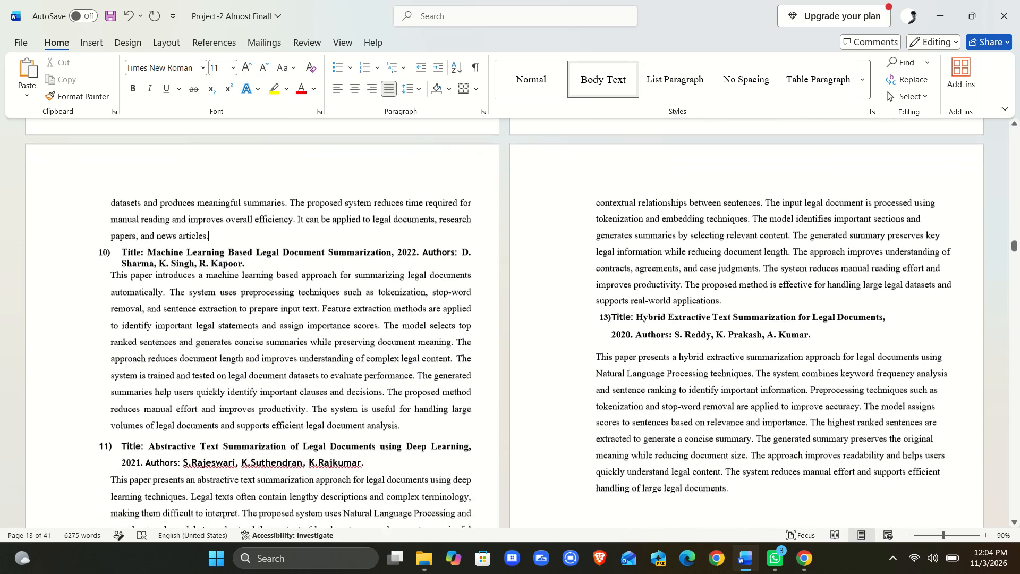
scroll(282, 364, down, 3)
scroll(282, 364, up, 1)
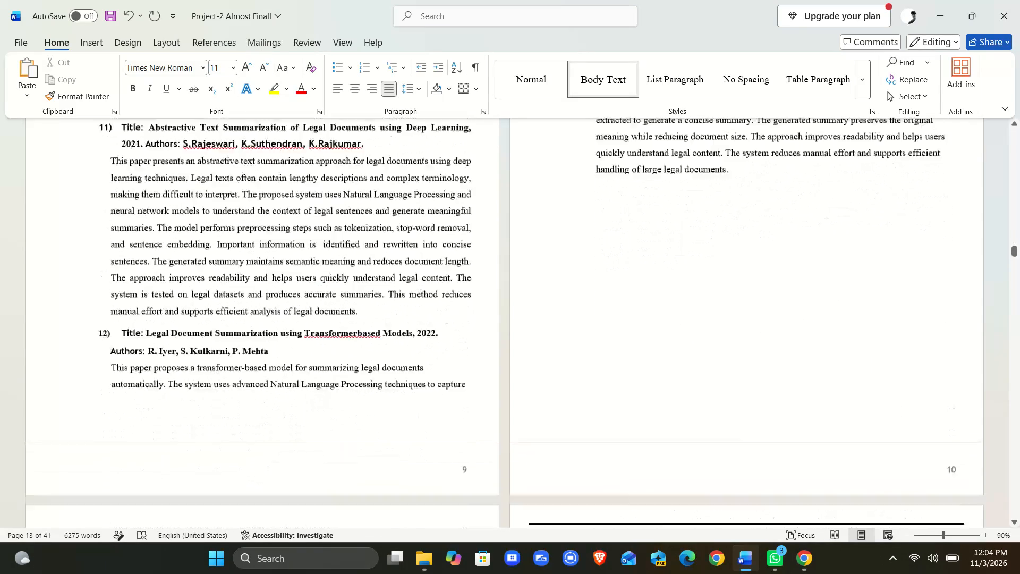
scroll(282, 364, up, 1)
scroll(282, 364, down, 1)
scroll(282, 364, up, 1)
scroll(282, 364, down, 2)
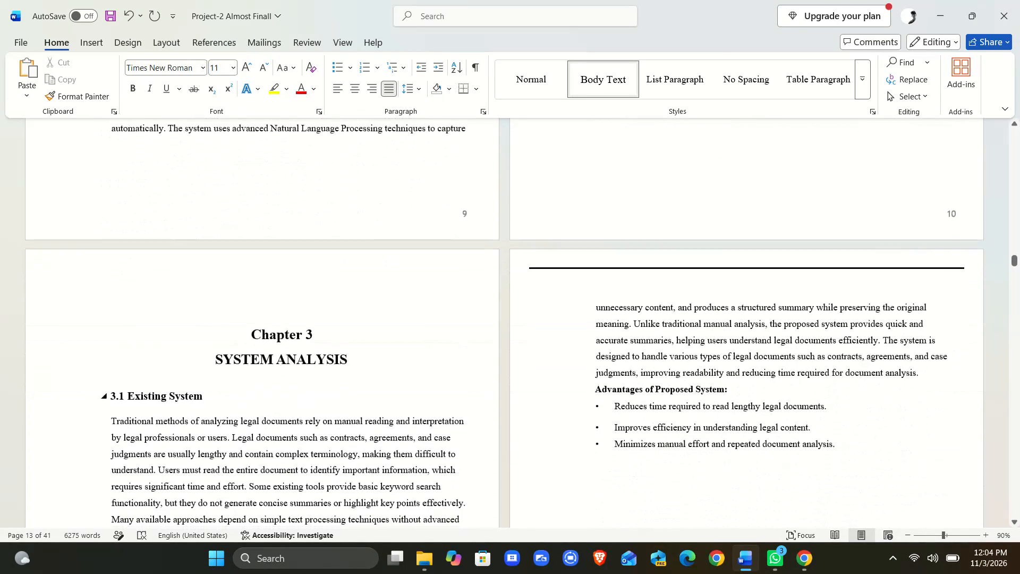
scroll(282, 364, down, 3)
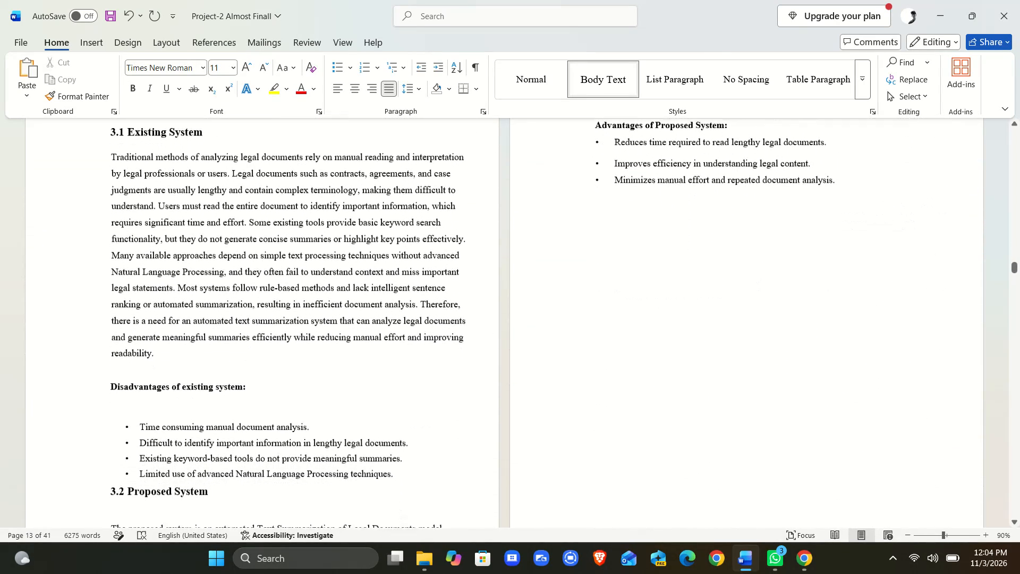
scroll(282, 364, down, 1)
click(170, 340)
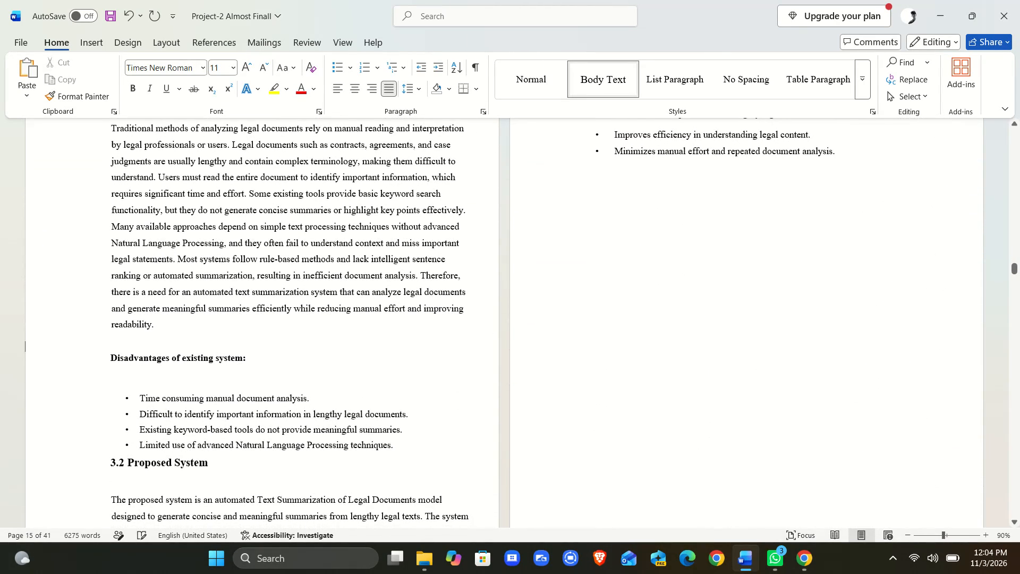
key(BackSpace)
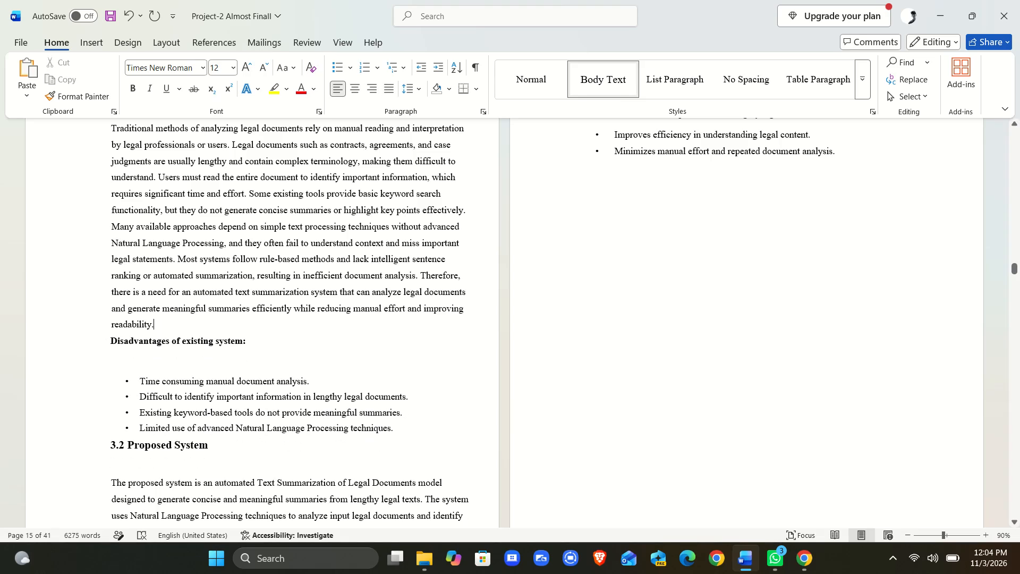
click(170, 361)
key(BackSpace)
key(BackSpace)
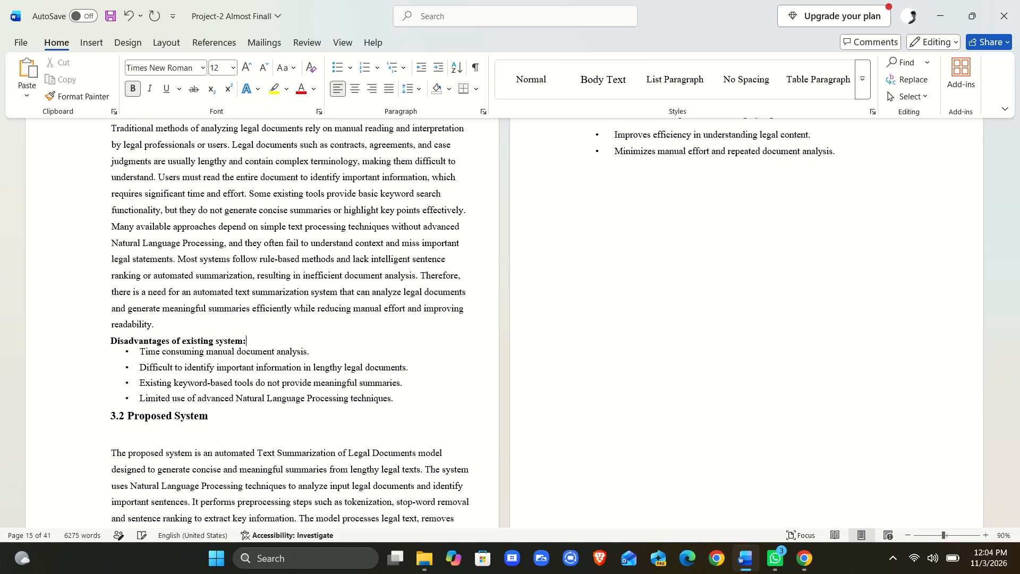
Delete the blank line between the "3.2 Proposed System" heading and its first paragraph.
click(138, 434)
key(BackSpace)
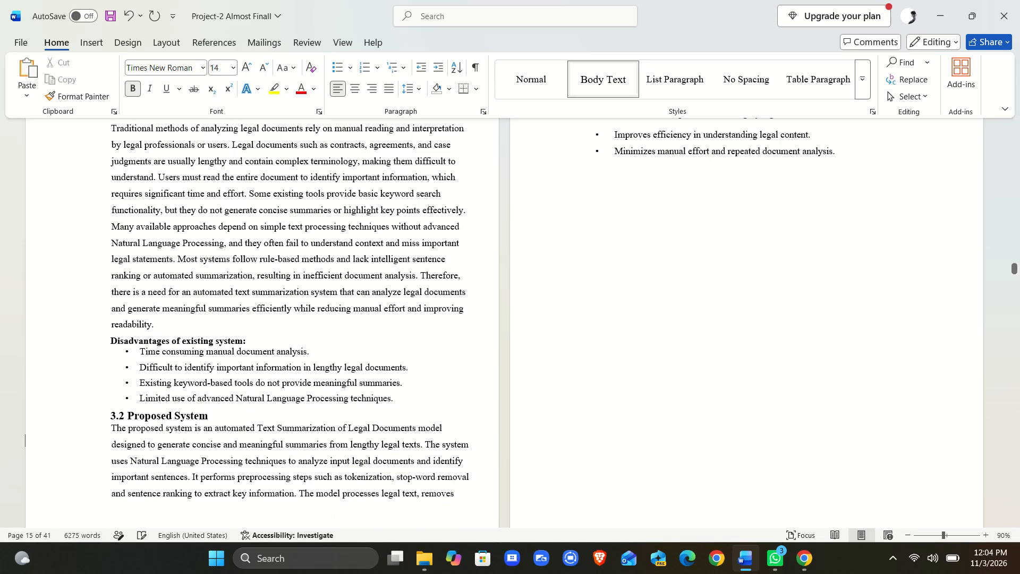
Delete the surplus blank lines between the Internet Connection row and the horizontal line above "3.4.2. Software Requirements".
scroll(138, 434, down, 2)
scroll(138, 434, up, 1)
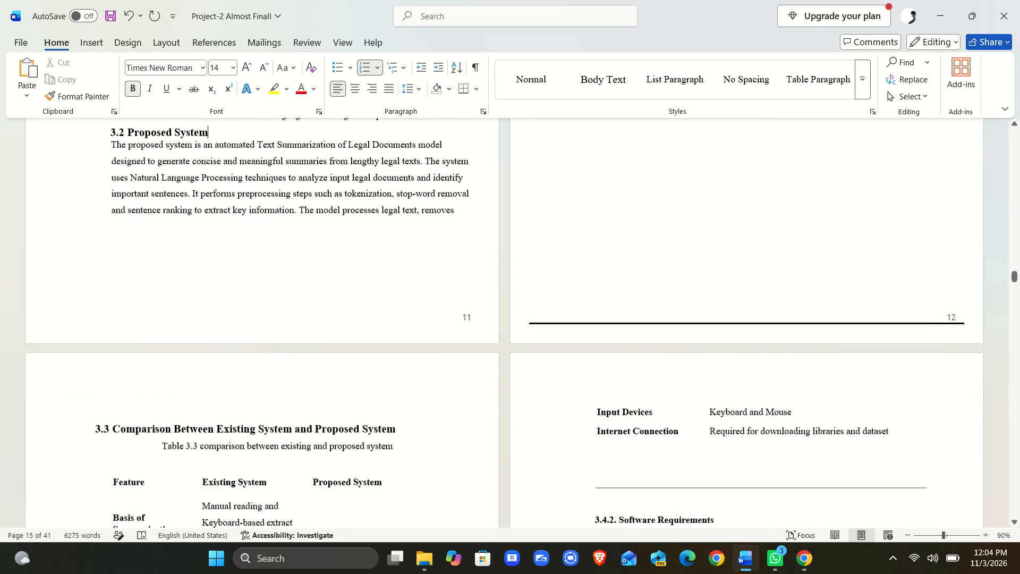
scroll(138, 434, up, 1)
scroll(138, 434, down, 2)
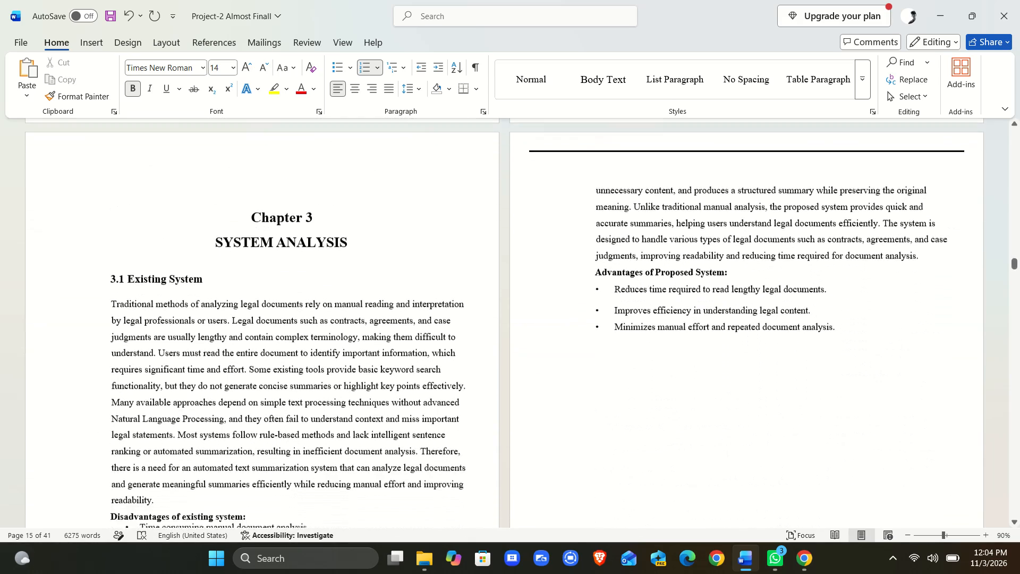
scroll(138, 434, down, 4)
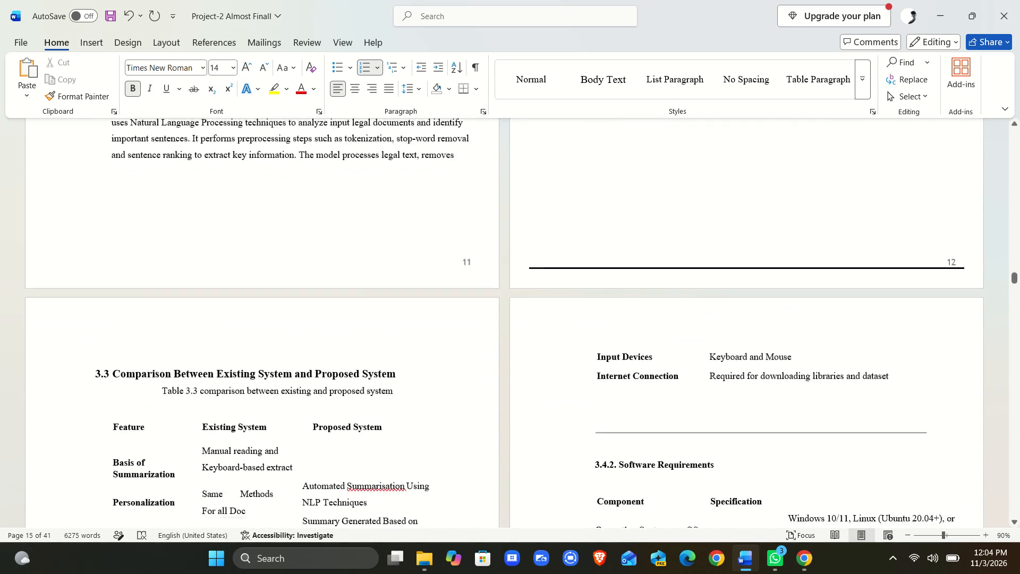
scroll(138, 434, down, 3)
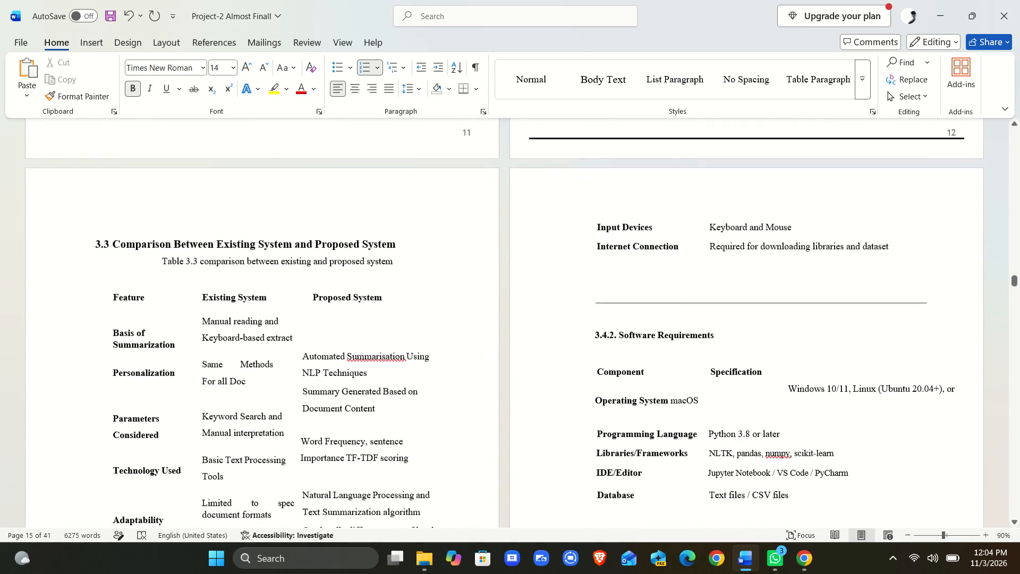
click(623, 280)
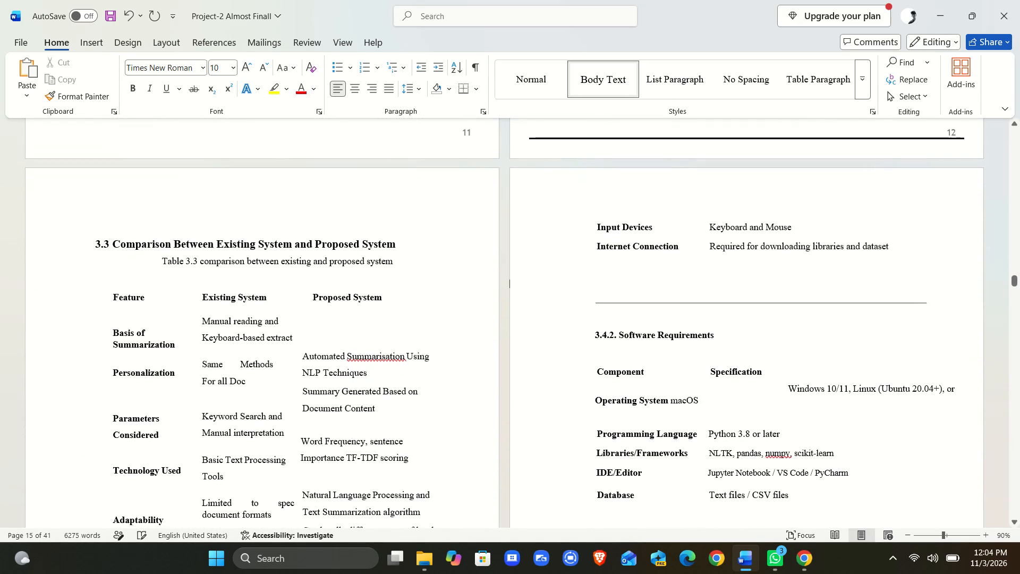
key(BackSpace)
key(BackSpace)
key(BackSpace)
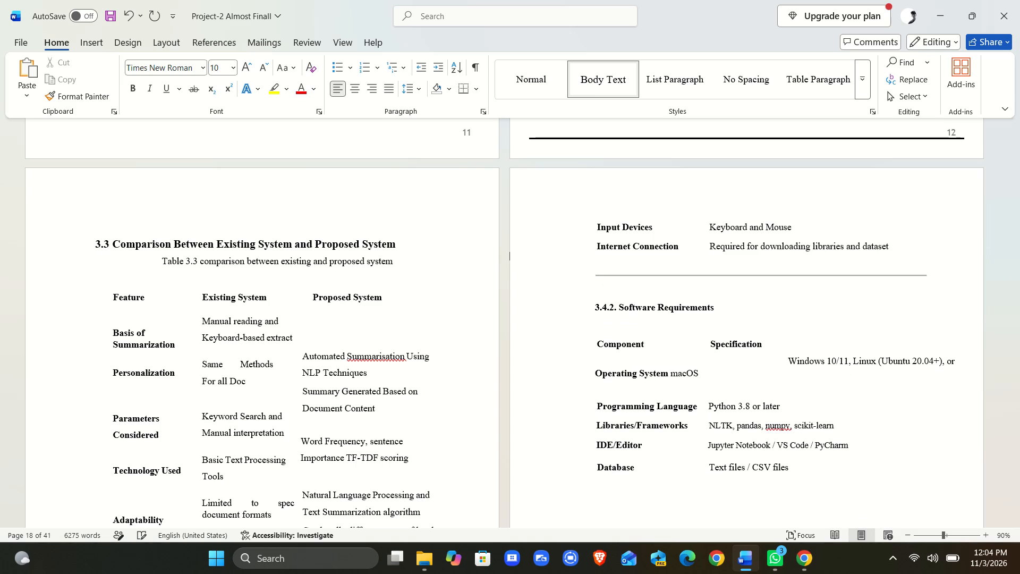
scroll(623, 280, down, 1)
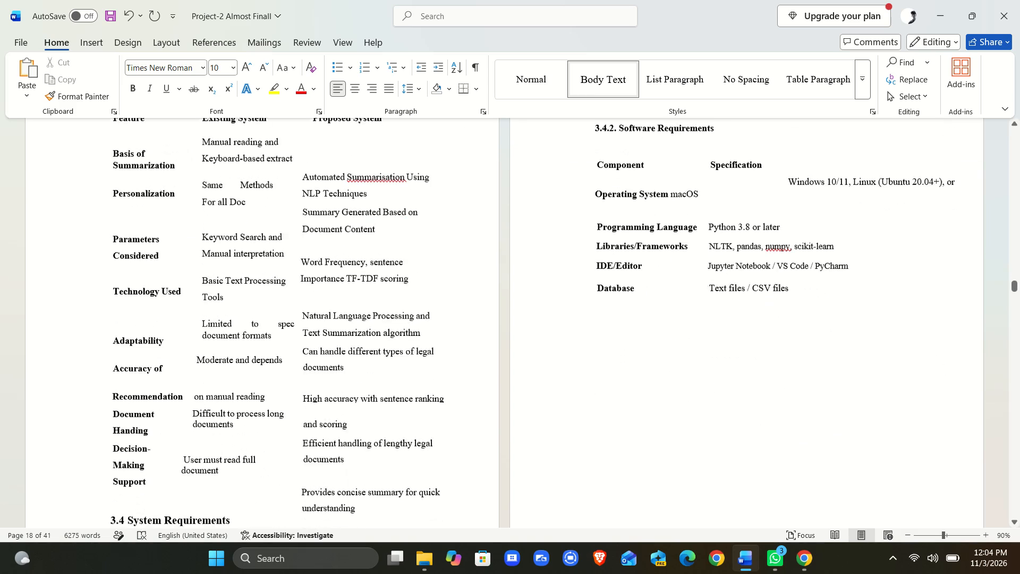
Examine the pages from section 3.3 through Chapter 4, including the black border frame on the Data Flow Diagram page.
scroll(623, 280, up, 1)
scroll(623, 280, down, 1)
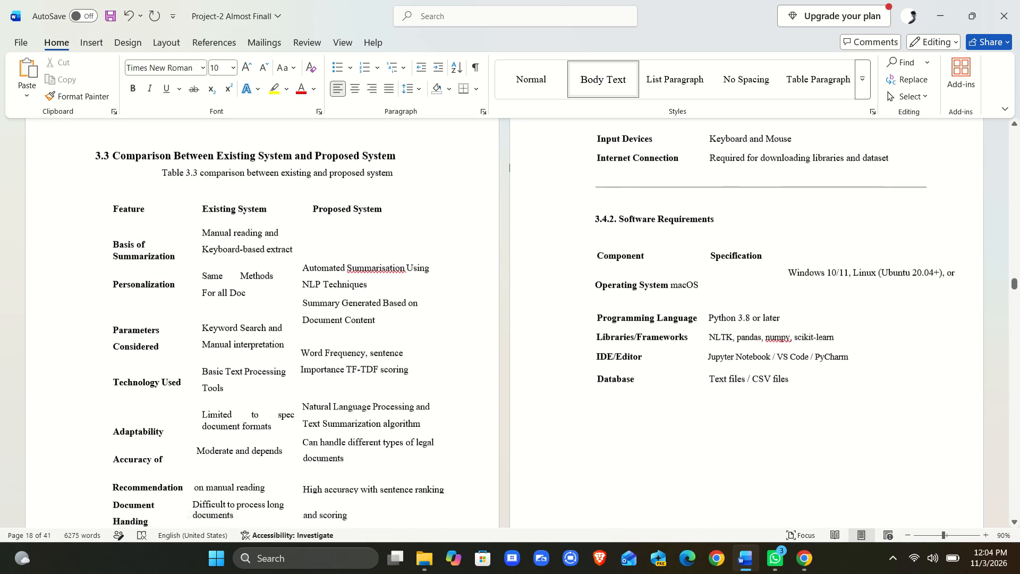
scroll(623, 280, down, 4)
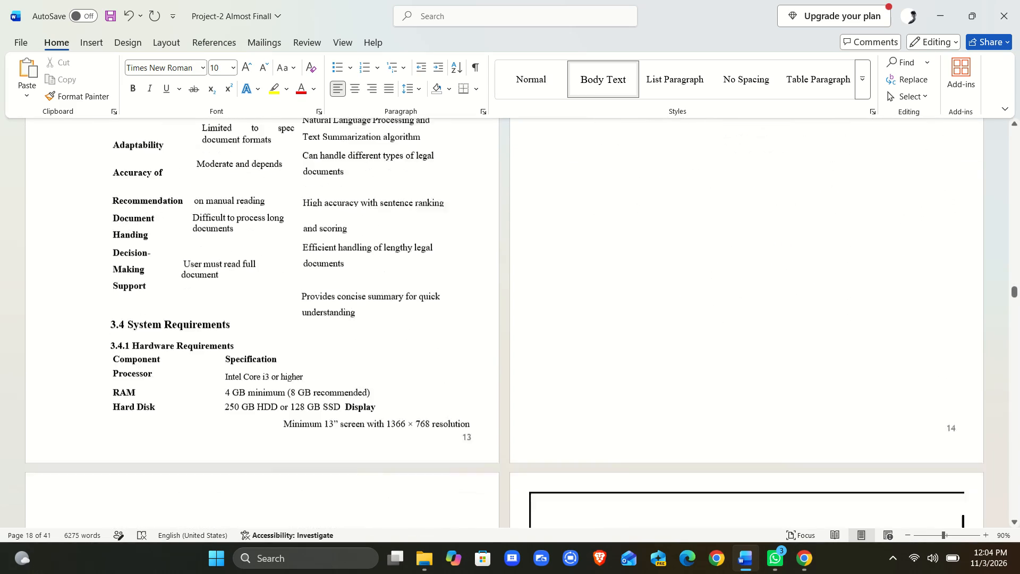
scroll(623, 280, down, 2)
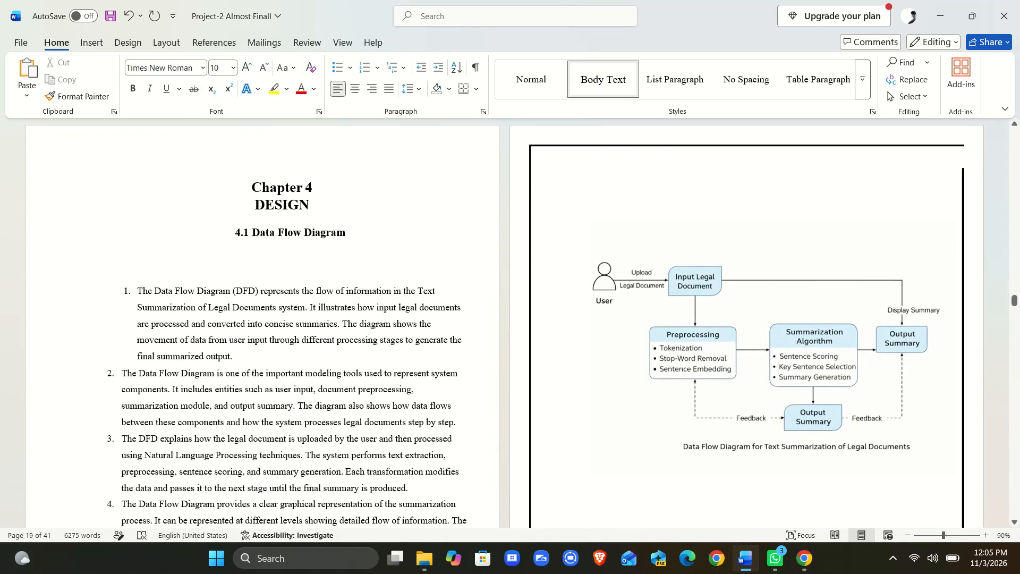
scroll(587, 233, down, 4)
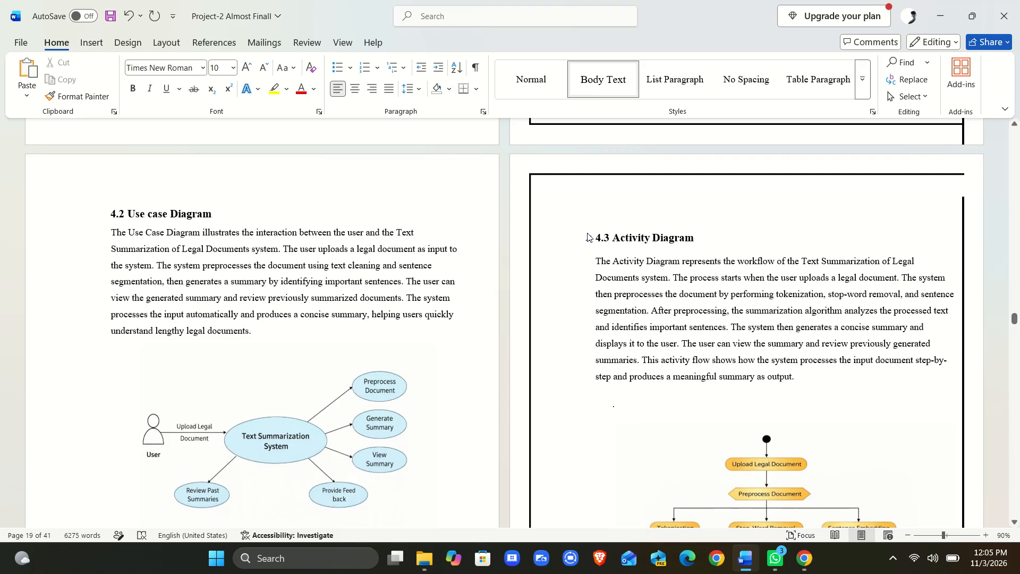
scroll(587, 233, up, 4)
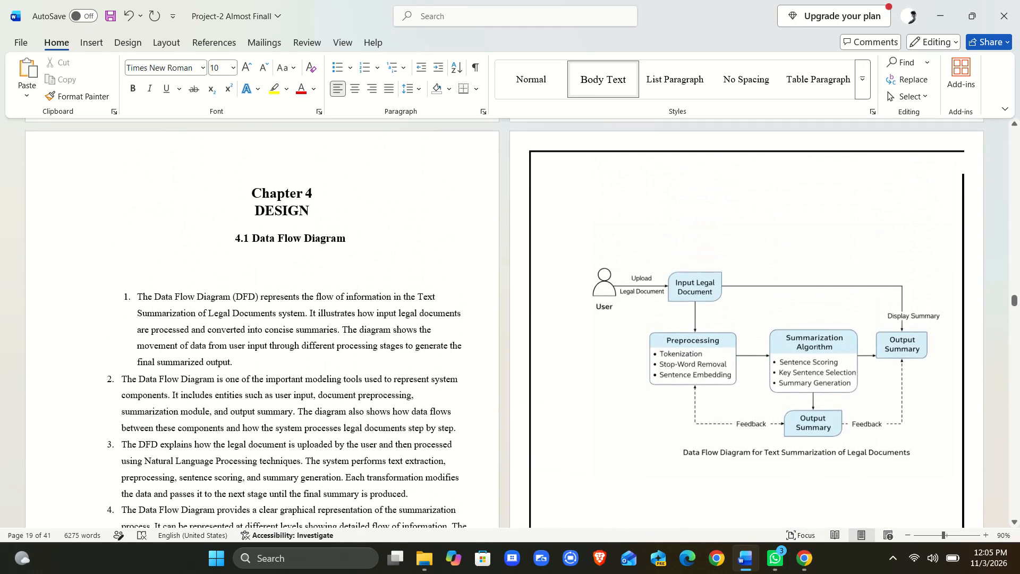
click(531, 233)
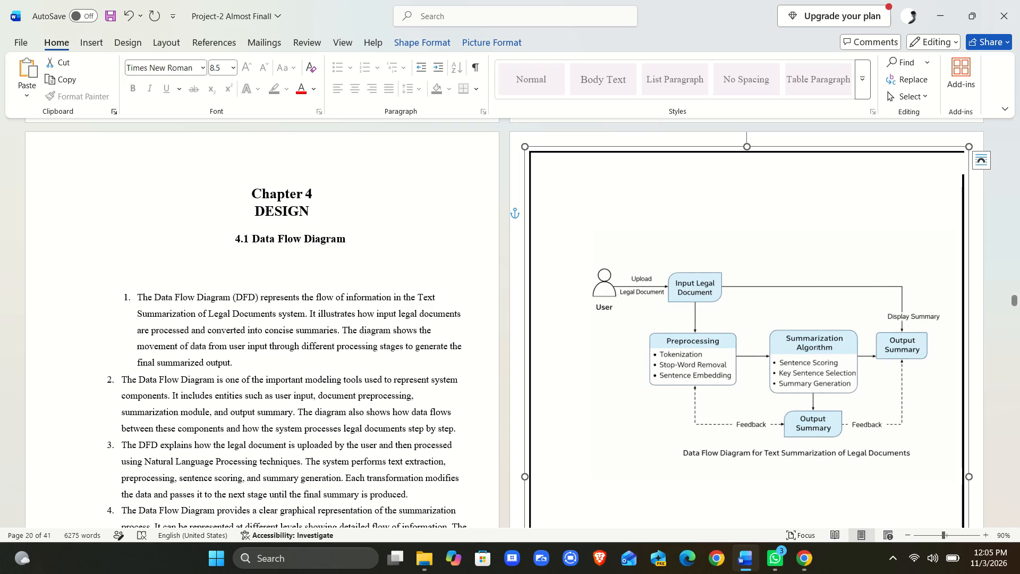
click(135, 43)
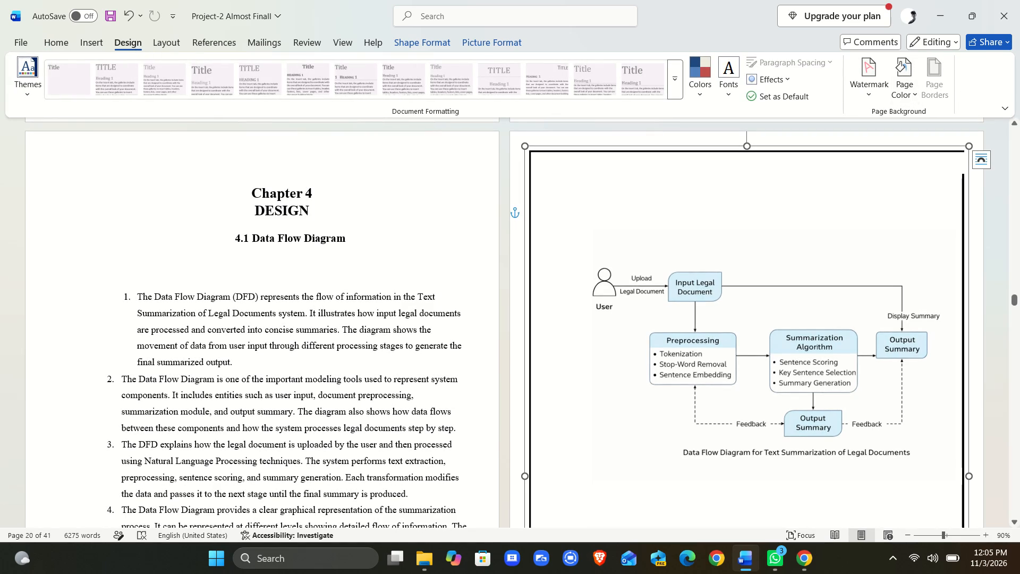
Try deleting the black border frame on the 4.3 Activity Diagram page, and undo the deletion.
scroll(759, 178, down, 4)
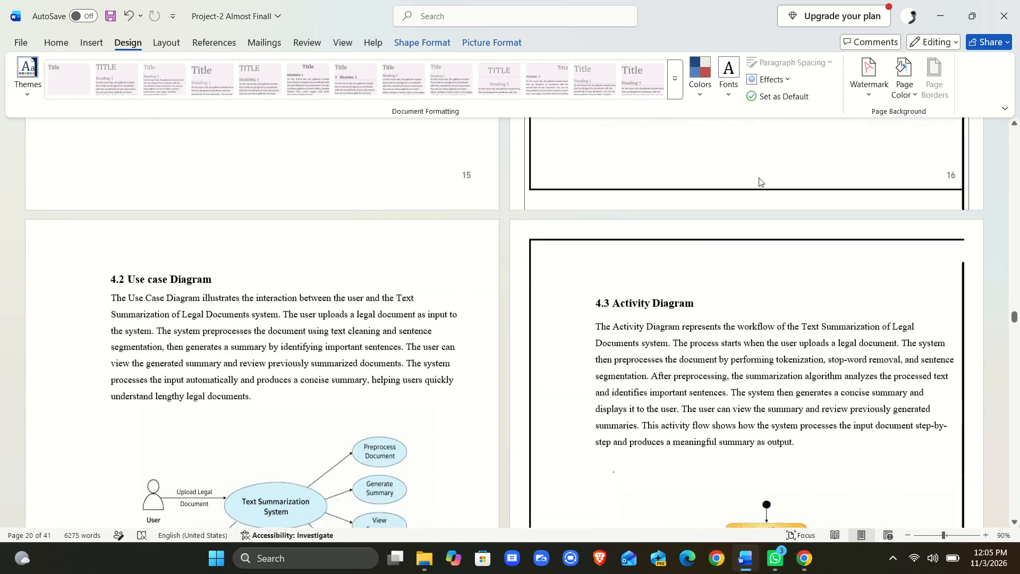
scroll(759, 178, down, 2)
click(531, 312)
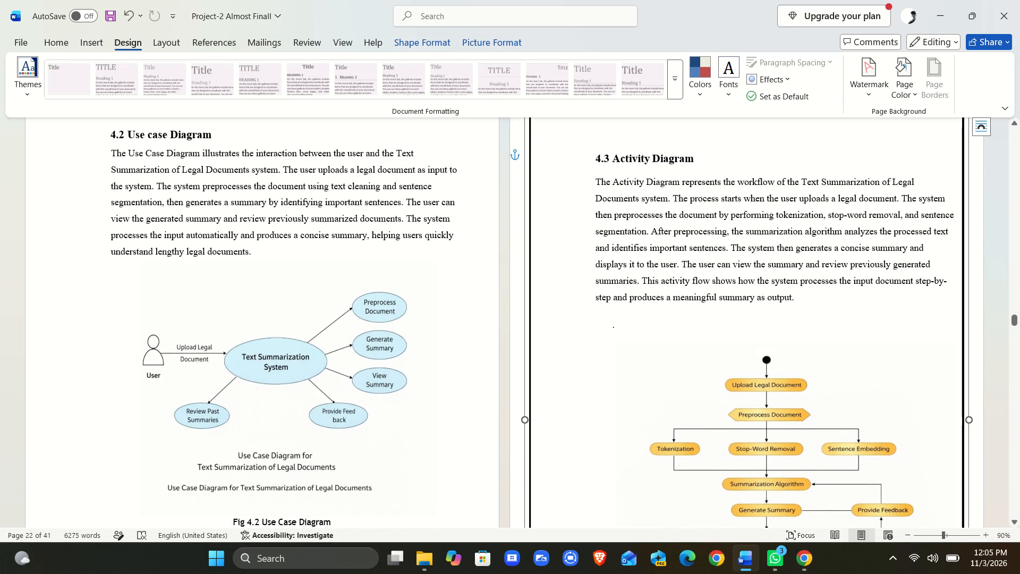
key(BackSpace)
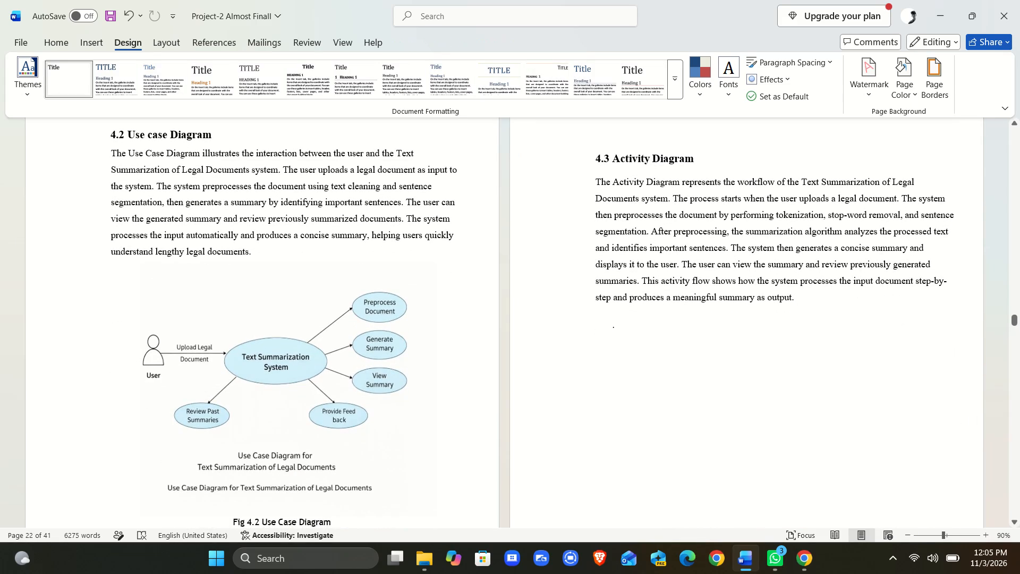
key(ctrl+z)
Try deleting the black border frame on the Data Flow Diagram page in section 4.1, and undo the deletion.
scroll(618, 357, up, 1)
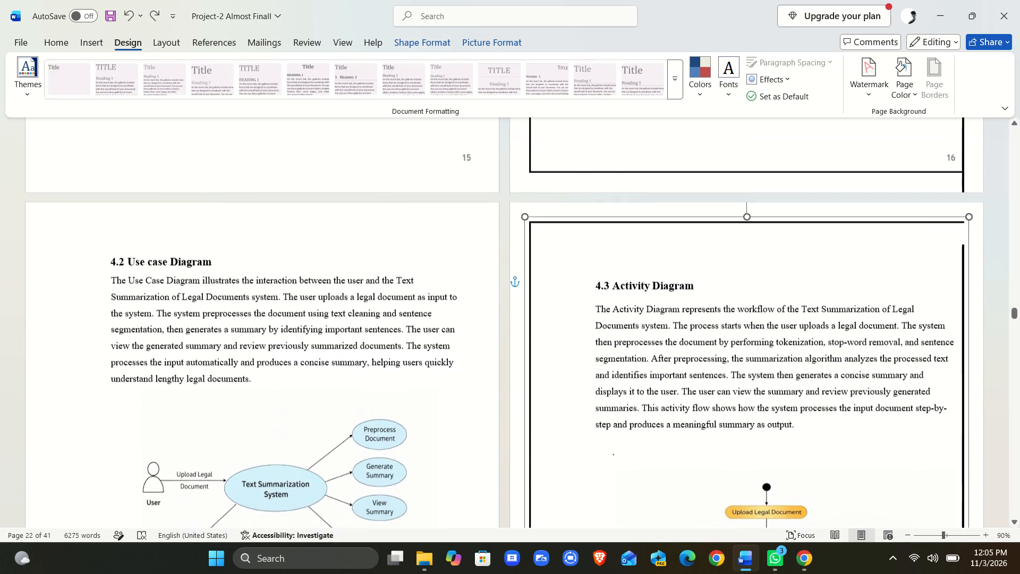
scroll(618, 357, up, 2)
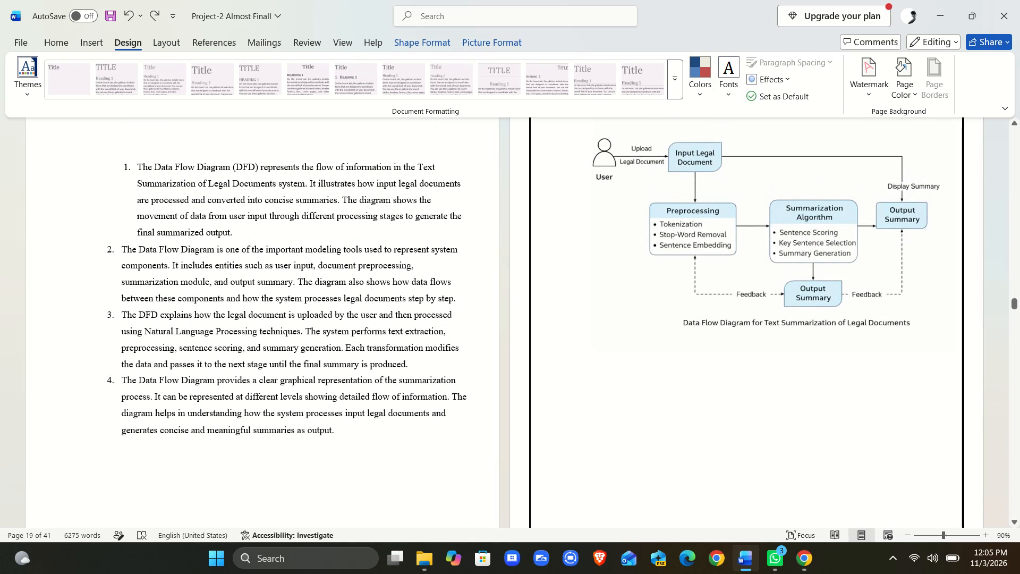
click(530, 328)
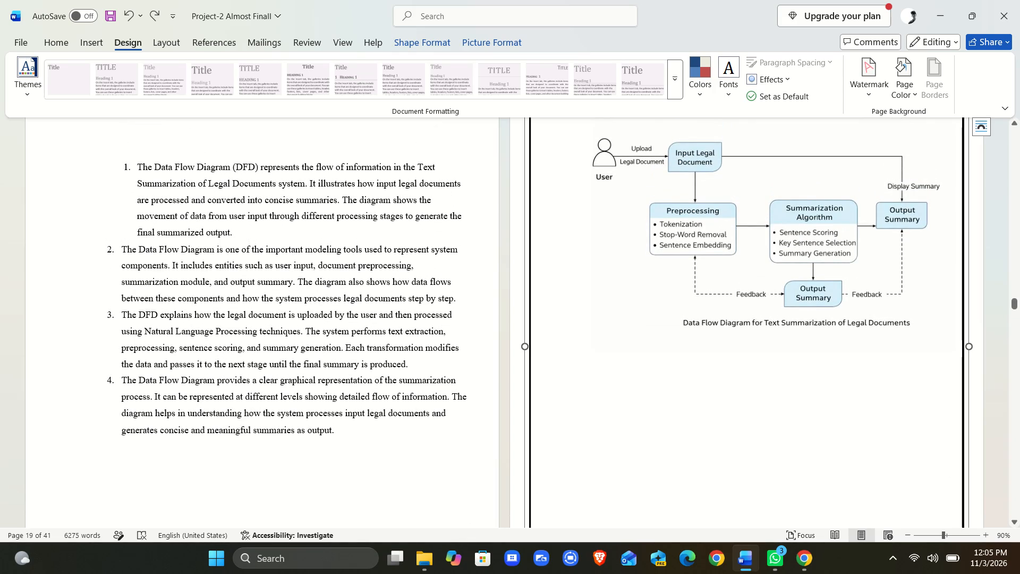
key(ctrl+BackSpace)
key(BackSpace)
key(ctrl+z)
Examine the layout and borders of the 4.2 Use case Diagram and 4.3 Activity Diagram pages.
scroll(638, 384, down, 5)
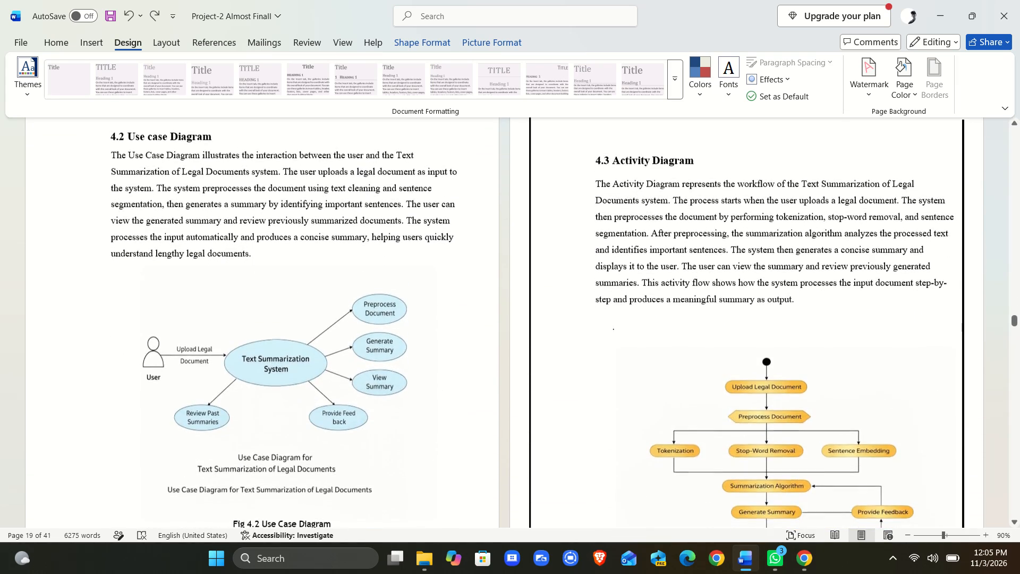
scroll(638, 384, down, 5)
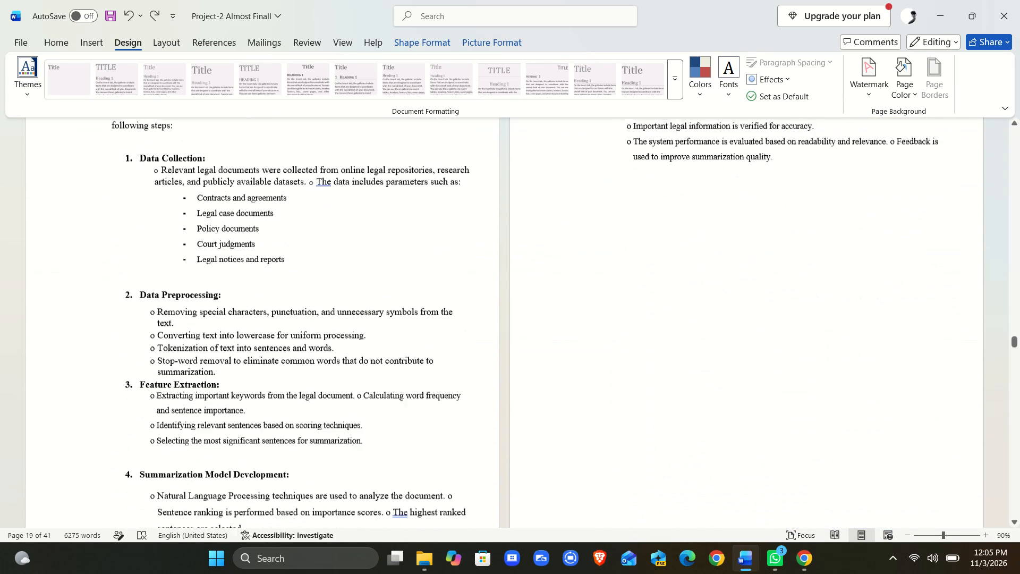
scroll(638, 384, up, 2)
scroll(638, 384, down, 2)
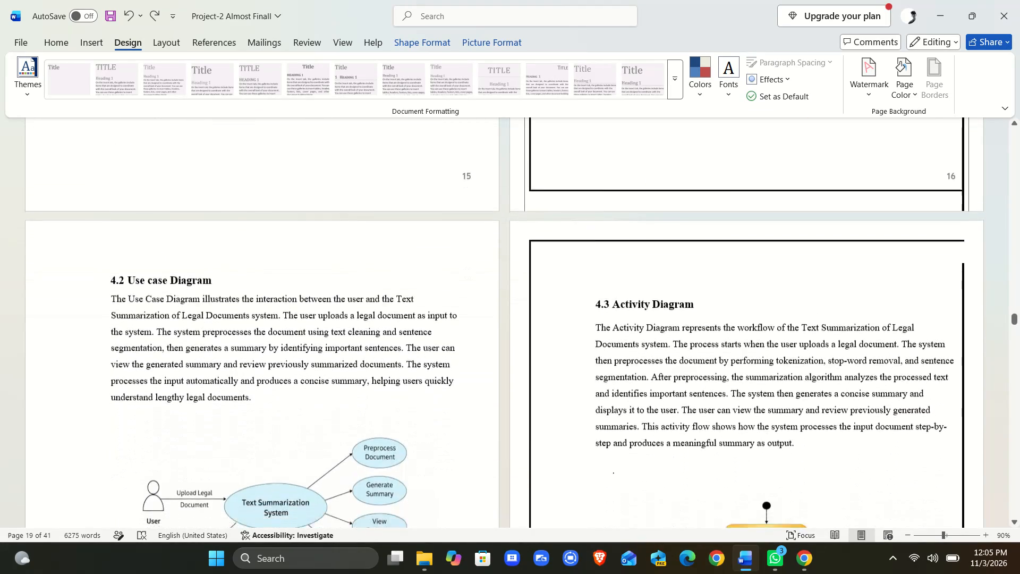
scroll(638, 384, down, 4)
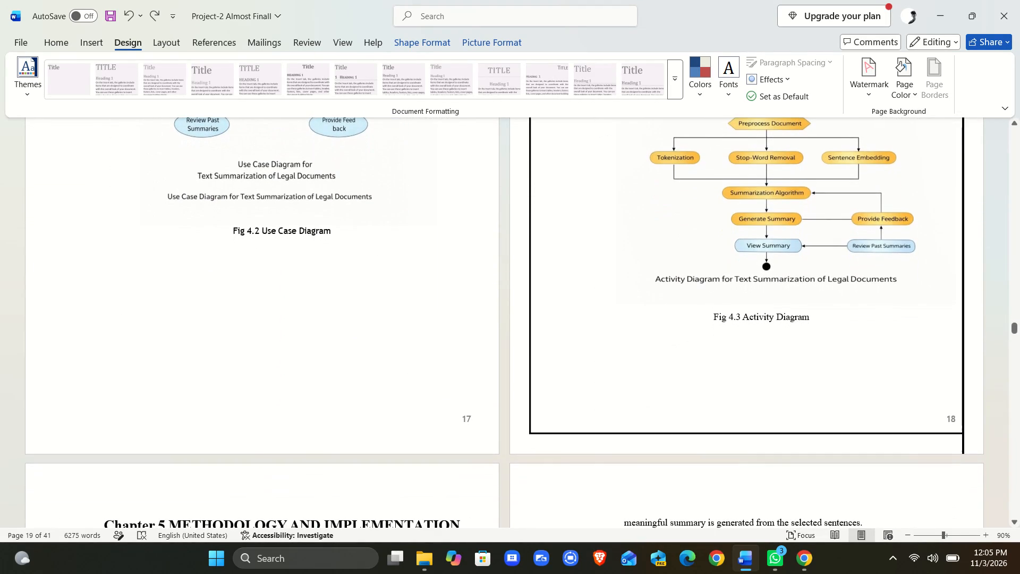
scroll(638, 384, up, 2)
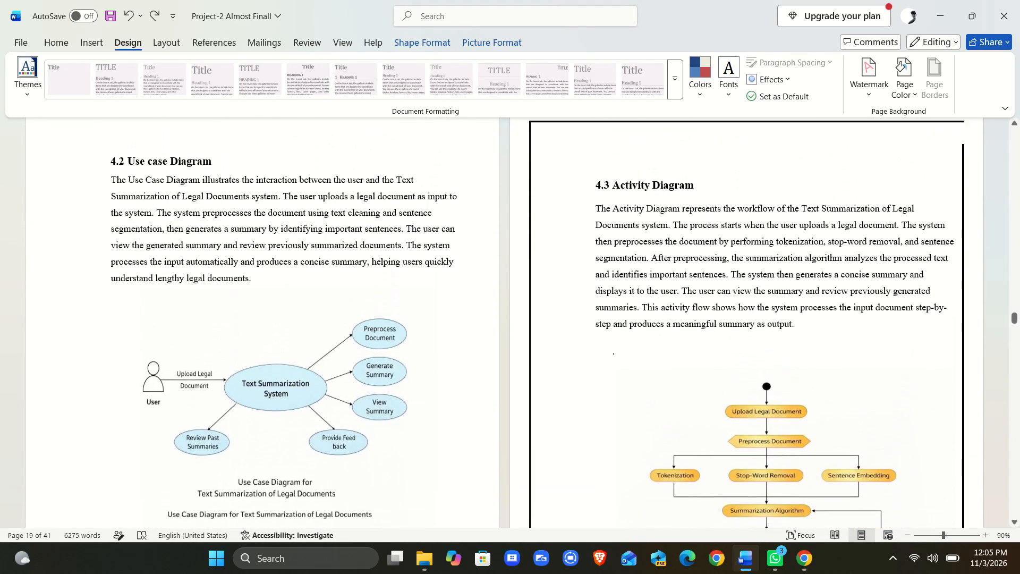
scroll(638, 384, up, 1)
scroll(638, 384, down, 3)
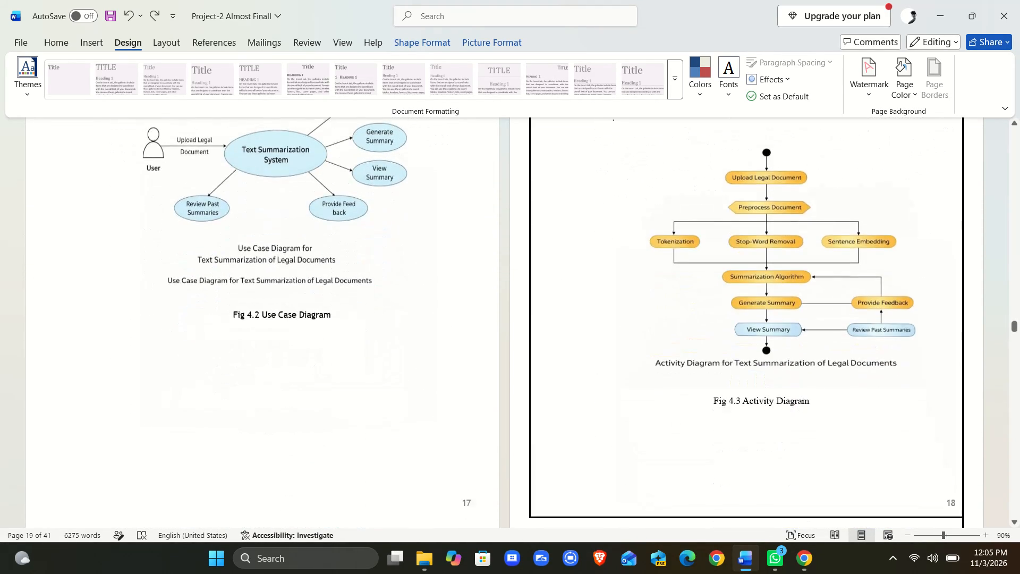
Delete the blank lines between the "Legal notices and reports" bullet and the "Data Preprocessing:" heading in section 5.1.
scroll(638, 384, down, 4)
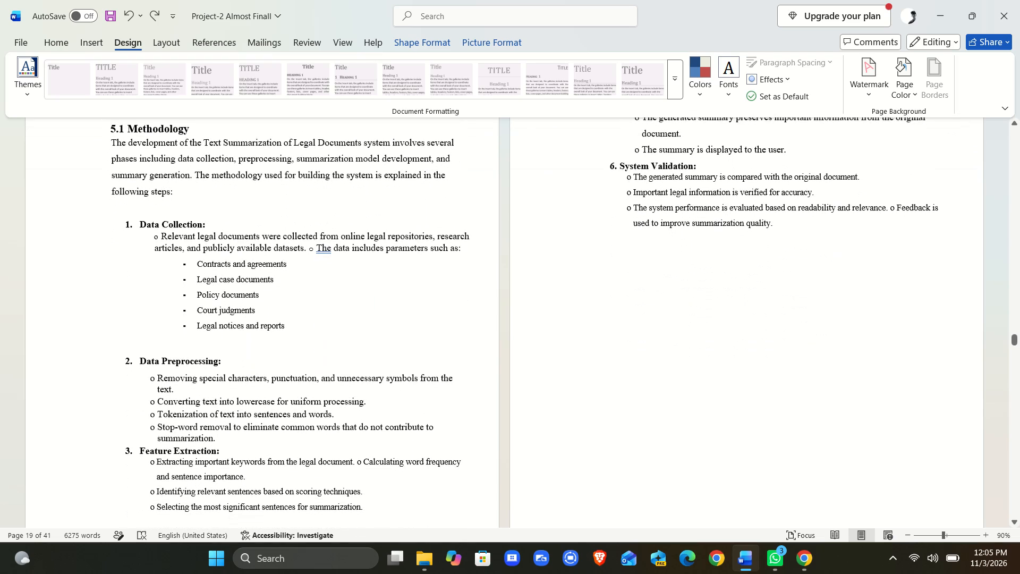
click(202, 344)
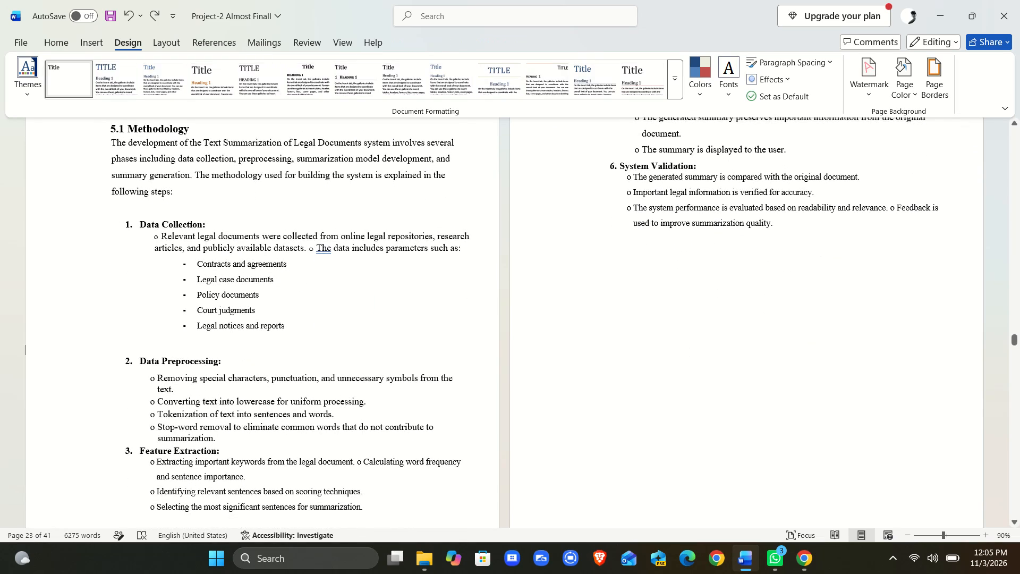
key(BackSpace)
key(BackSpace)
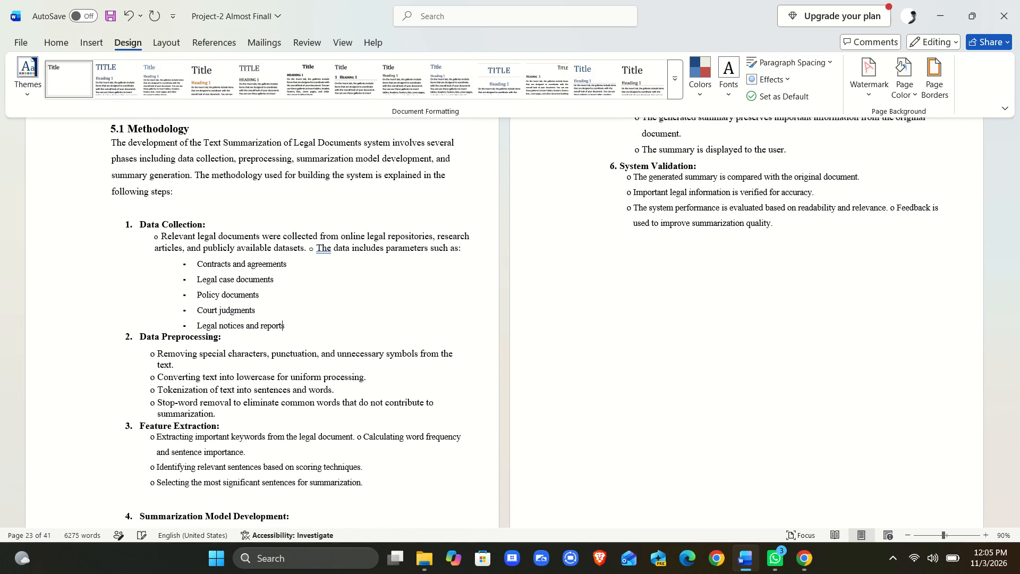
Delete the blank lines above the "Summarization Model Development:" heading in section 5.1.
scroll(133, 443, down, 1)
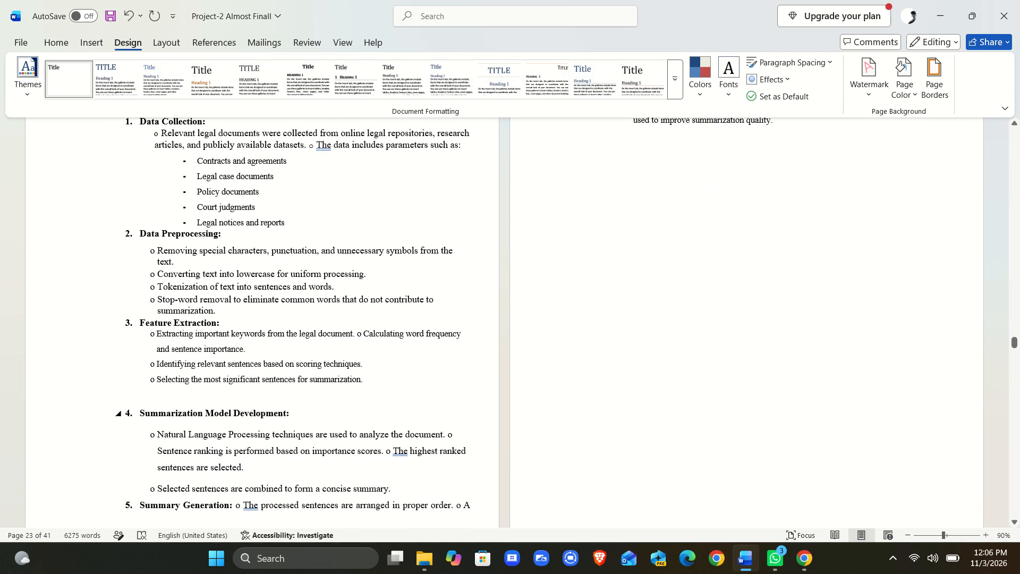
click(166, 398)
key(BackSpace)
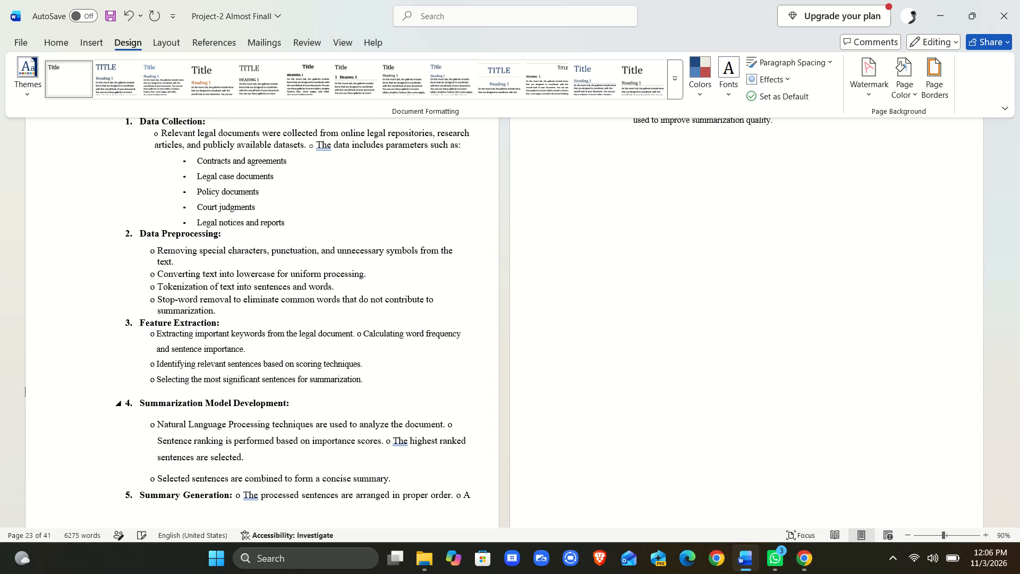
click(186, 391)
key(BackSpace)
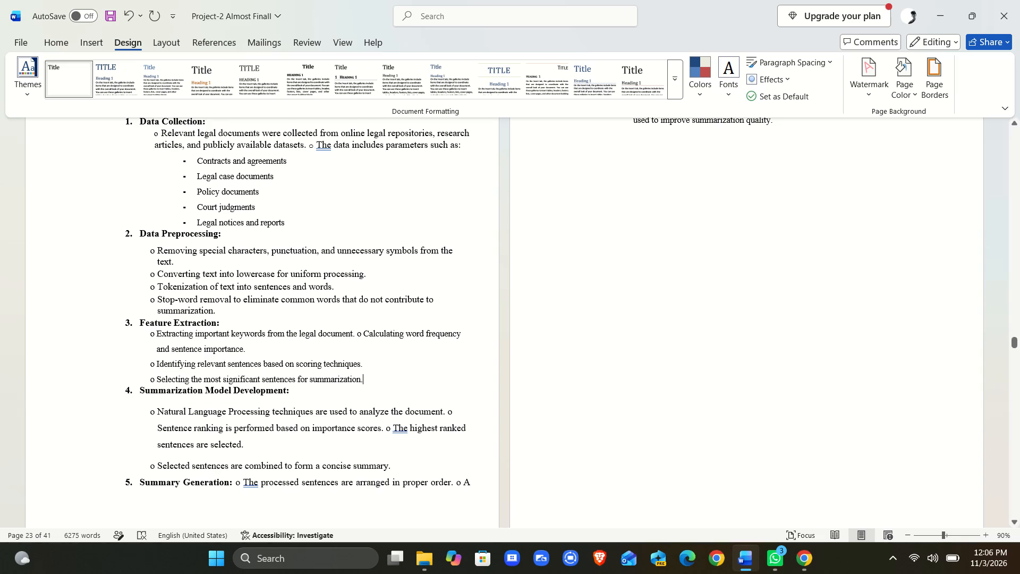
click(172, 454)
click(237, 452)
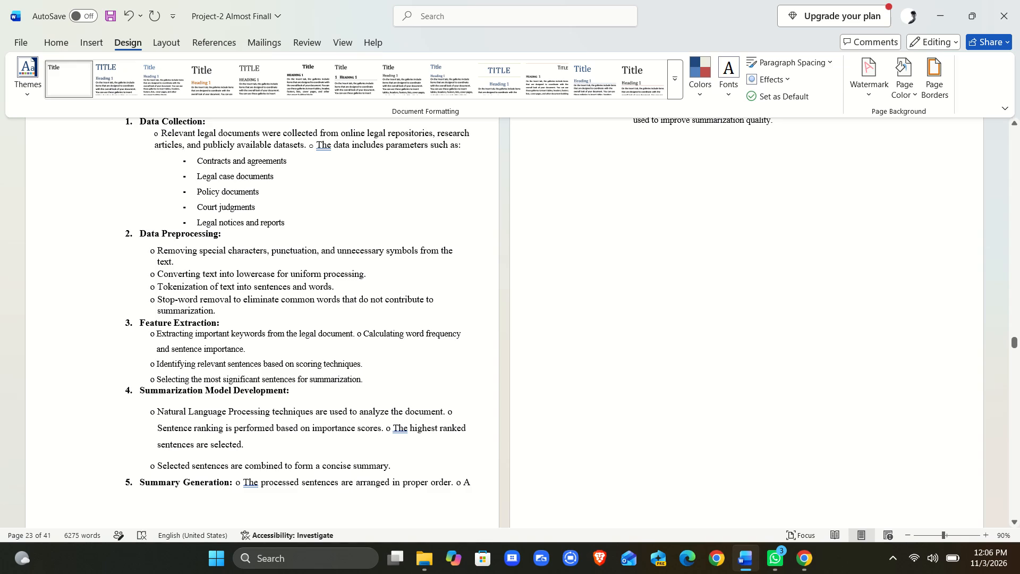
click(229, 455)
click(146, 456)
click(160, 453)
Delete the blank line between the first and second paragraphs of section 5.2.1, Text Summarisation Algorithm.
scroll(140, 486, down, 3)
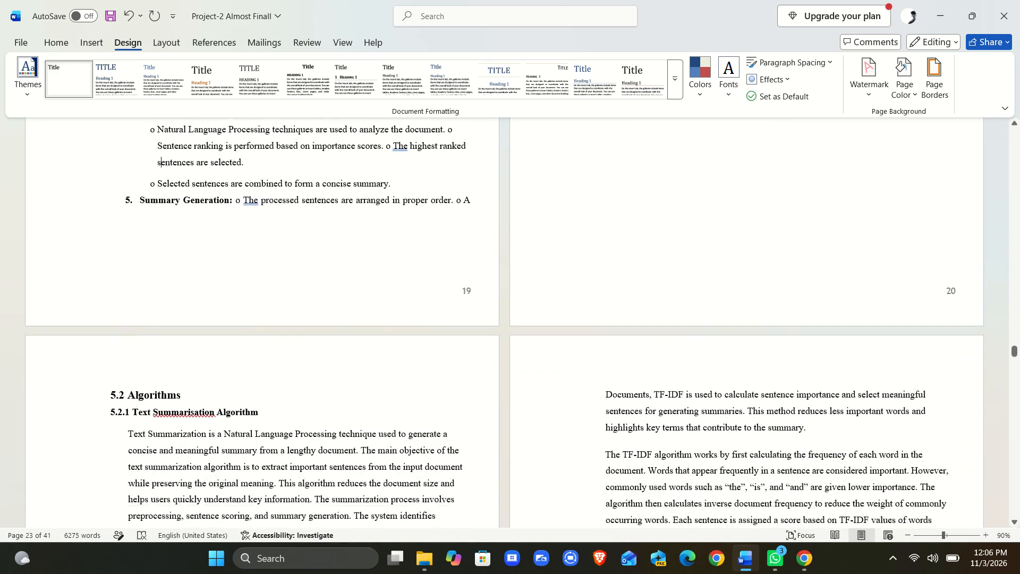
scroll(140, 486, down, 1)
click(149, 436)
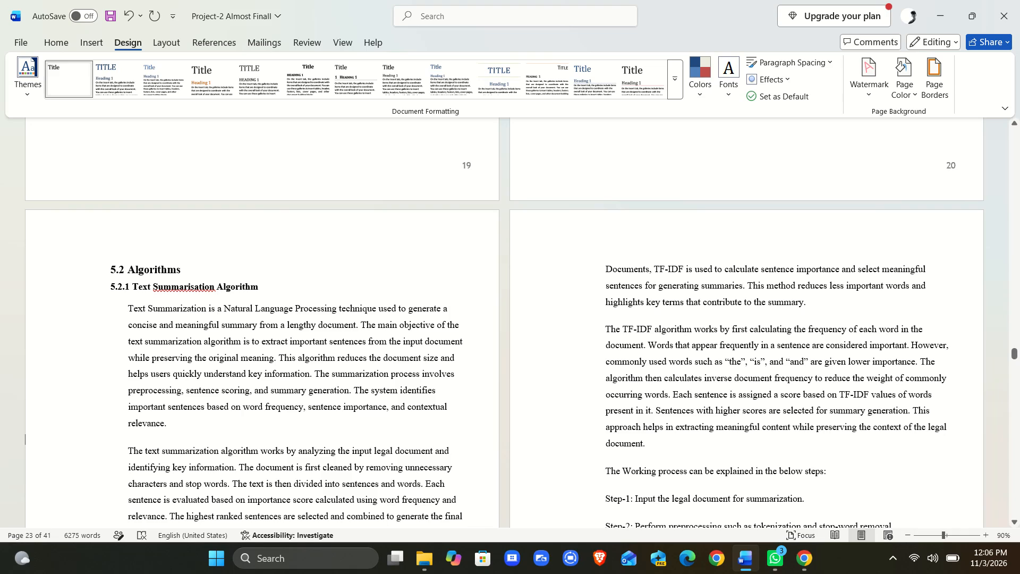
key(BackSpace)
scroll(149, 436, down, 1)
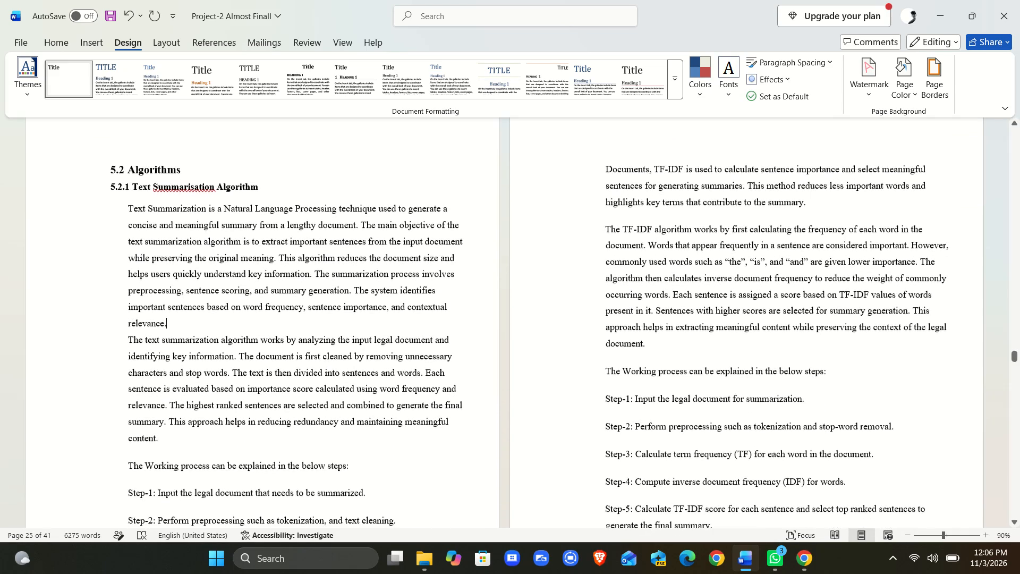
Delete the blank lines between the end of section 5.2.1's second paragraph and Step-3 of its working process.
click(144, 448)
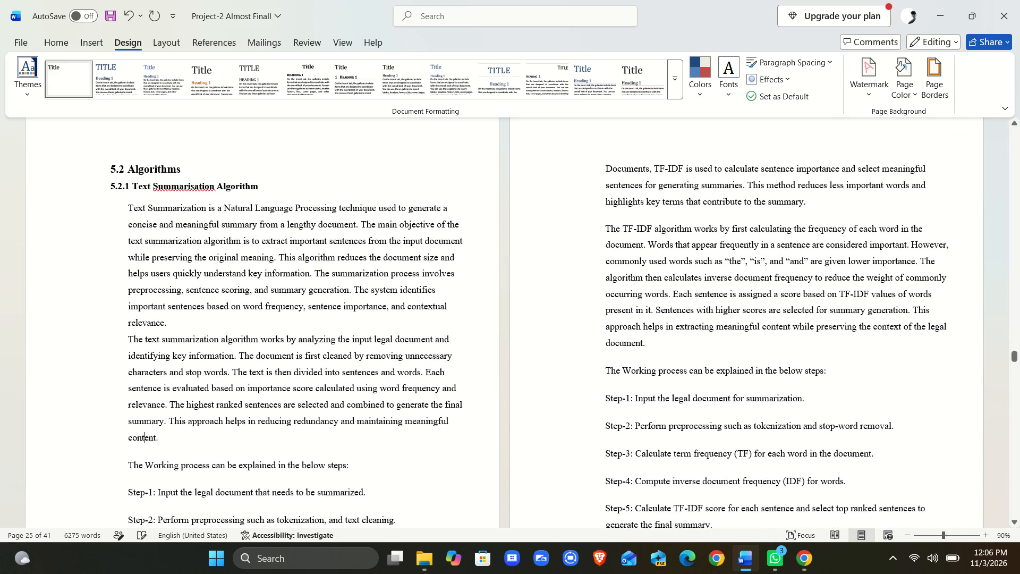
click(144, 449)
click(144, 449)
key(BackSpace)
click(149, 468)
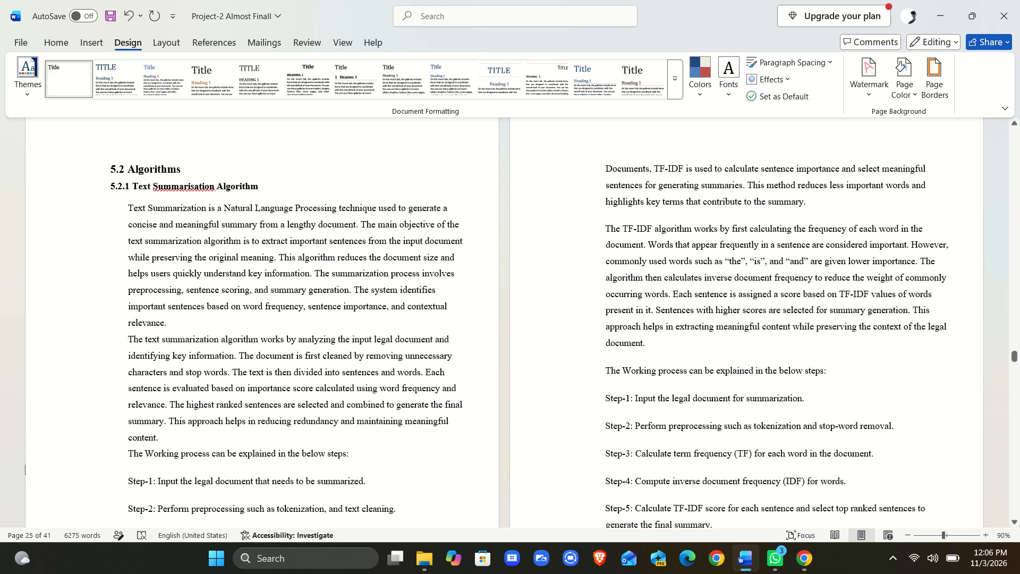
key(BackSpace)
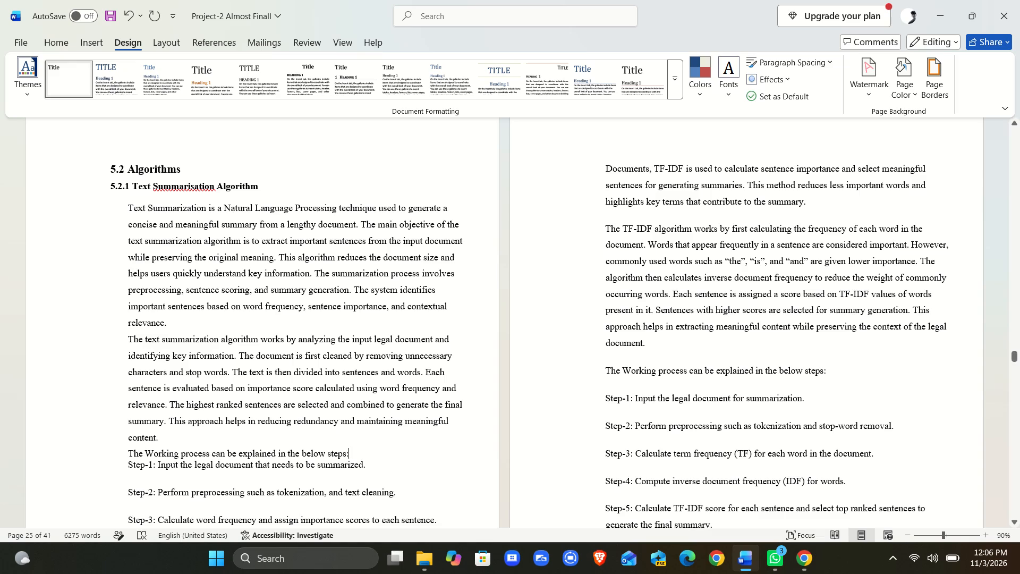
click(139, 479)
key(BackSpace)
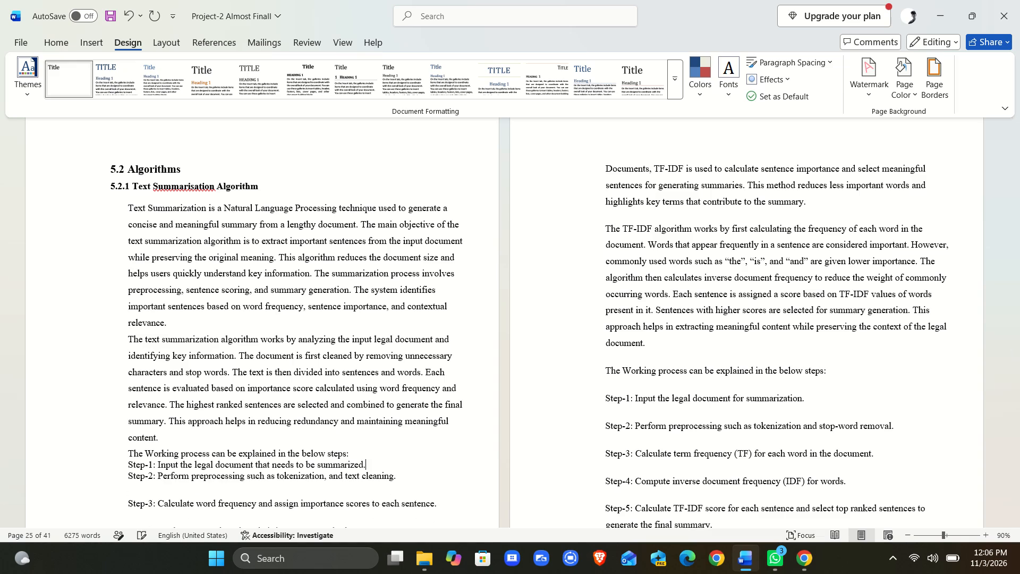
click(140, 488)
key(BackSpace)
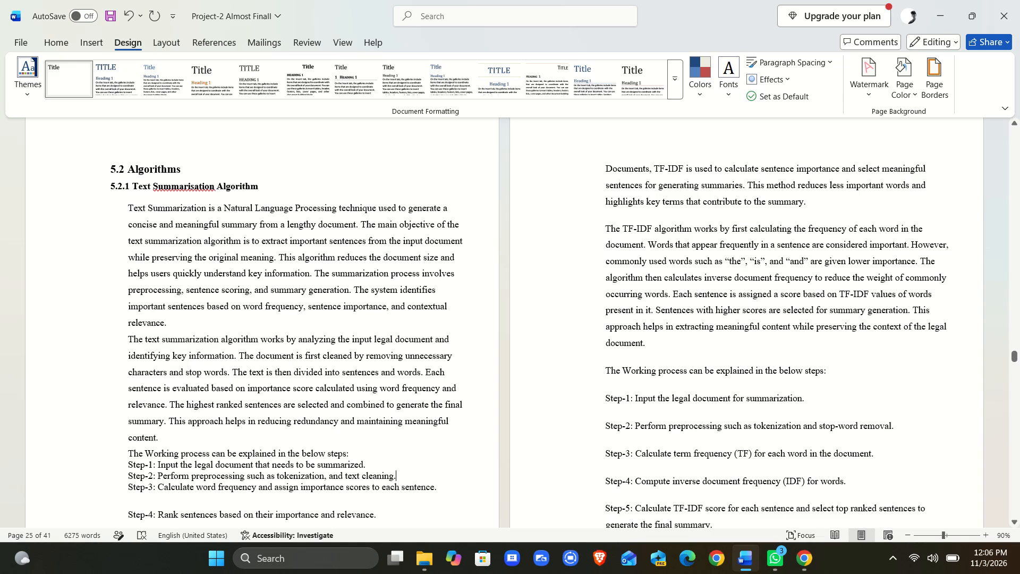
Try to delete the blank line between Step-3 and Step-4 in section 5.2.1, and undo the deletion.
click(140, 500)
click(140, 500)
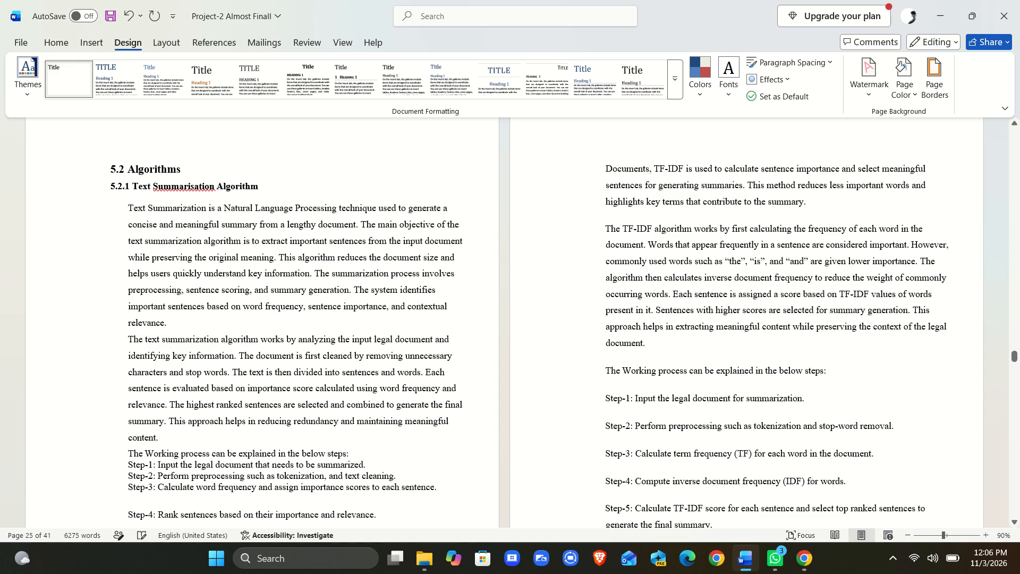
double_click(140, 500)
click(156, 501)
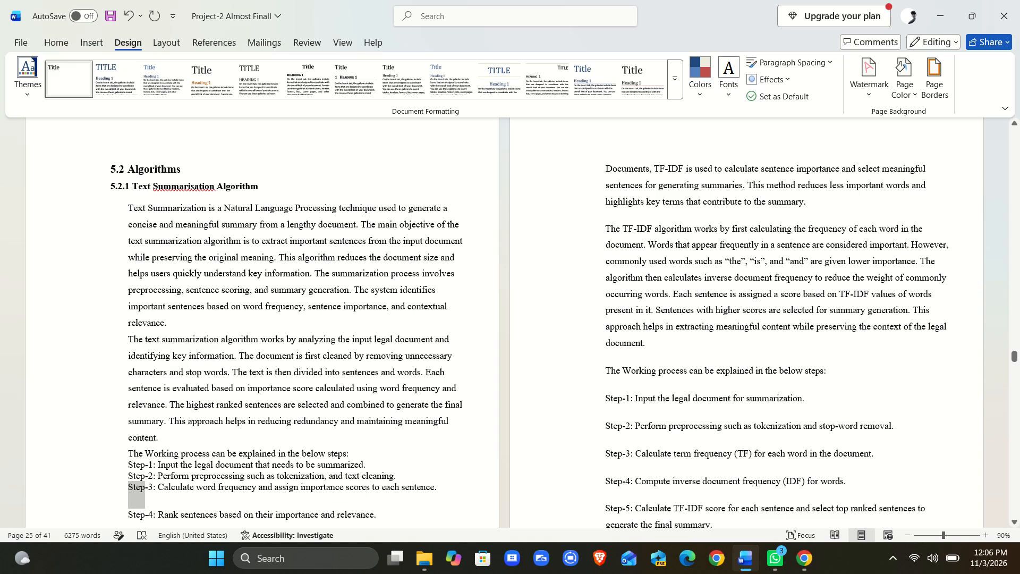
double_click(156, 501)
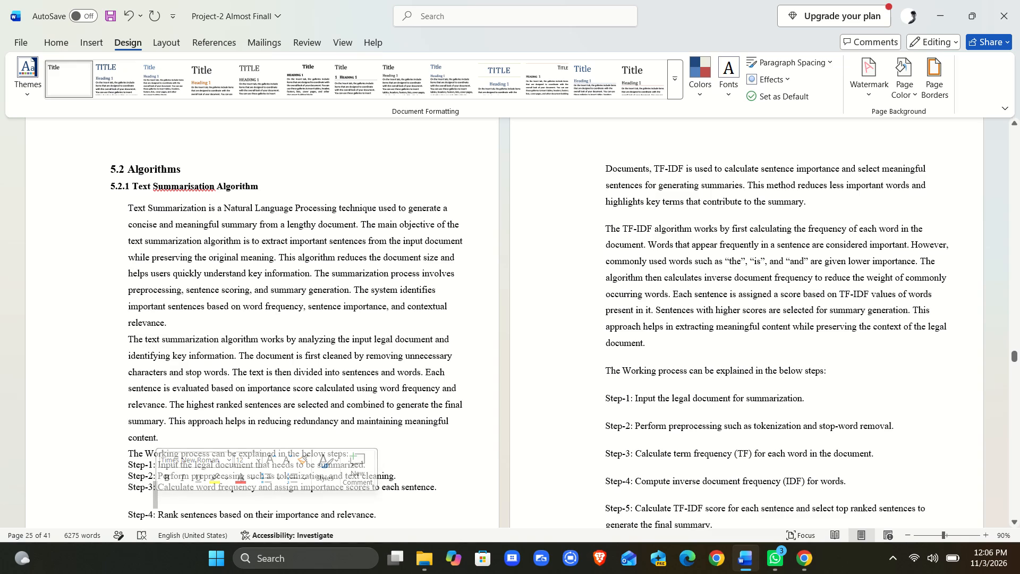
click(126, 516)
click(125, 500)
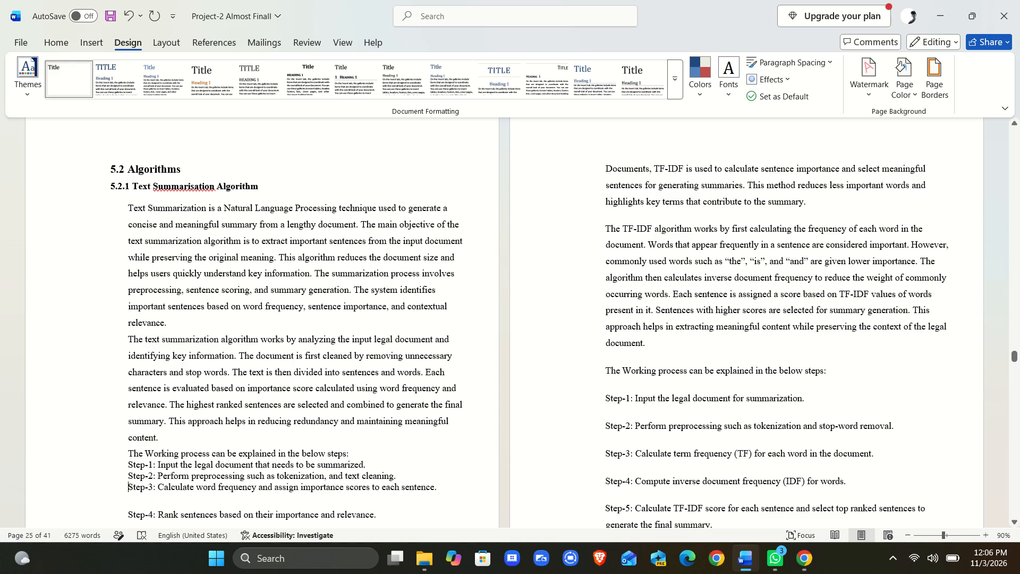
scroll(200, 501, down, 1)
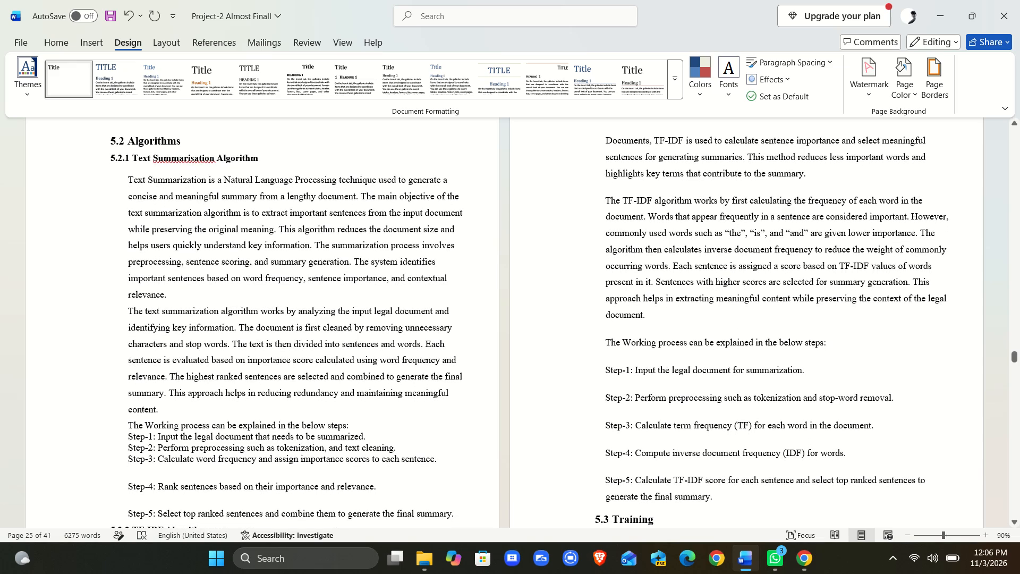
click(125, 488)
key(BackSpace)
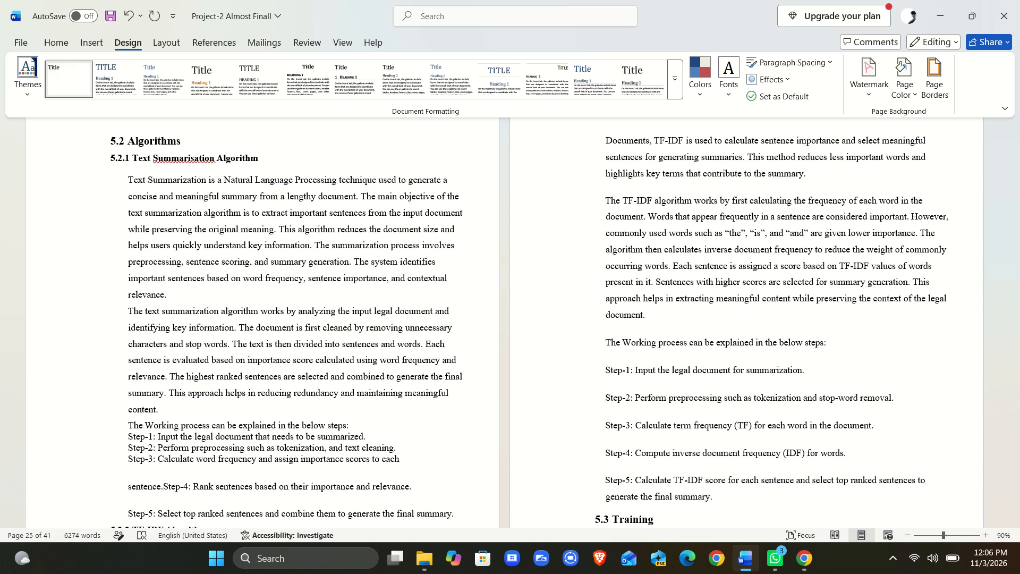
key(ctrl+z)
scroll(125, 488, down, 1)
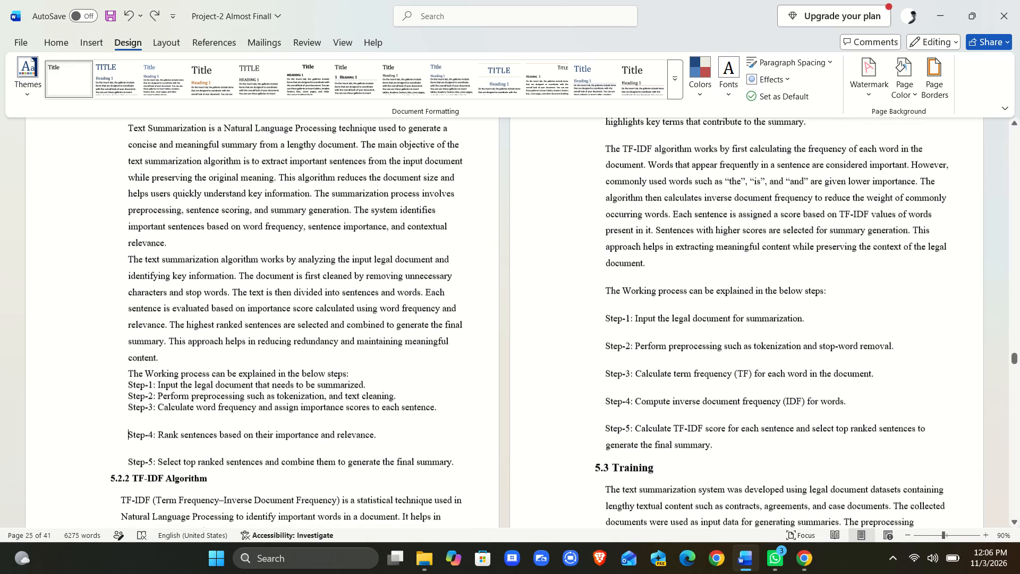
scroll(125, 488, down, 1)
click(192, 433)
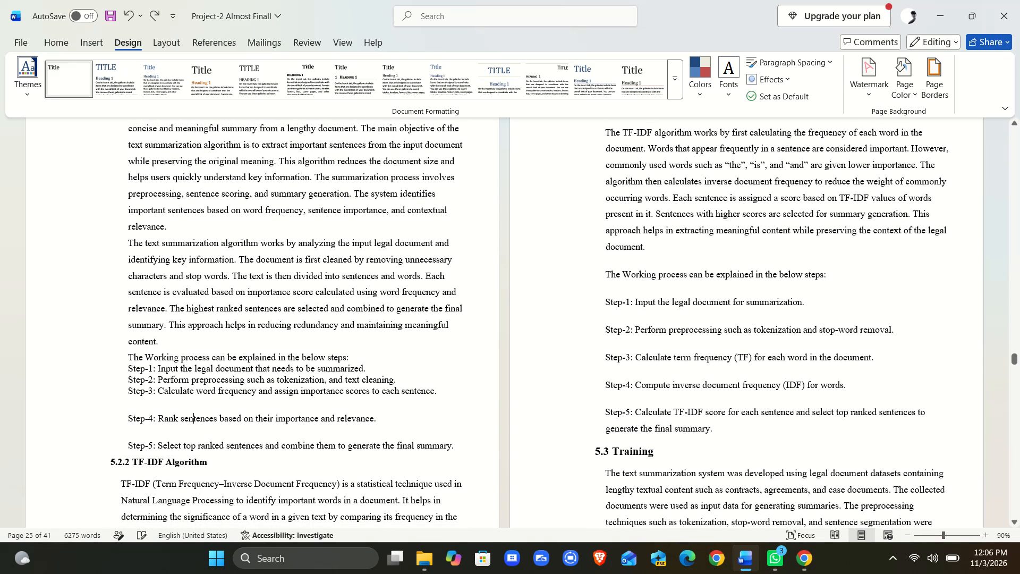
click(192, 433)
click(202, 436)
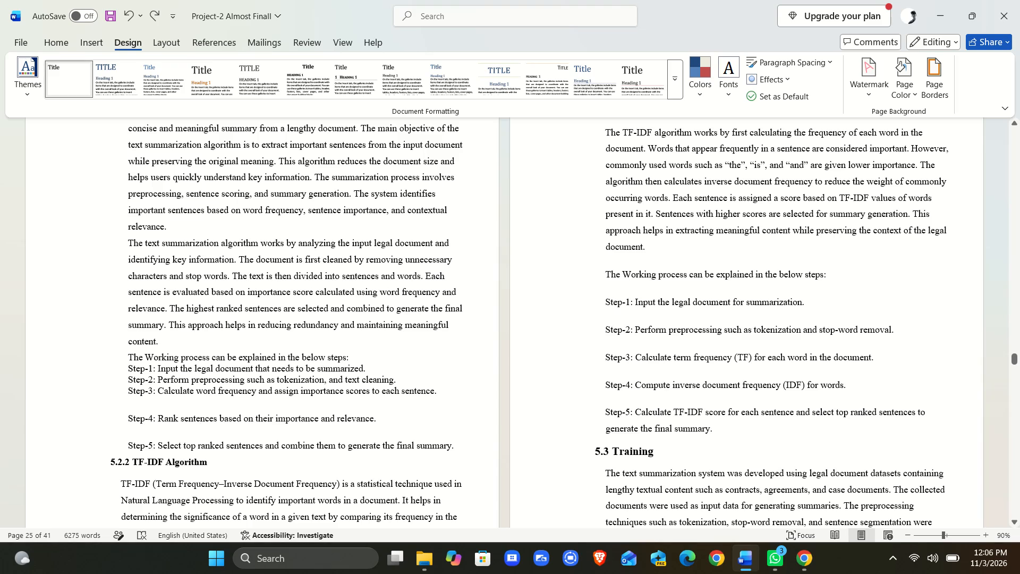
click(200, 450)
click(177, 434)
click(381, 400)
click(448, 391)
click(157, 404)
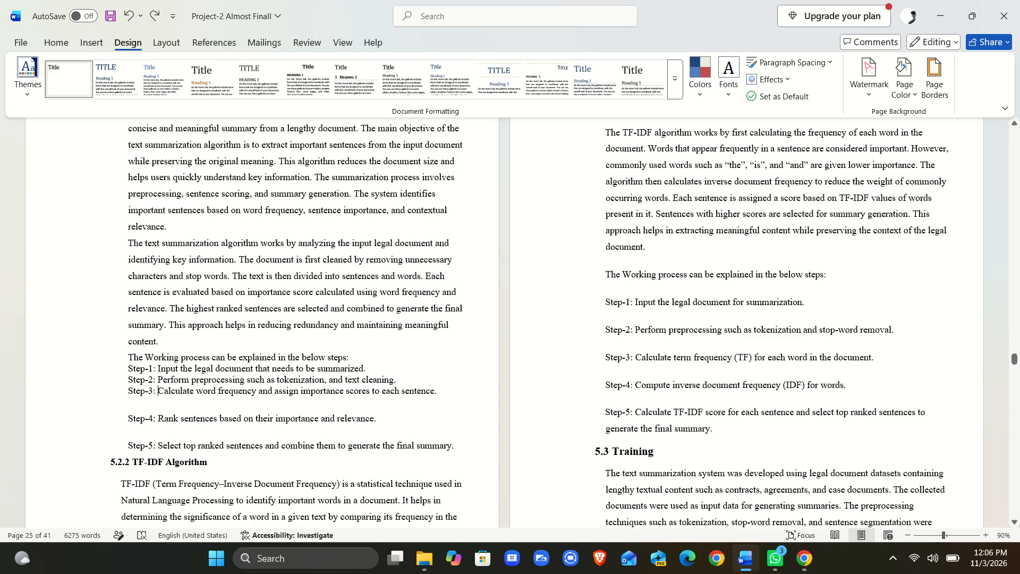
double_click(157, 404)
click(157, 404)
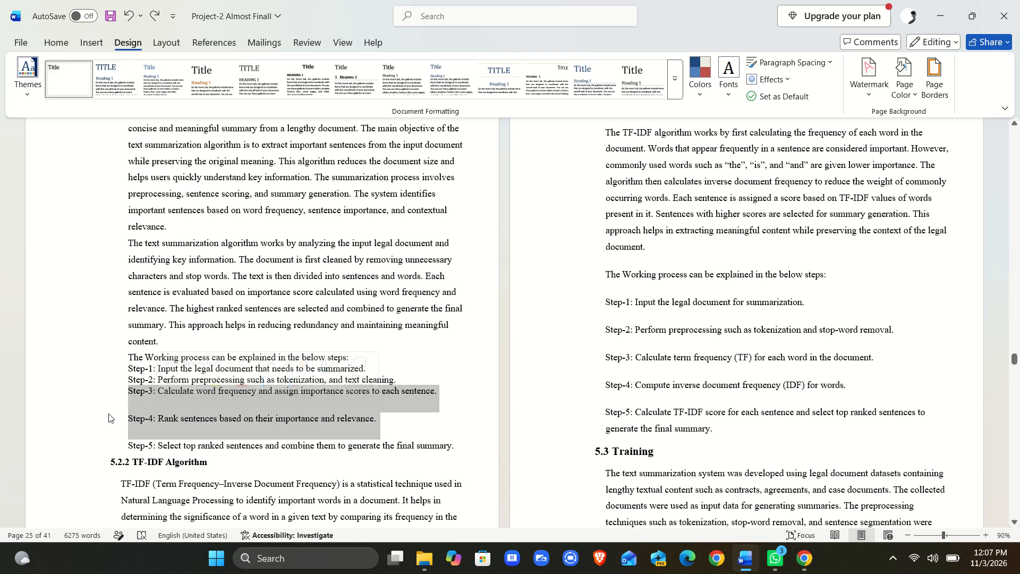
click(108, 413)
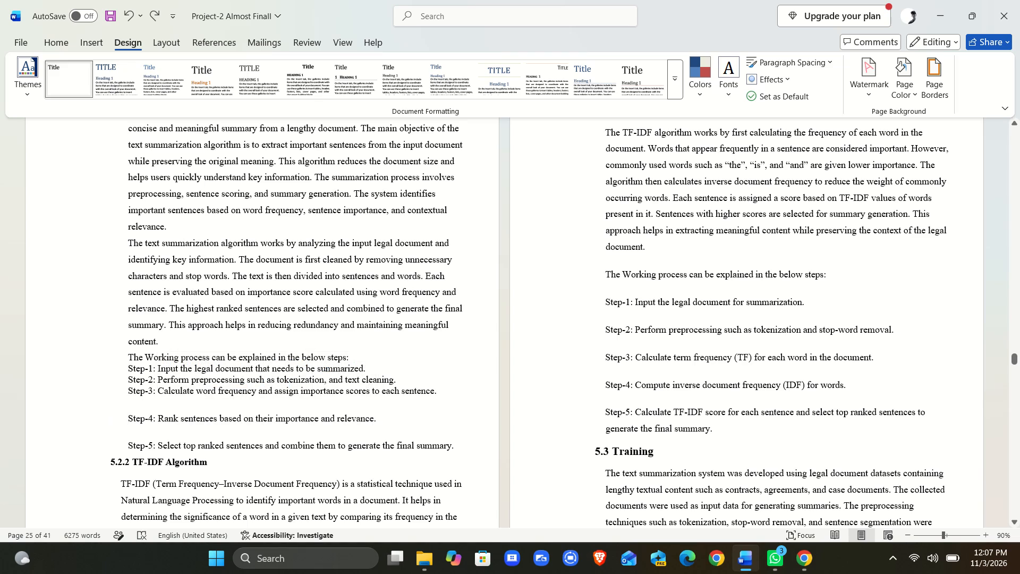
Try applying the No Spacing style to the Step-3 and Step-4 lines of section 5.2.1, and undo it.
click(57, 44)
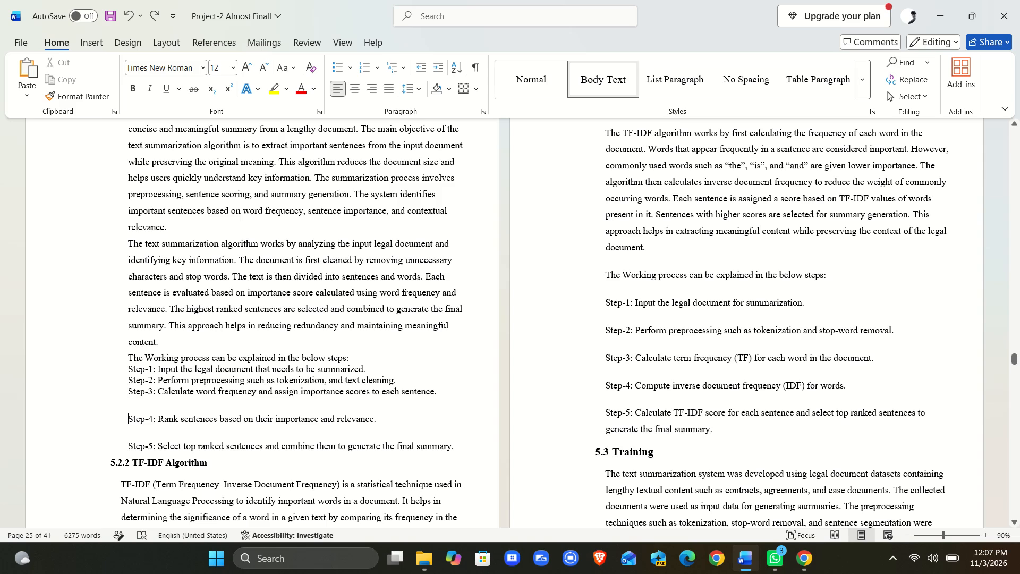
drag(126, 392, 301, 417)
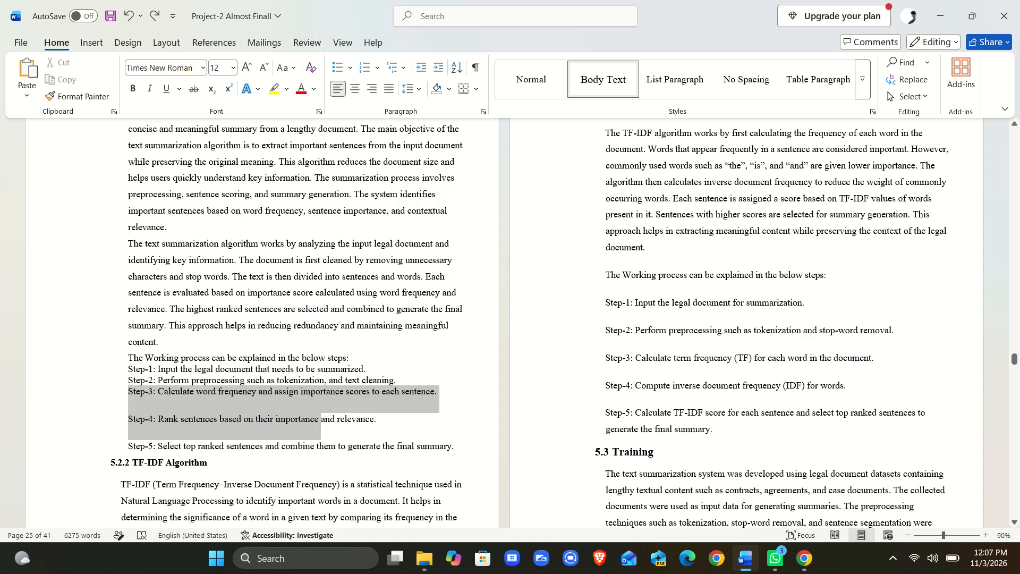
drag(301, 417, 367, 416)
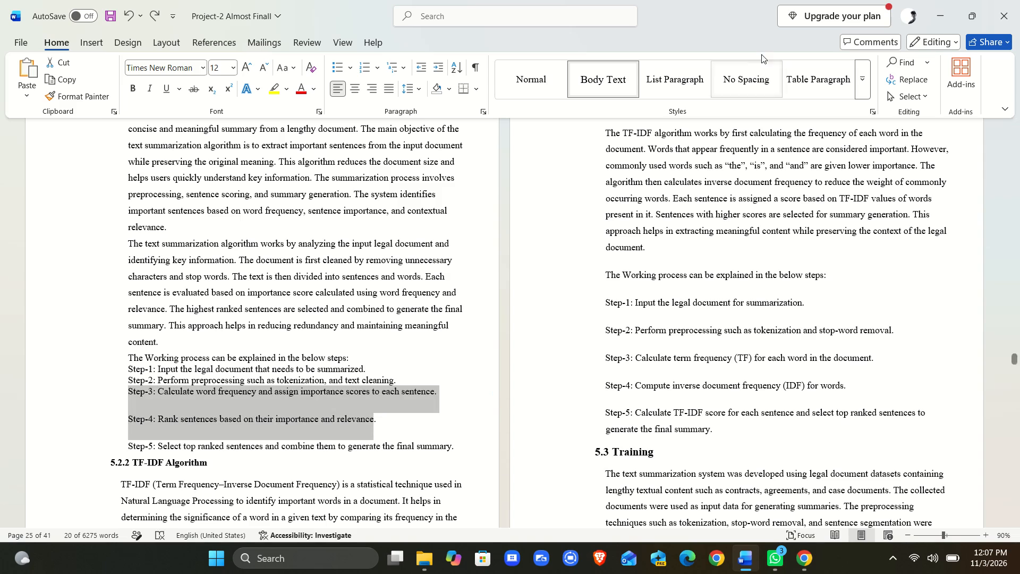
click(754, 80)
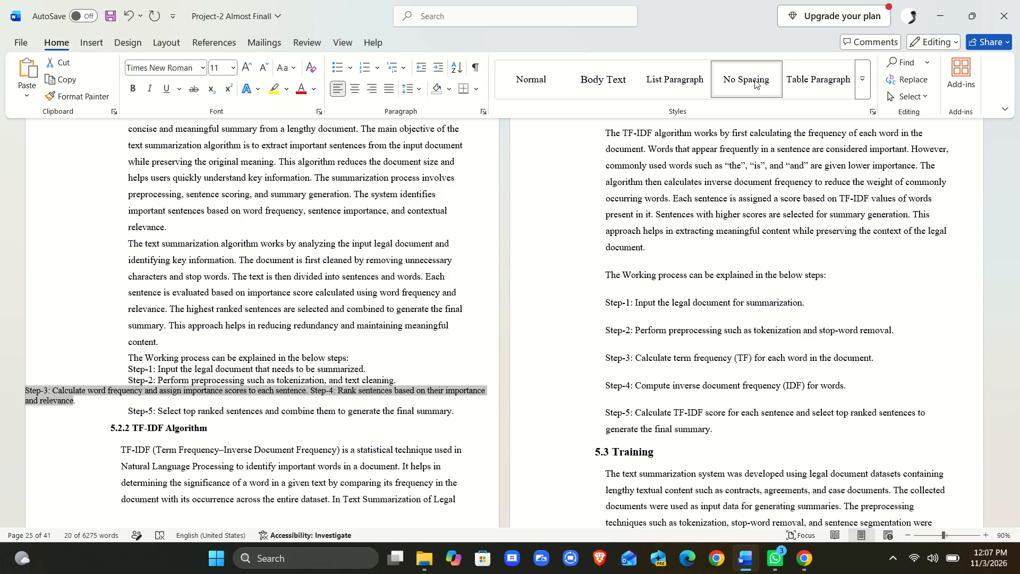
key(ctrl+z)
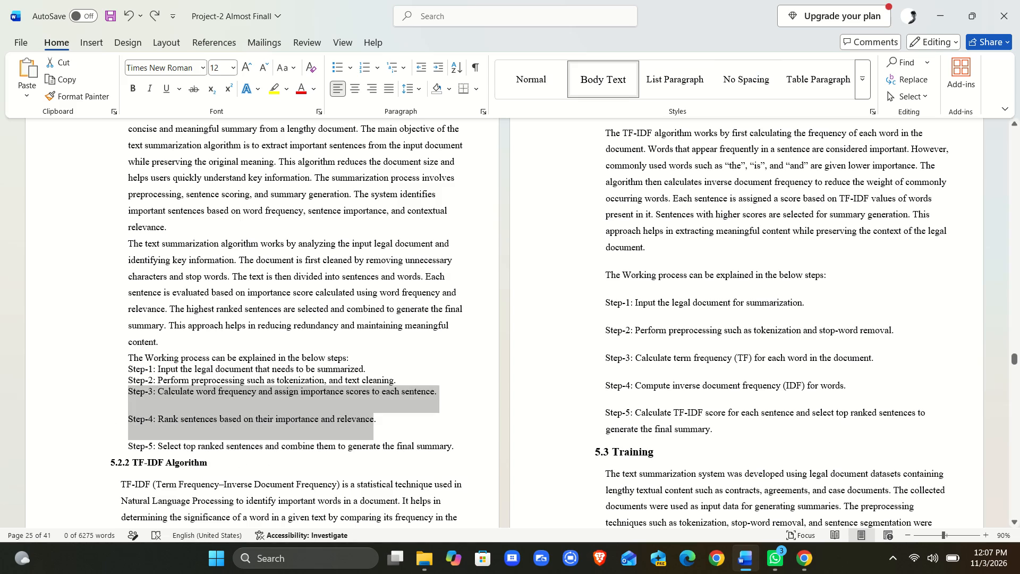
Delete the blank line between the first and second paragraphs of section 5.3 Training.
scroll(414, 372, down, 1)
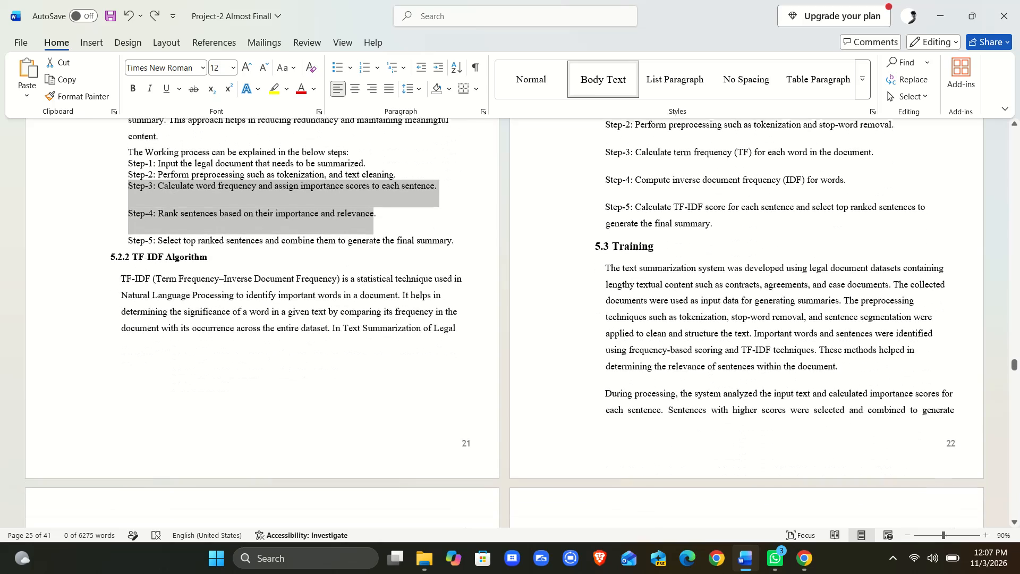
scroll(414, 372, down, 1)
click(380, 379)
scroll(380, 379, down, 1)
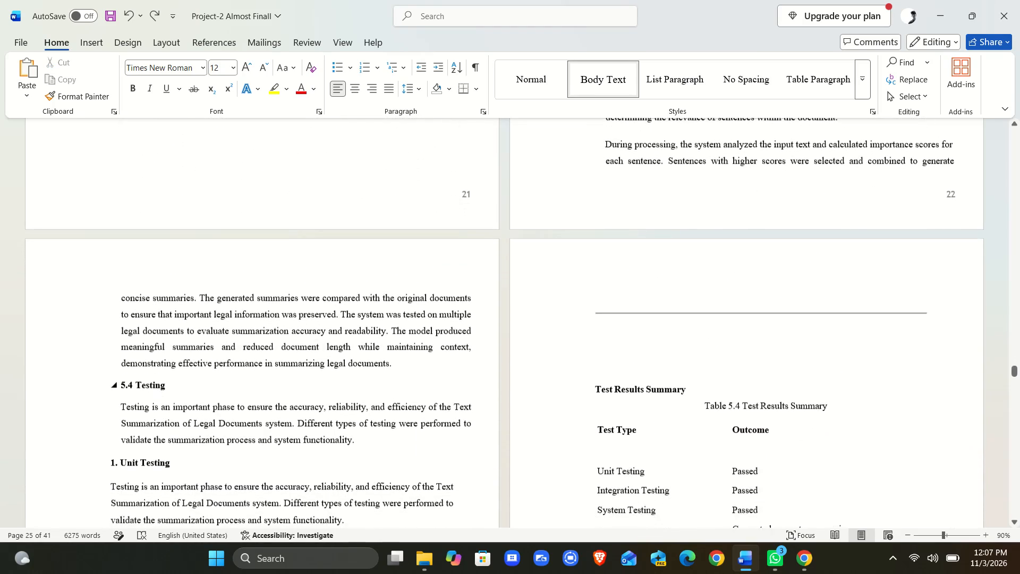
scroll(380, 379, down, 1)
scroll(380, 379, up, 1)
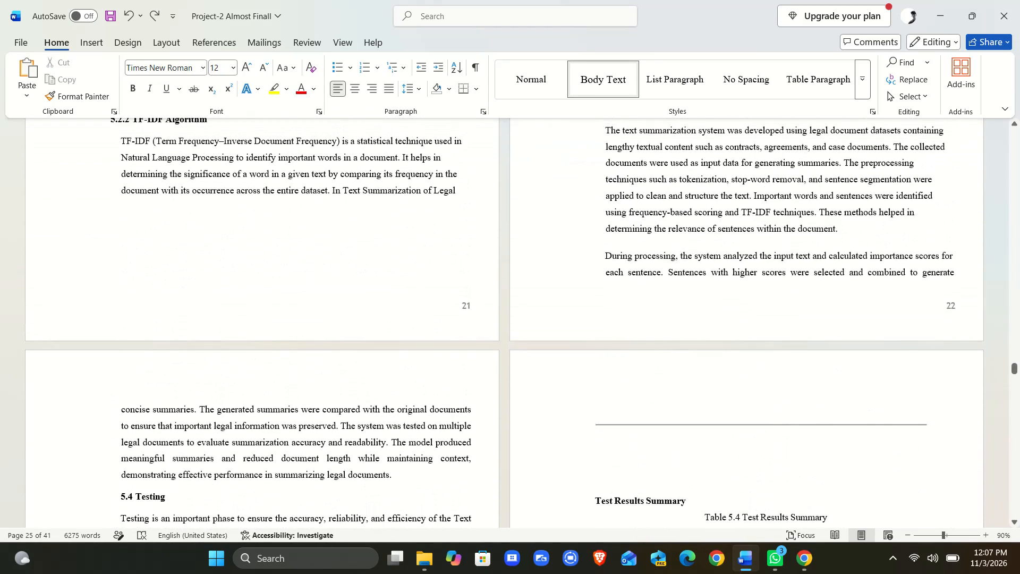
scroll(380, 379, down, 1)
scroll(380, 379, up, 1)
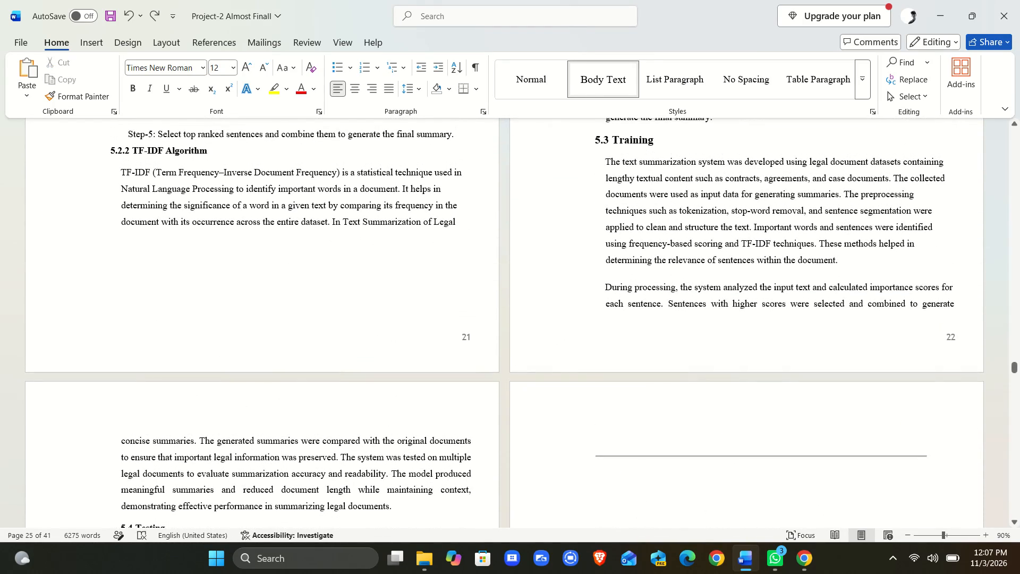
click(624, 275)
key(BackSpace)
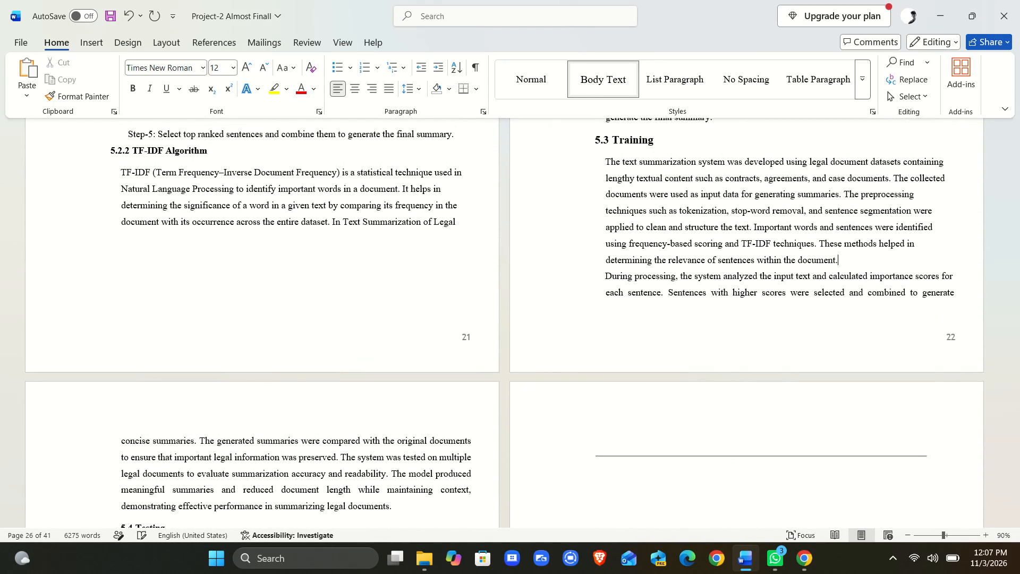
Delete the blank line between Step-4 and Step-5 of the TF-IDF working process in section 5.2.2.
scroll(624, 275, up, 1)
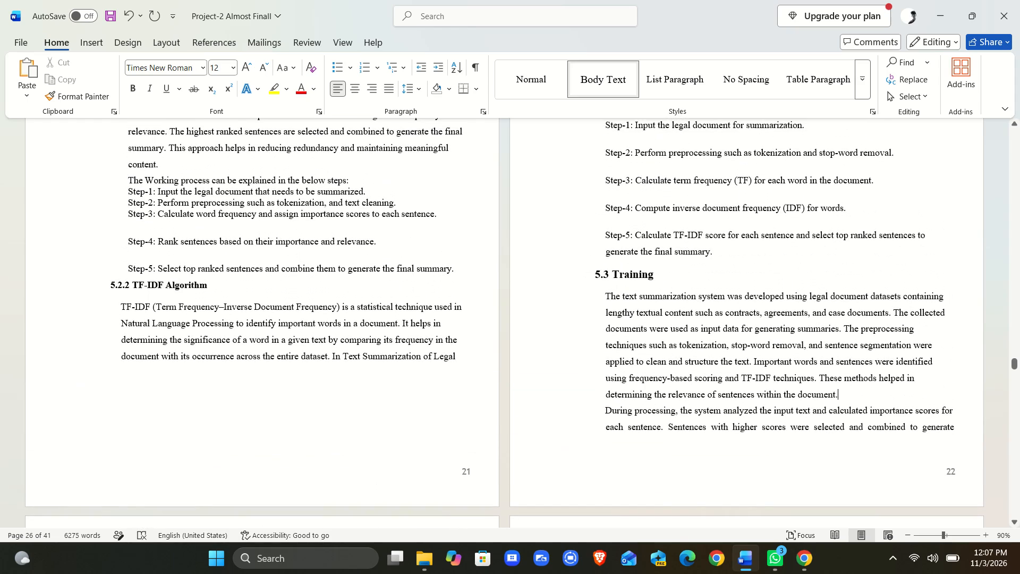
click(617, 225)
key(BackSpace)
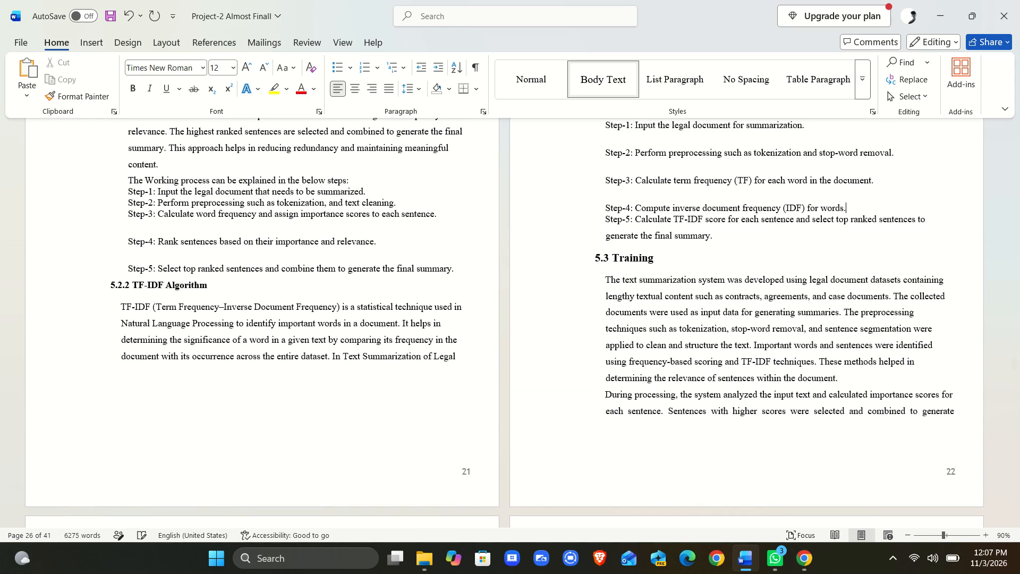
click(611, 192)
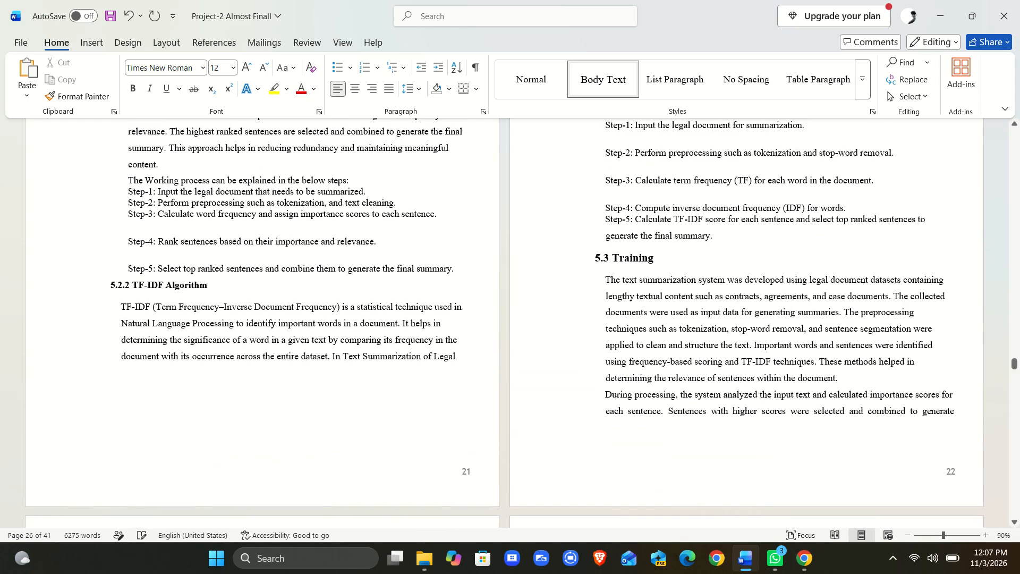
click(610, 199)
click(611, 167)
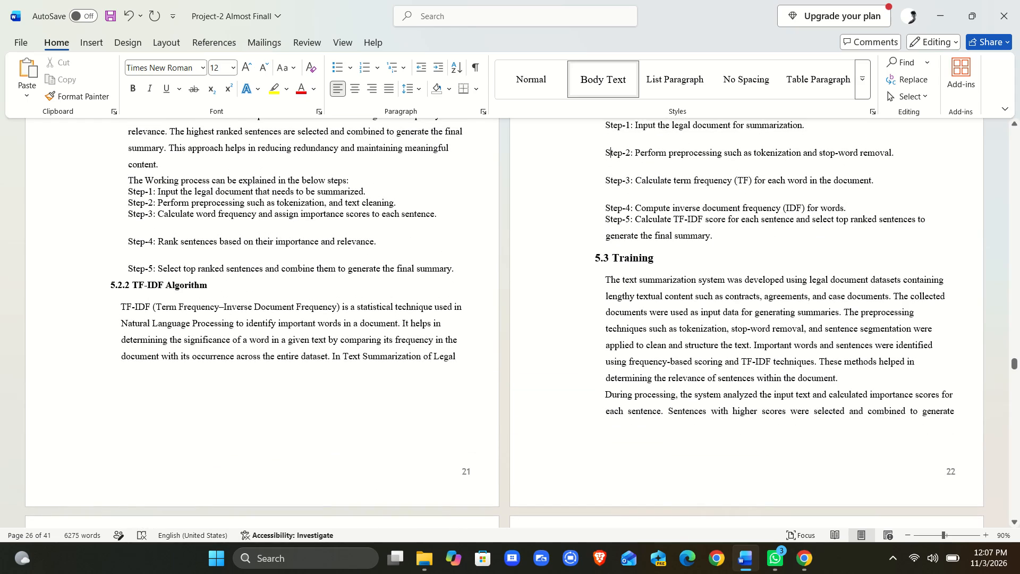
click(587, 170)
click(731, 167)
Examine the spacing, borders and layout of the pages from section 5.4 Testing through the Chapter 6 coding sections.
scroll(731, 167, up, 2)
scroll(731, 167, down, 2)
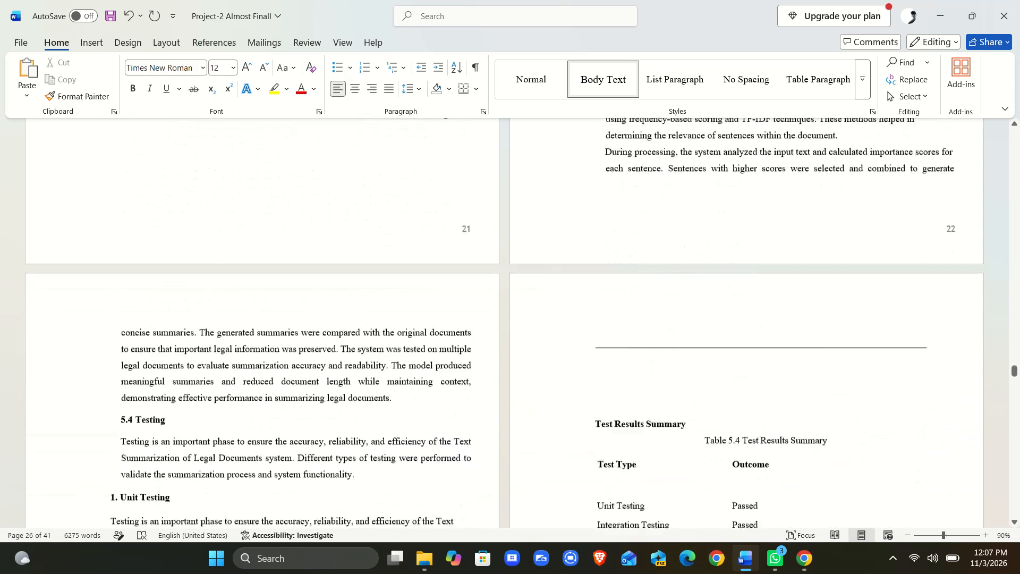
scroll(731, 167, down, 4)
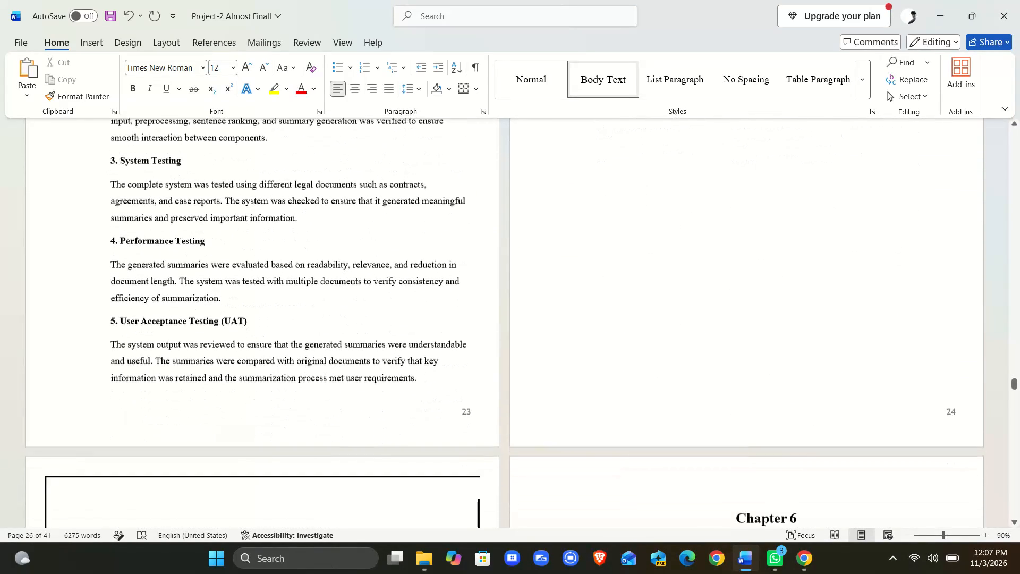
scroll(731, 167, down, 3)
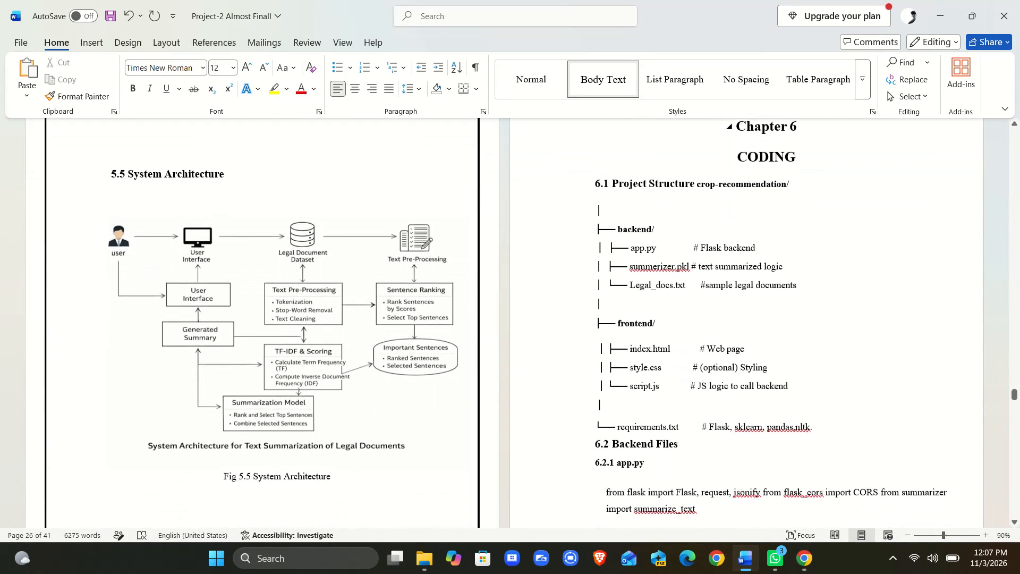
scroll(731, 167, down, 2)
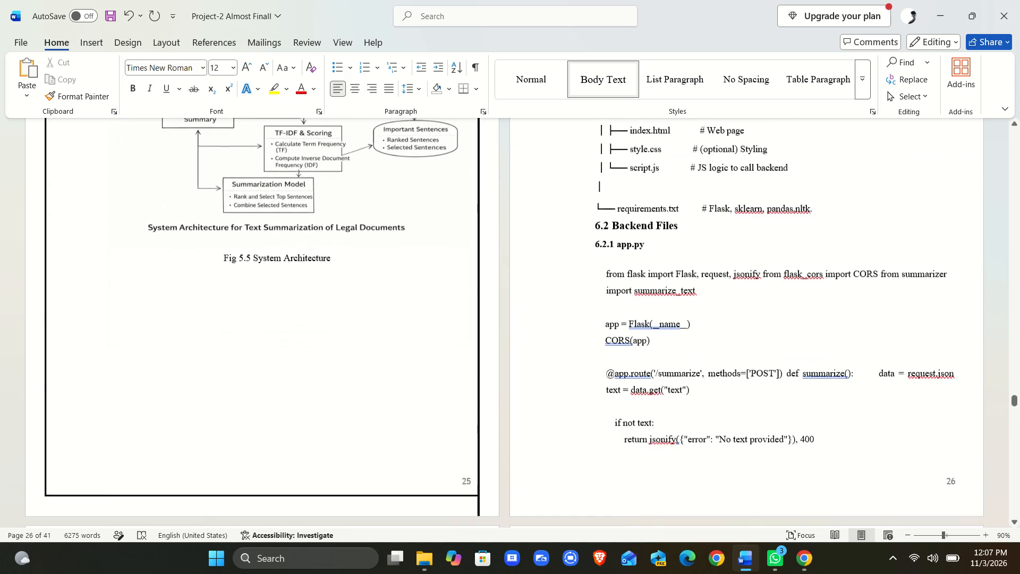
scroll(731, 167, down, 5)
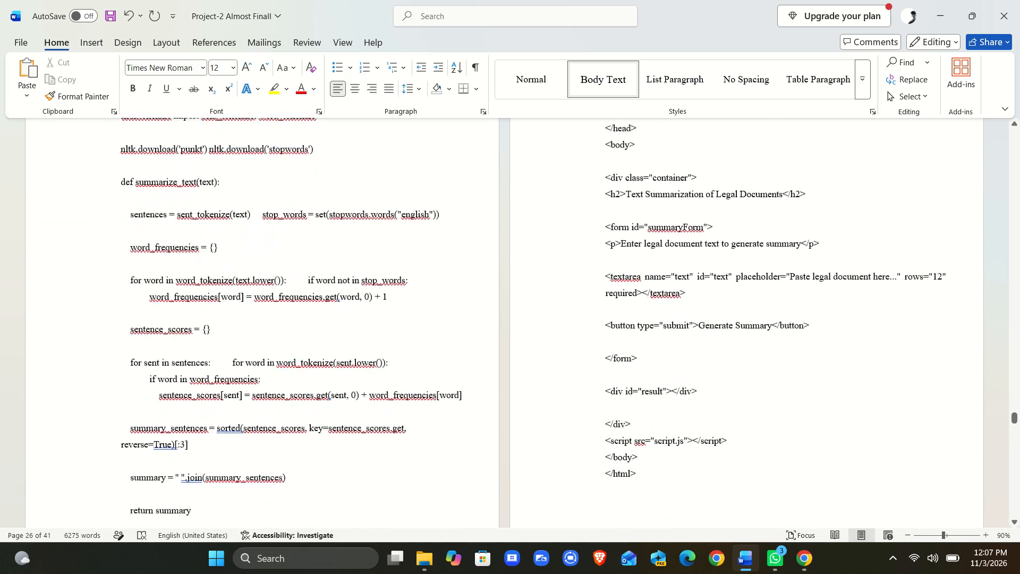
scroll(731, 167, down, 5)
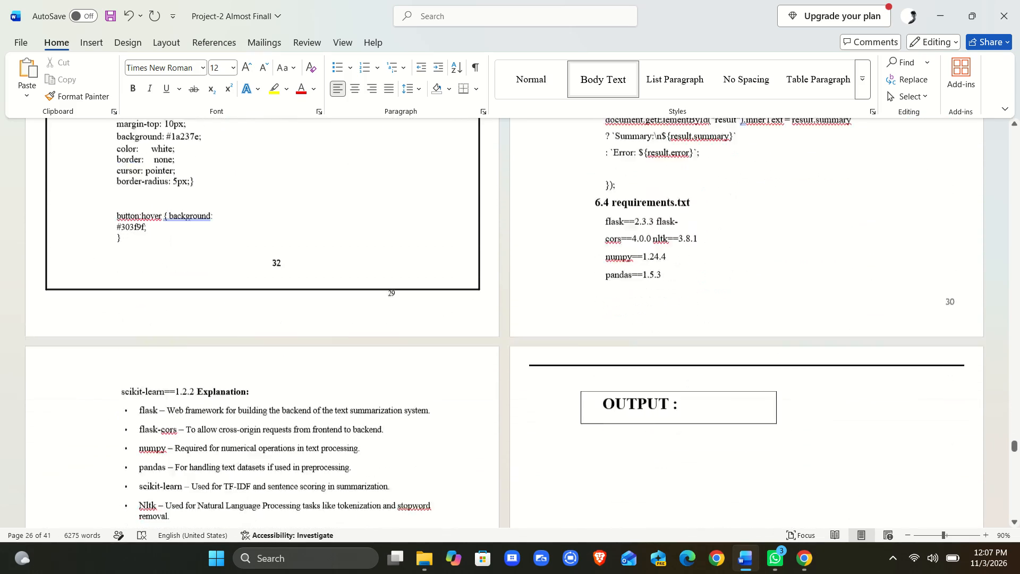
scroll(731, 167, down, 1)
scroll(731, 167, up, 2)
scroll(731, 167, down, 1)
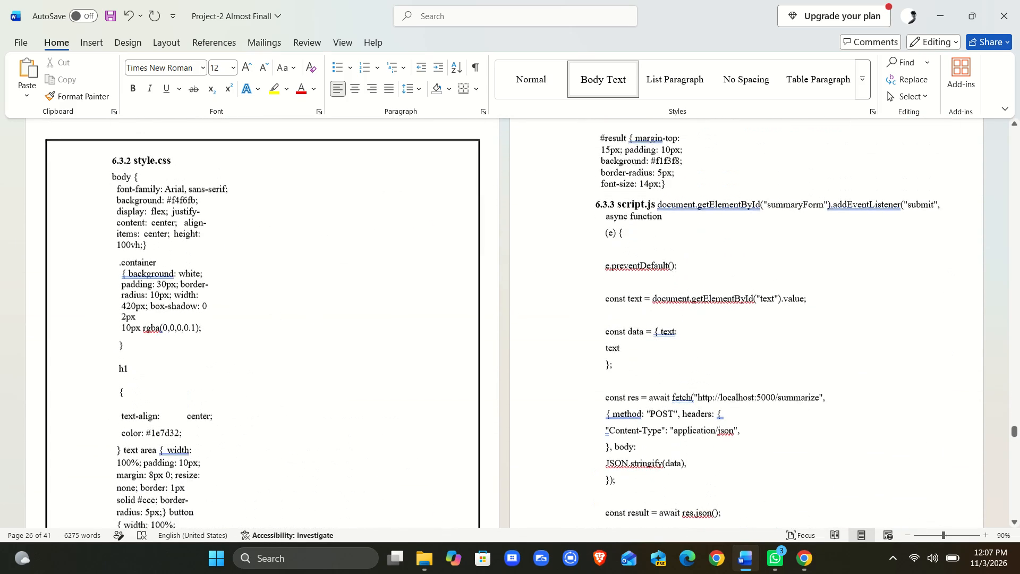
scroll(731, 167, down, 1)
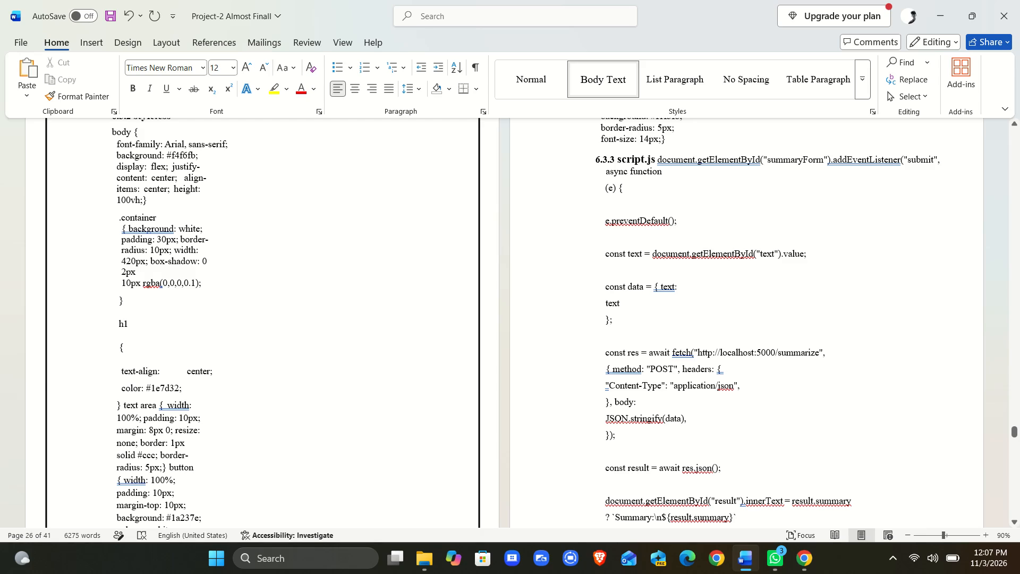
click(478, 278)
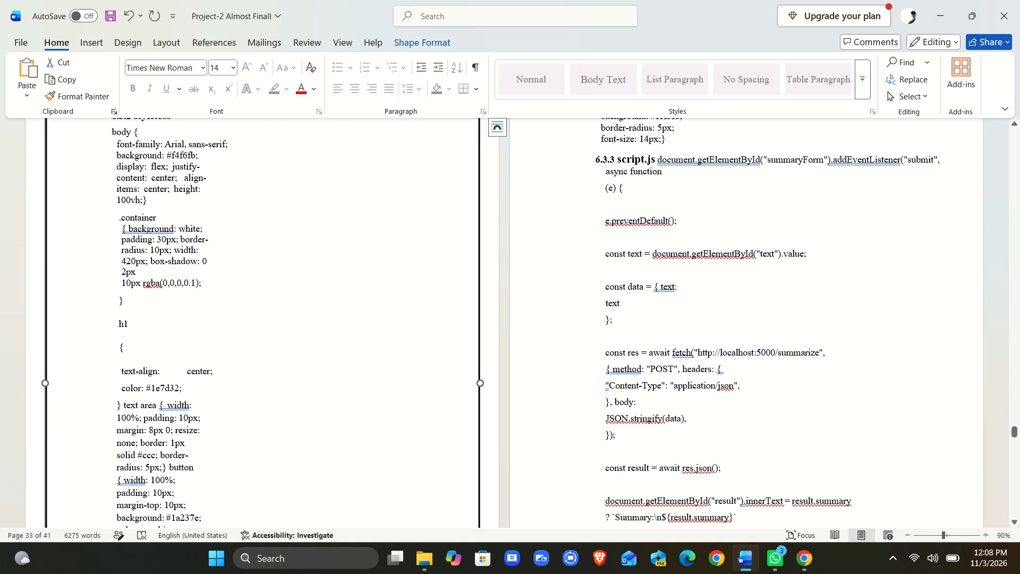
click(445, 303)
scroll(445, 303, down, 5)
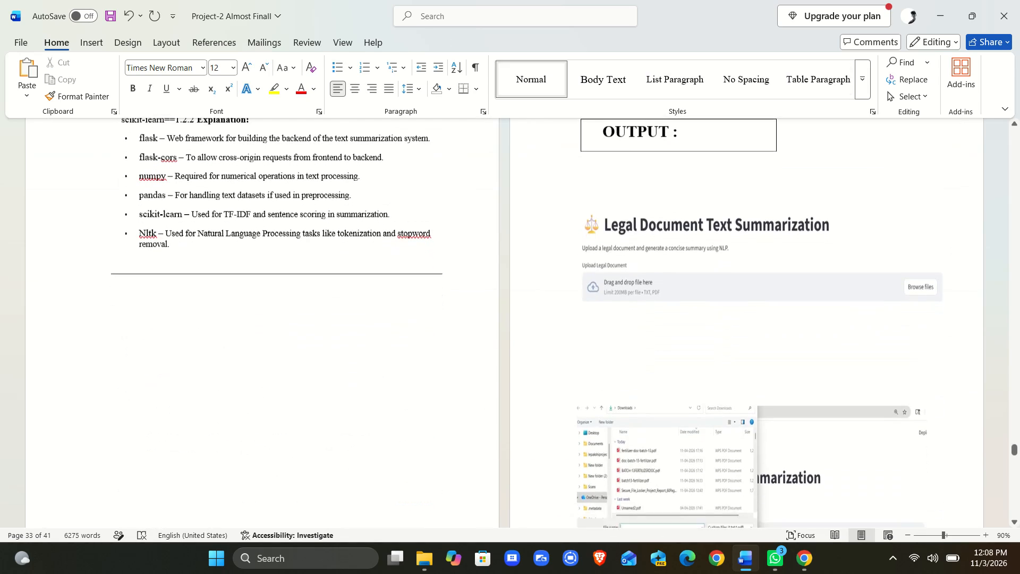
Examine the layout of the output screenshots, results, conclusion and references pages, and of the contents lists and Chapter 1.
scroll(445, 303, down, 4)
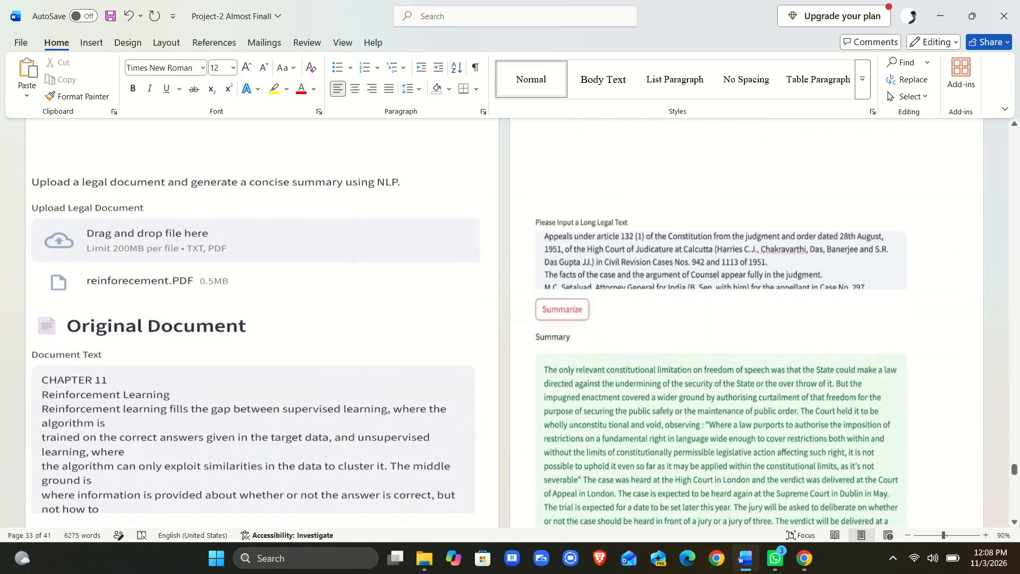
scroll(445, 303, down, 1)
scroll(445, 303, up, 1)
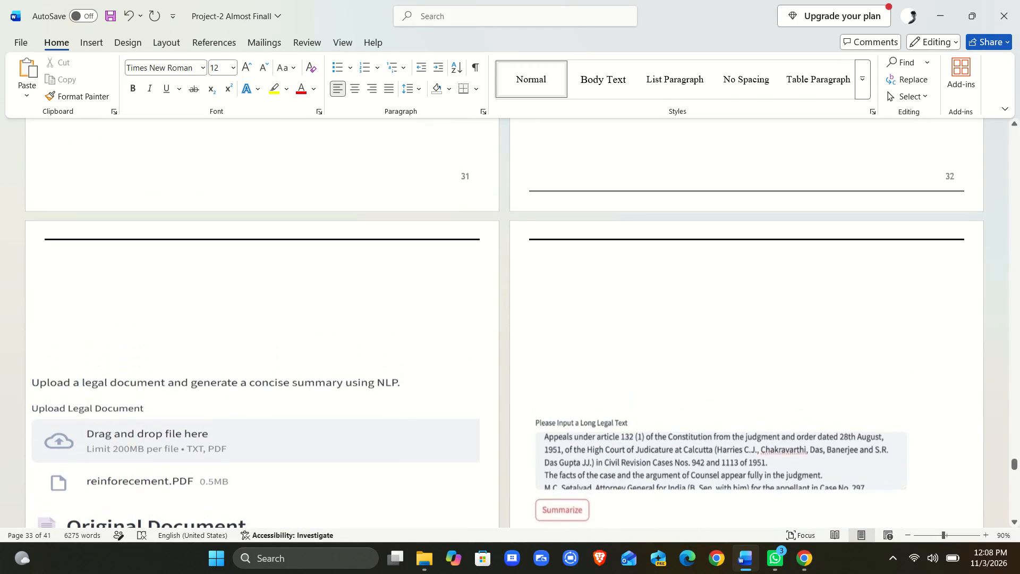
scroll(445, 303, down, 2)
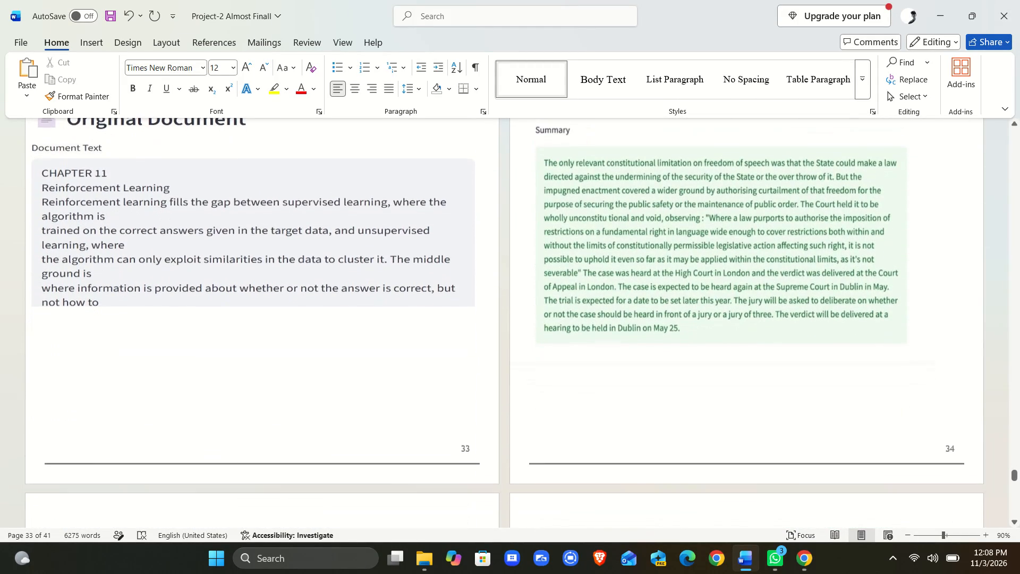
scroll(445, 303, up, 1)
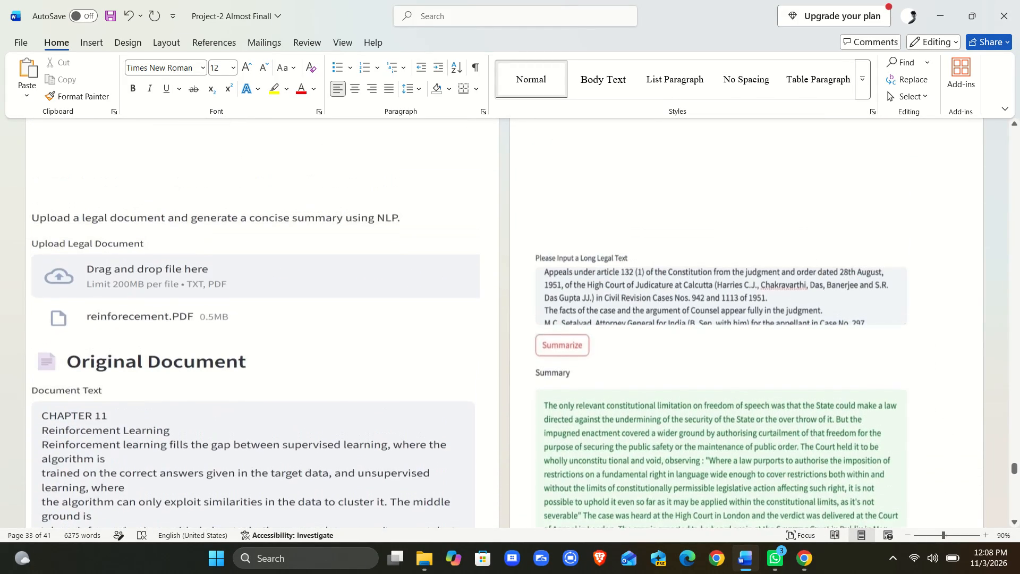
ctrl+scroll(445, 303, down, 3)
scroll(445, 303, down, 1)
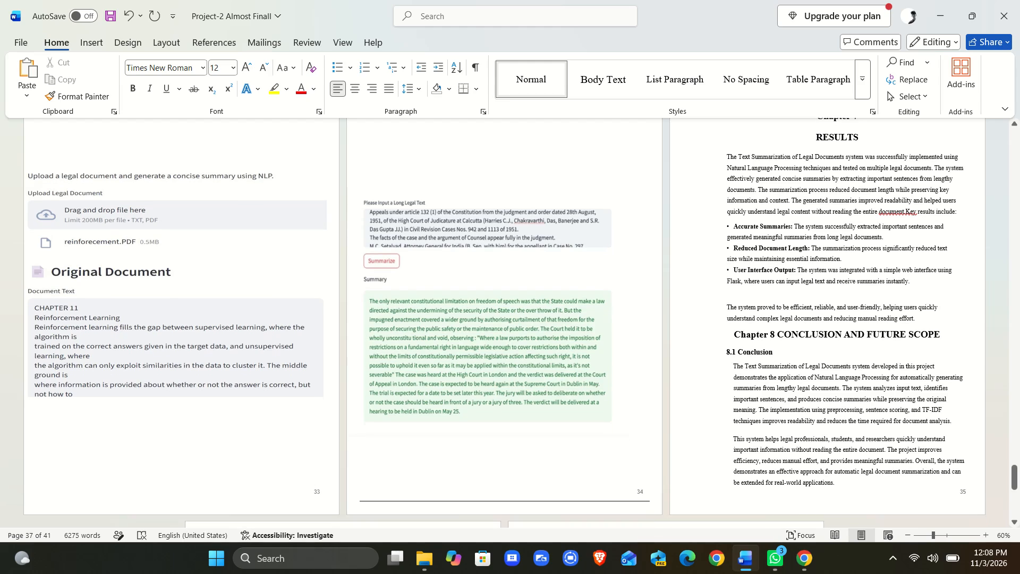
scroll(445, 303, down, 3)
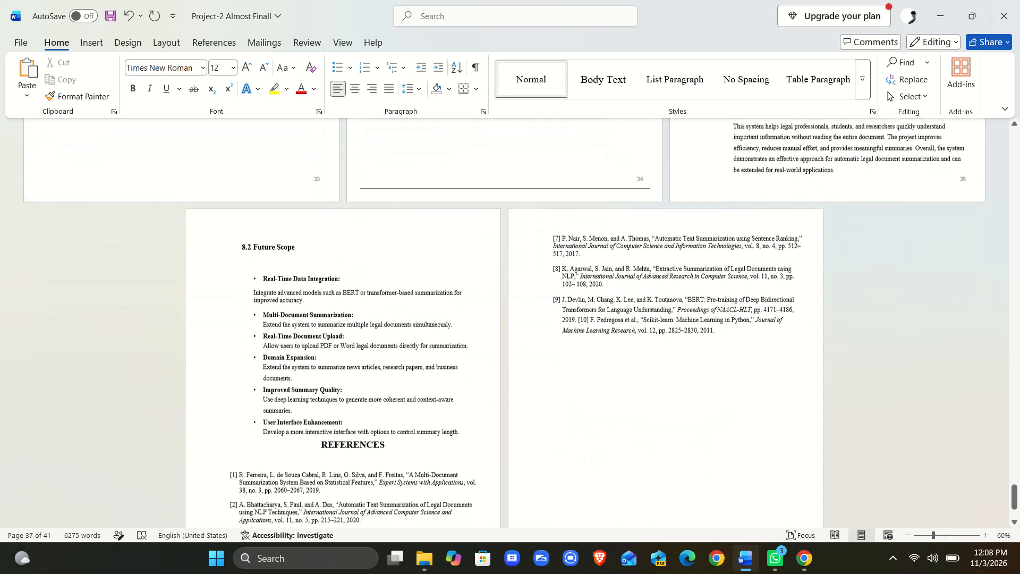
scroll(445, 303, down, 1)
scroll(445, 303, up, 20)
scroll(445, 303, up, 20)
scroll(445, 303, up, 20)
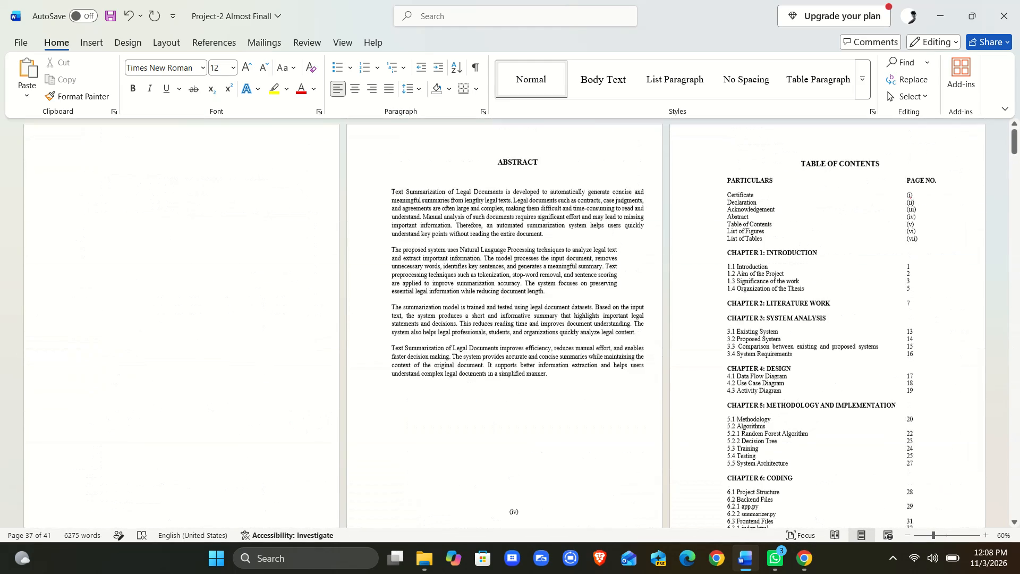
scroll(486, 376, down, 2)
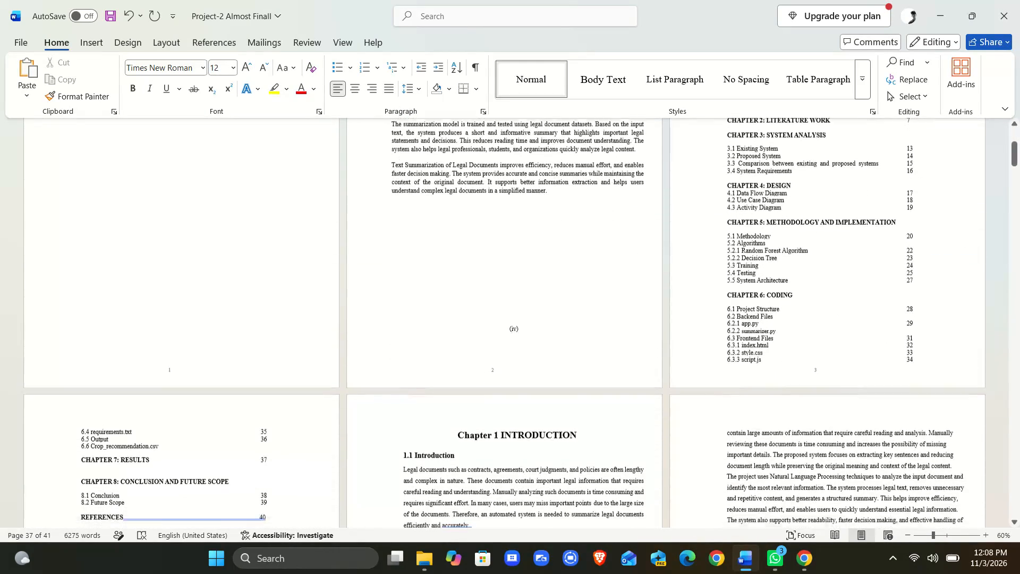
scroll(486, 376, down, 2)
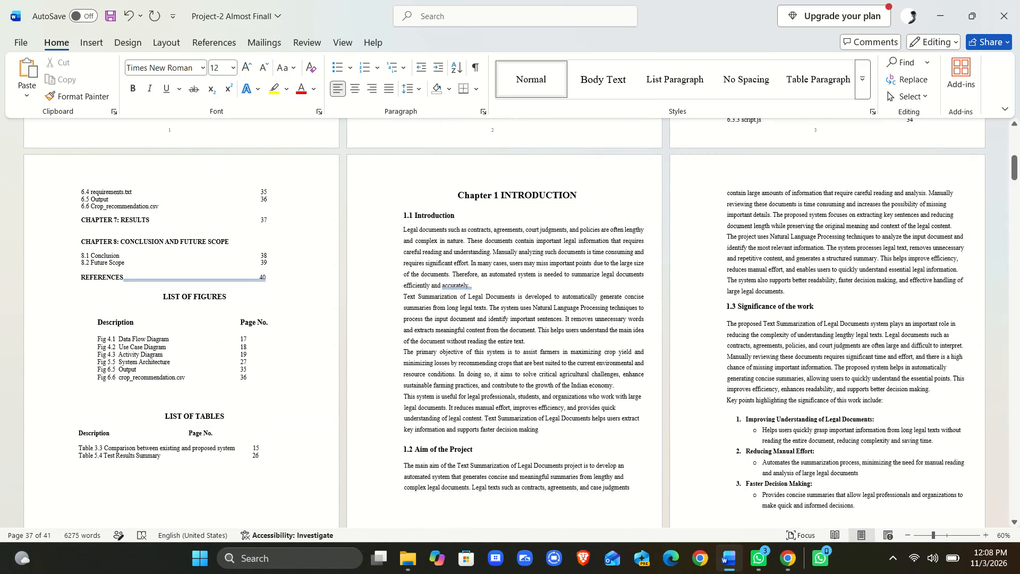
drag(719, 200, 721, 196)
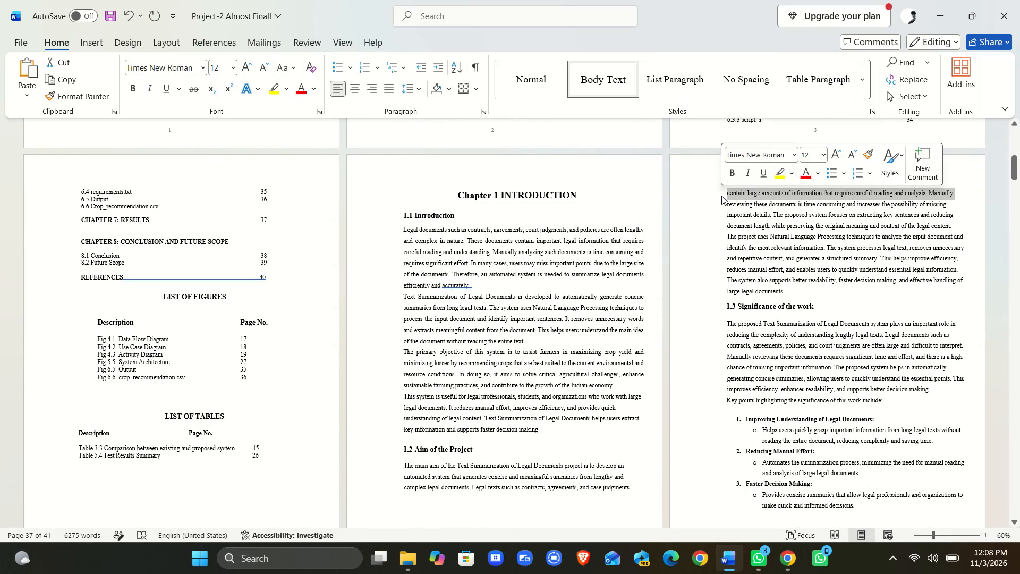
click(721, 196)
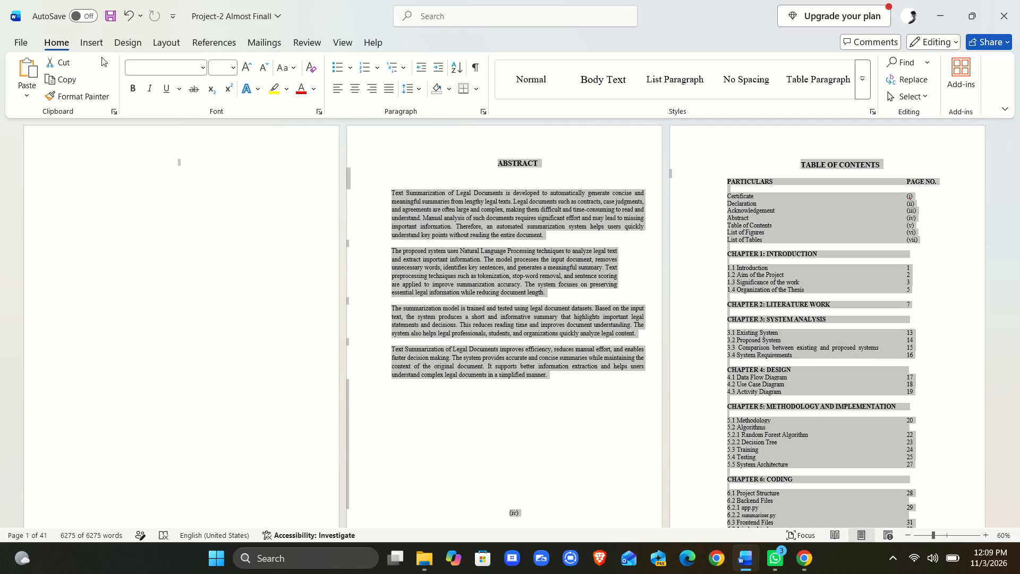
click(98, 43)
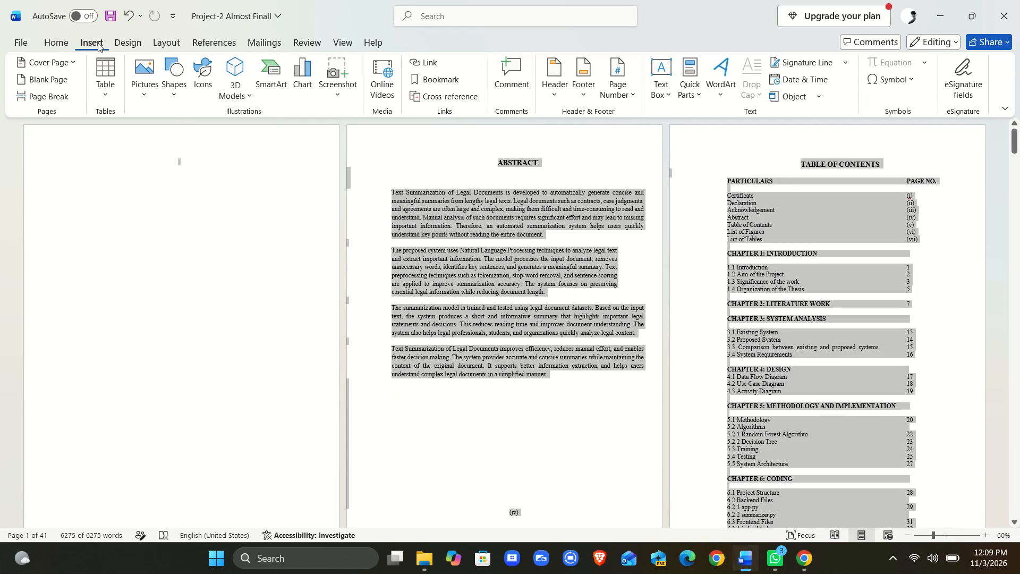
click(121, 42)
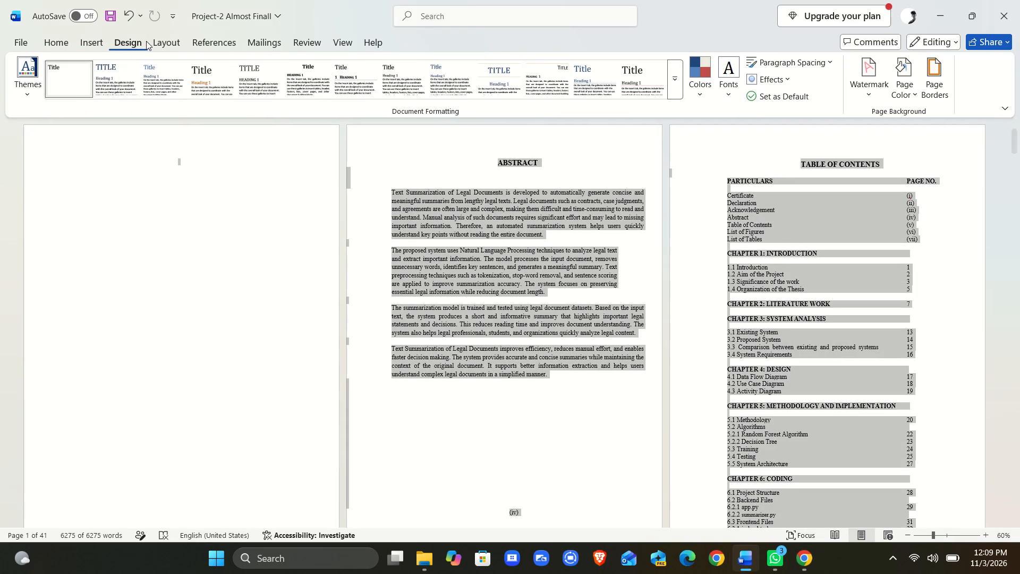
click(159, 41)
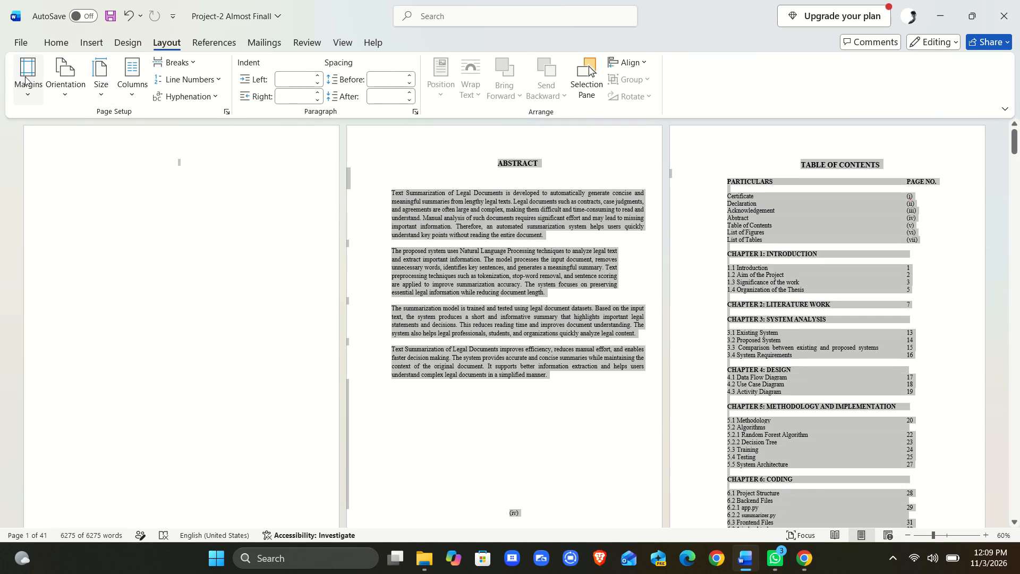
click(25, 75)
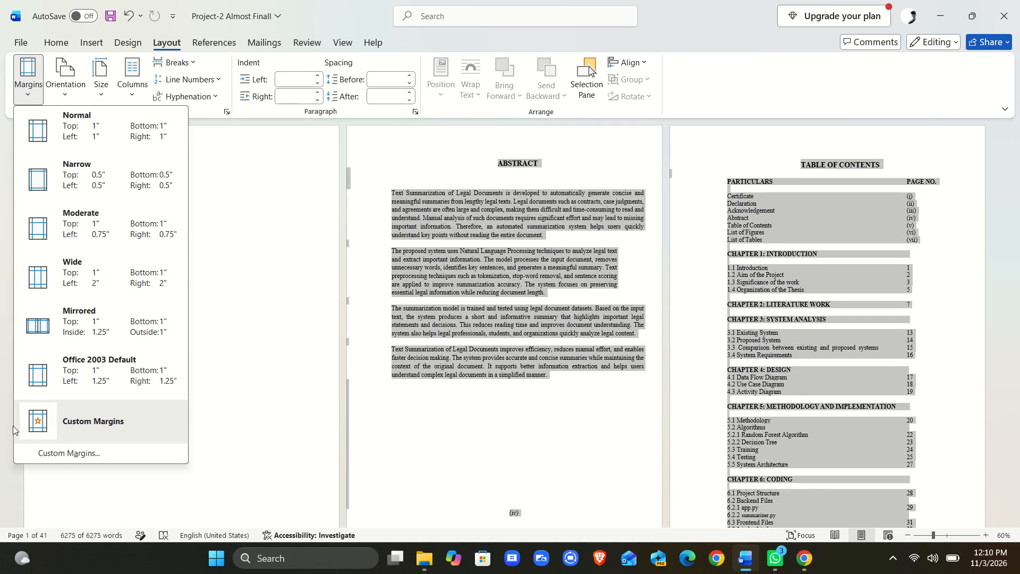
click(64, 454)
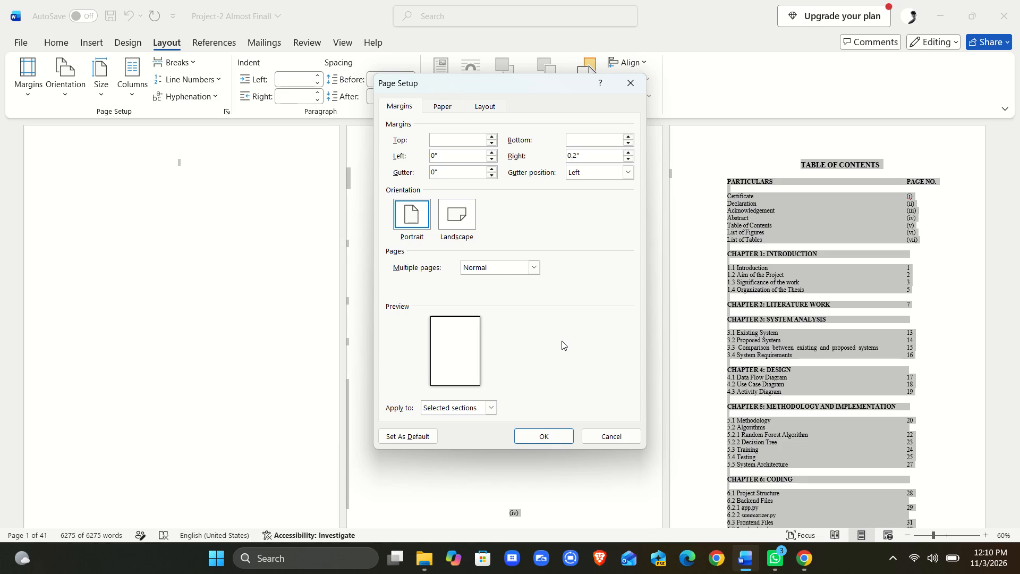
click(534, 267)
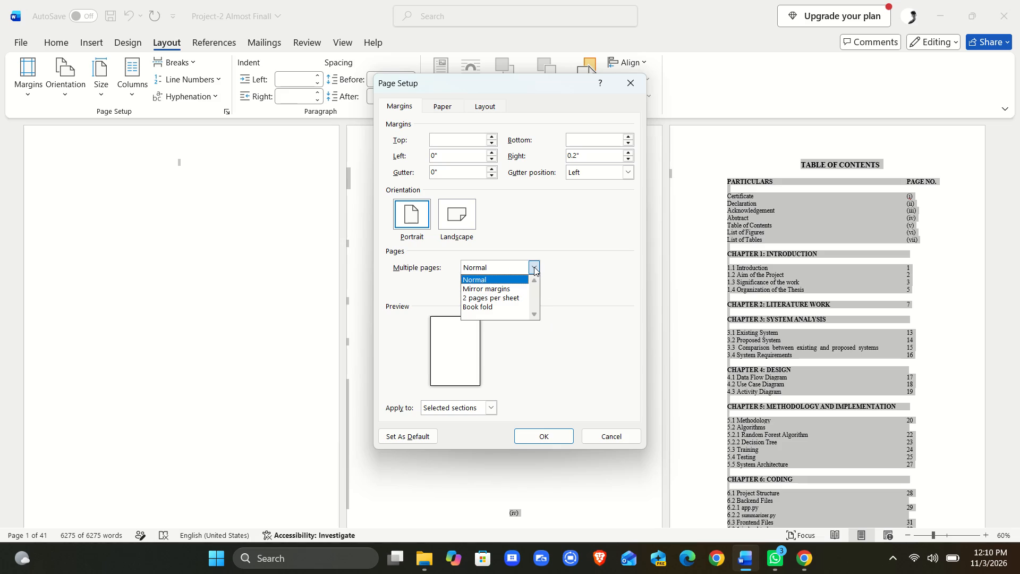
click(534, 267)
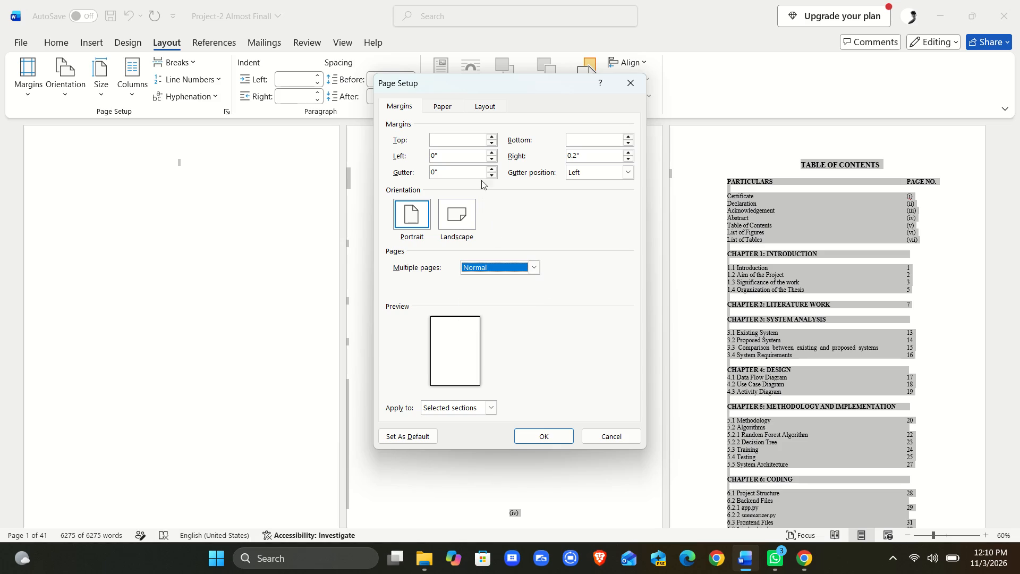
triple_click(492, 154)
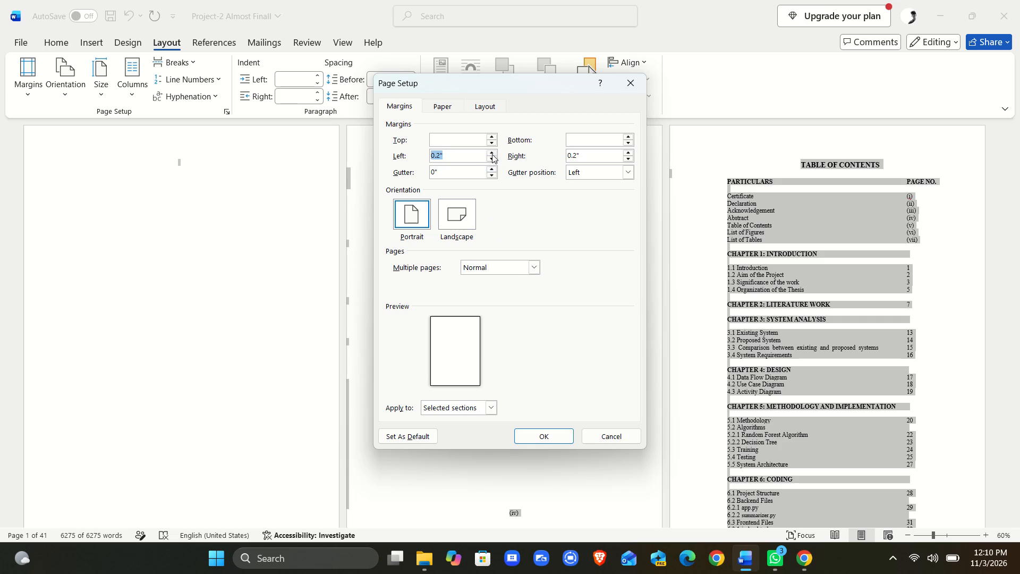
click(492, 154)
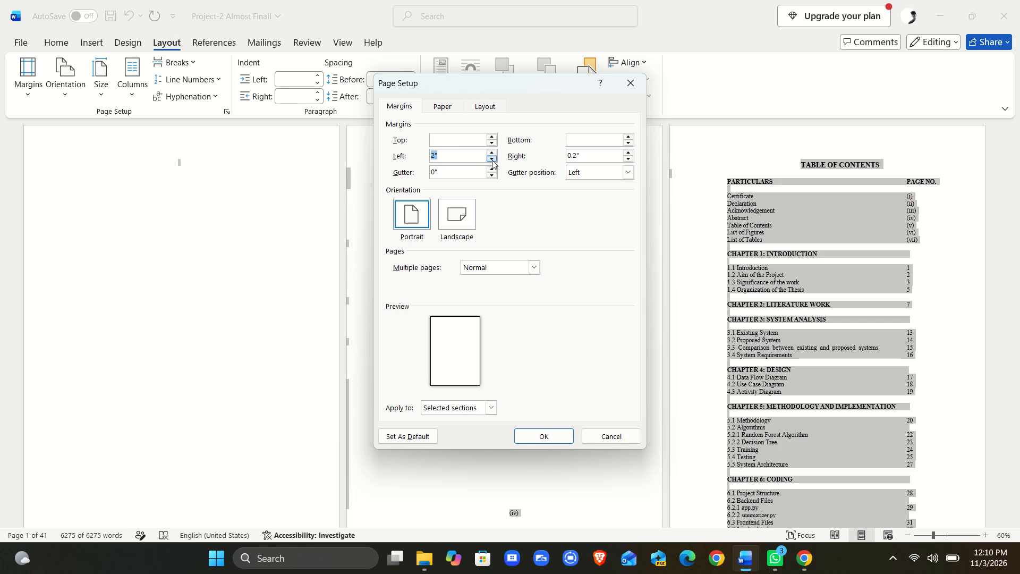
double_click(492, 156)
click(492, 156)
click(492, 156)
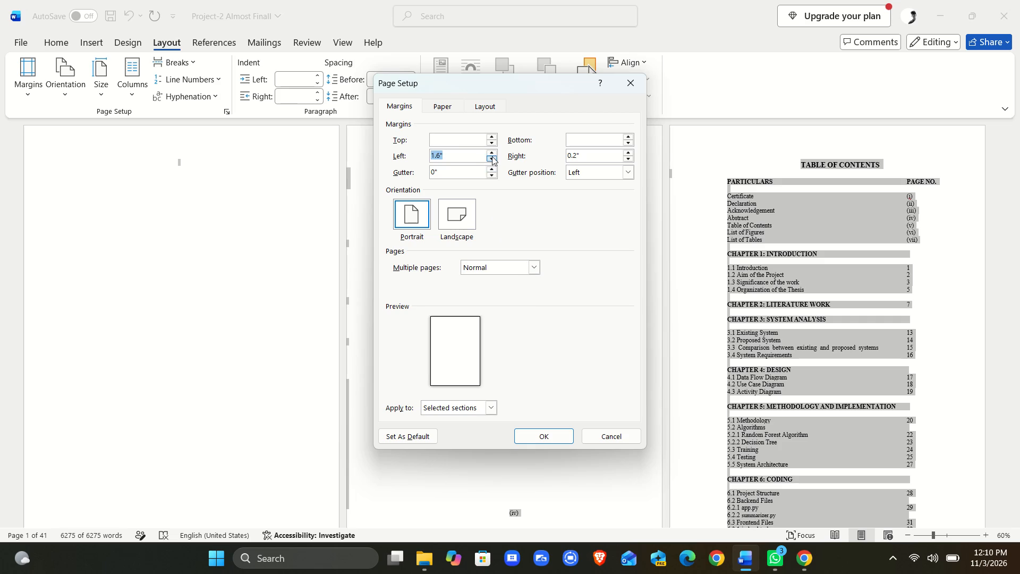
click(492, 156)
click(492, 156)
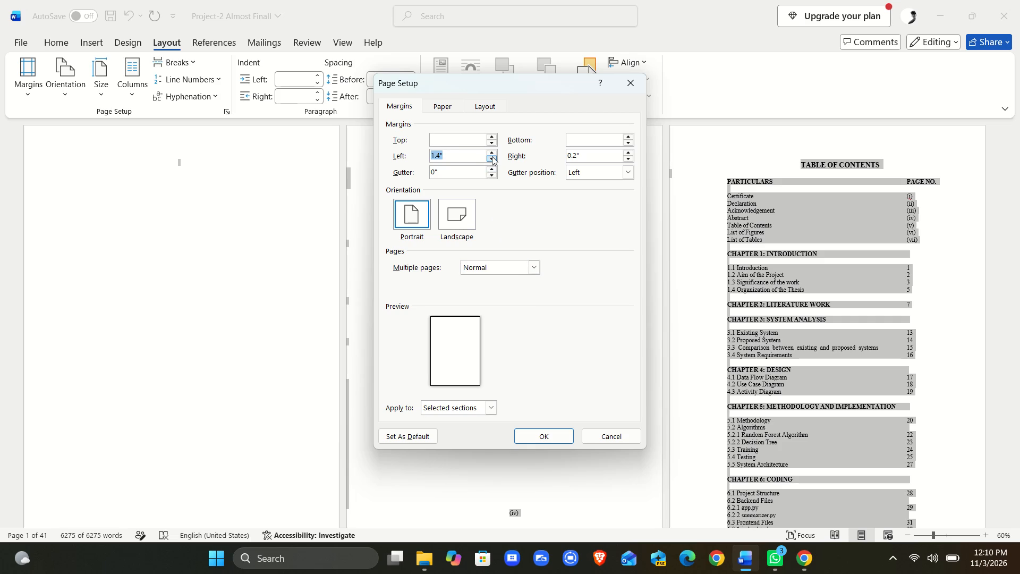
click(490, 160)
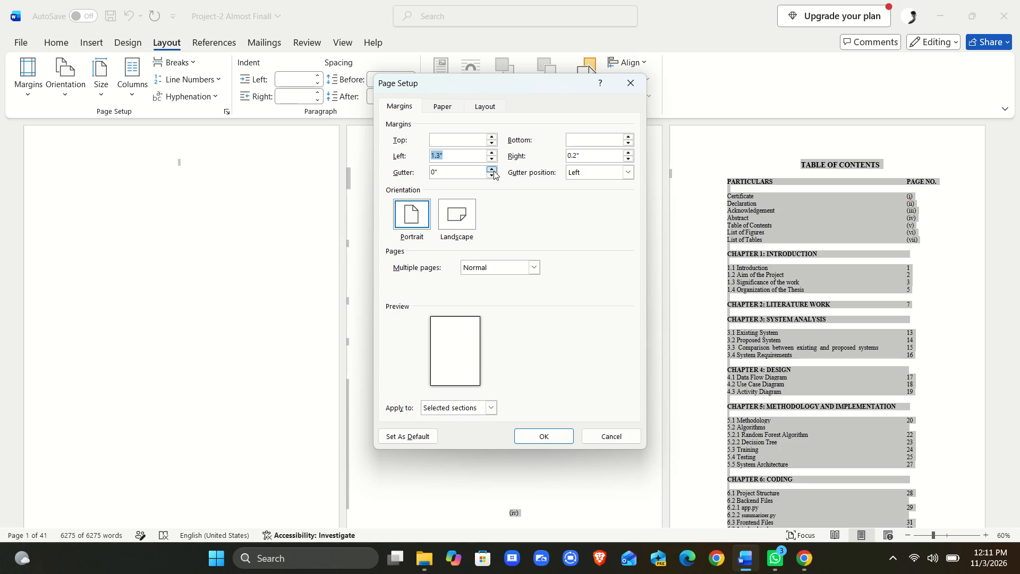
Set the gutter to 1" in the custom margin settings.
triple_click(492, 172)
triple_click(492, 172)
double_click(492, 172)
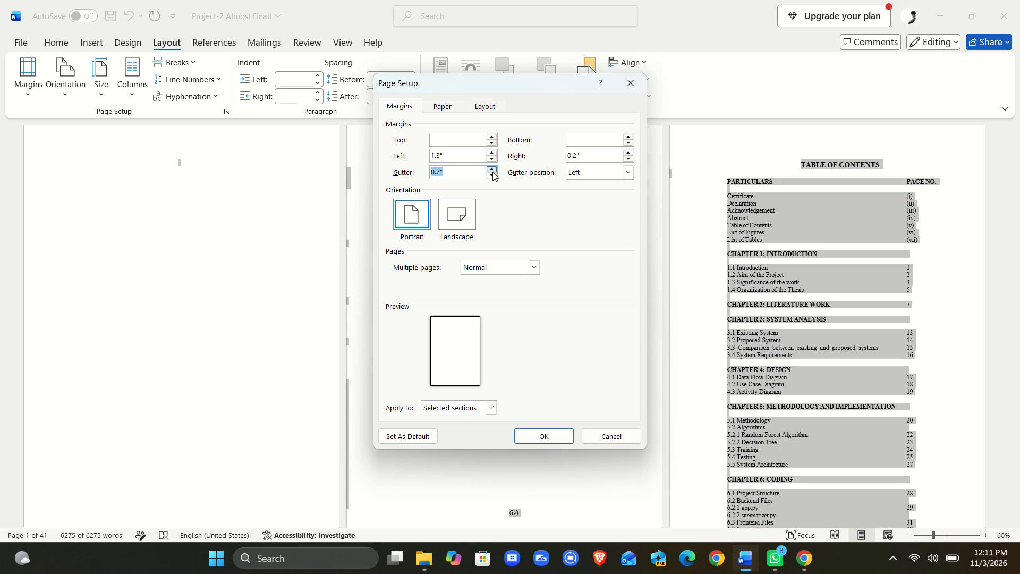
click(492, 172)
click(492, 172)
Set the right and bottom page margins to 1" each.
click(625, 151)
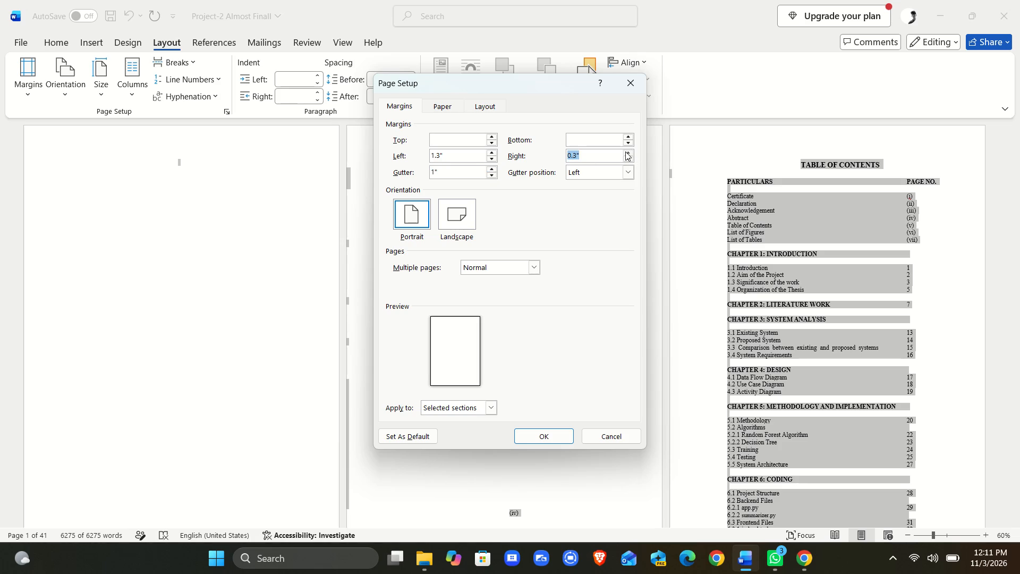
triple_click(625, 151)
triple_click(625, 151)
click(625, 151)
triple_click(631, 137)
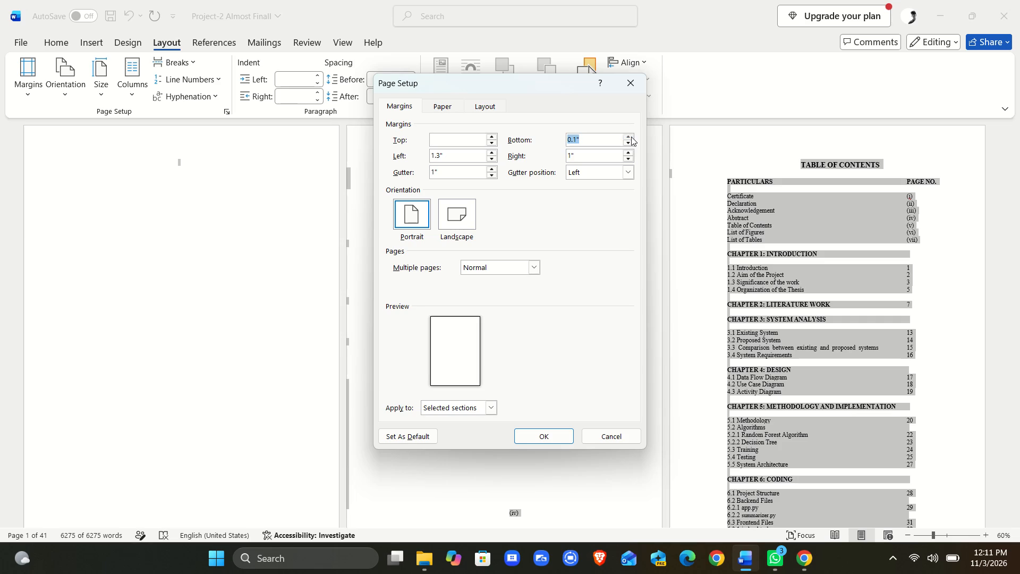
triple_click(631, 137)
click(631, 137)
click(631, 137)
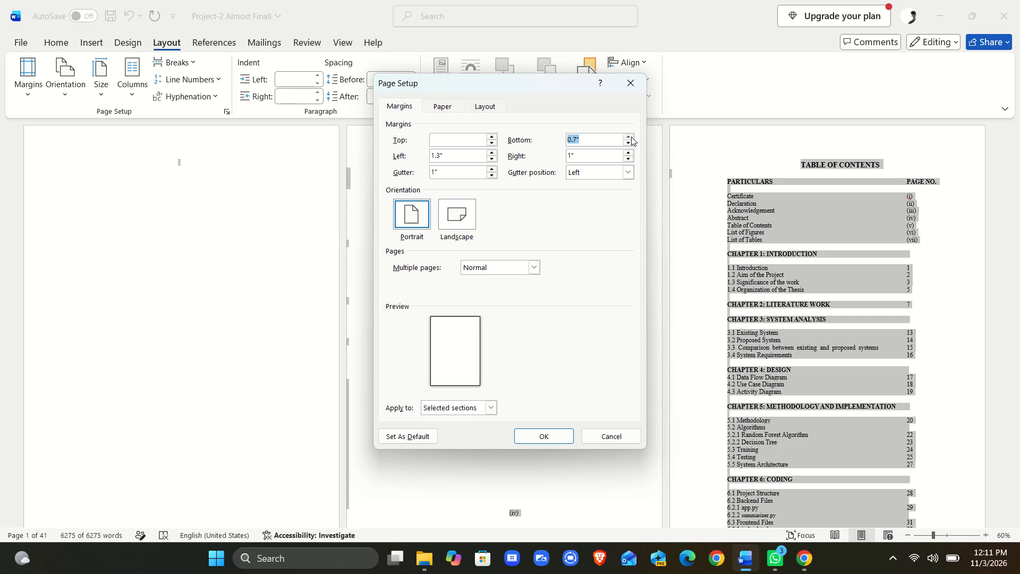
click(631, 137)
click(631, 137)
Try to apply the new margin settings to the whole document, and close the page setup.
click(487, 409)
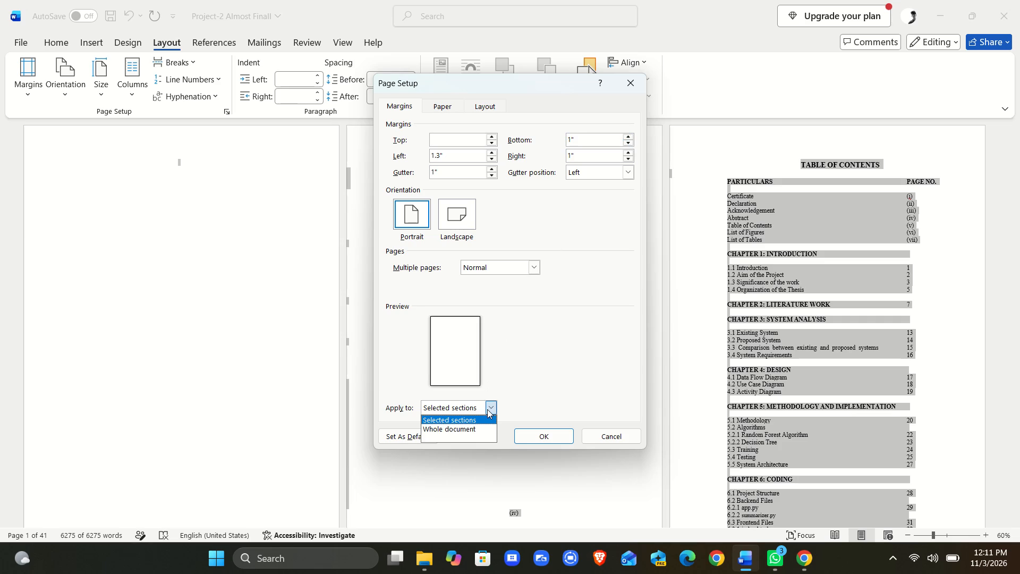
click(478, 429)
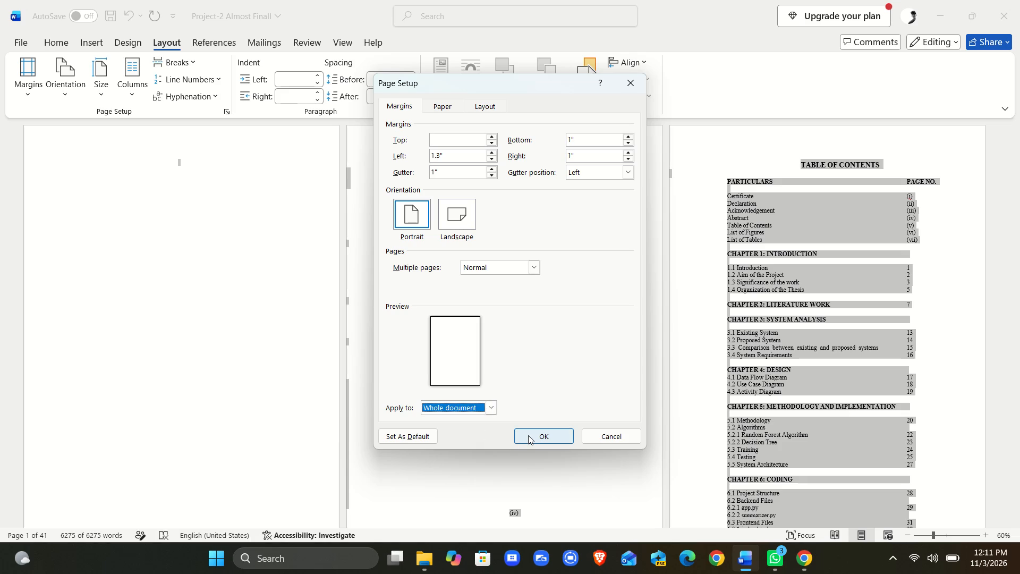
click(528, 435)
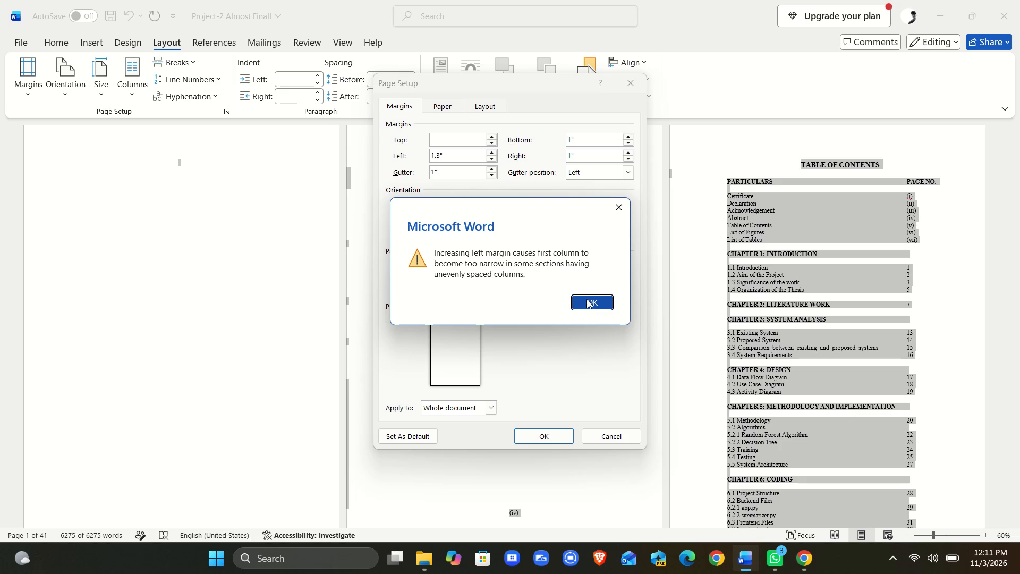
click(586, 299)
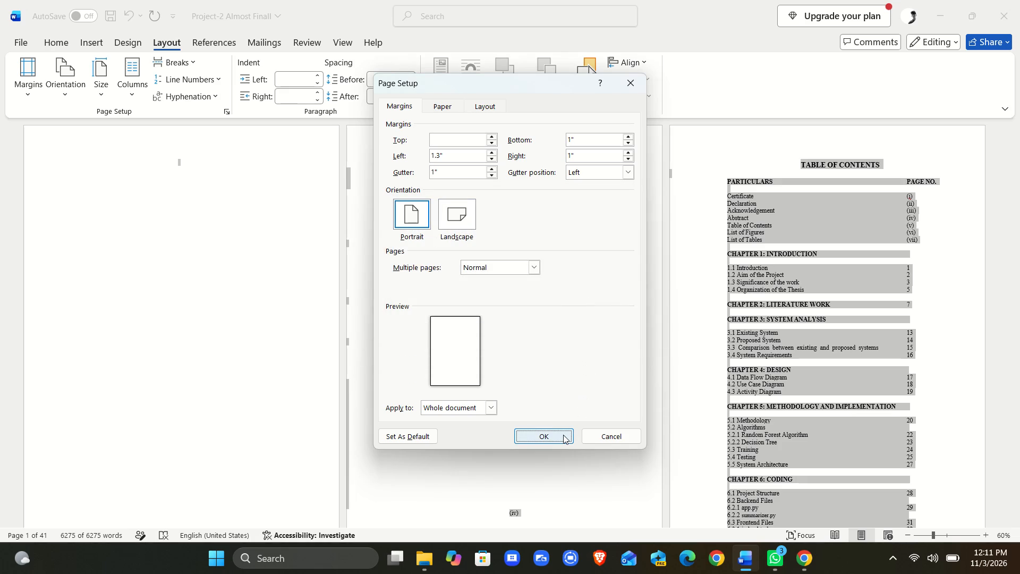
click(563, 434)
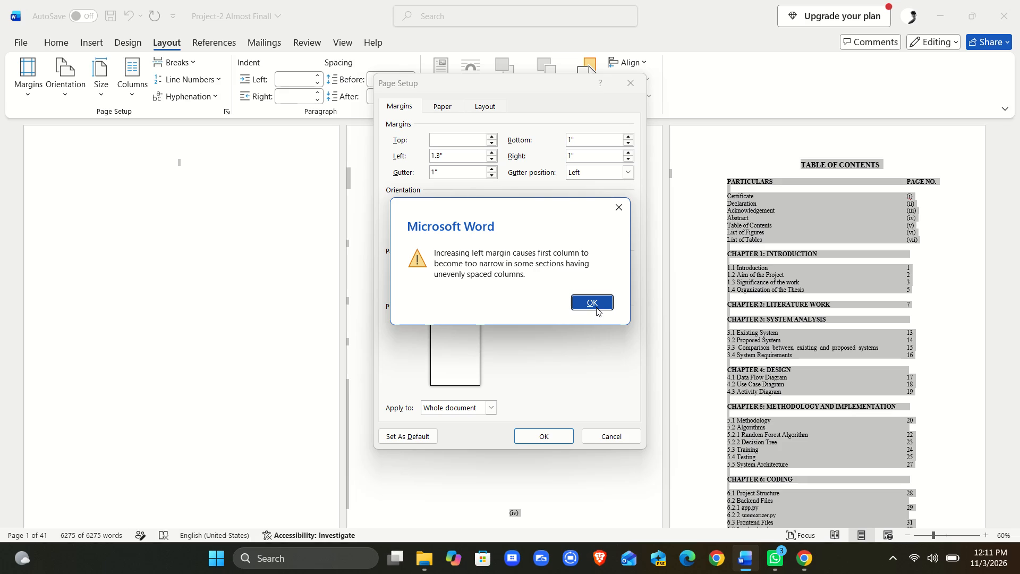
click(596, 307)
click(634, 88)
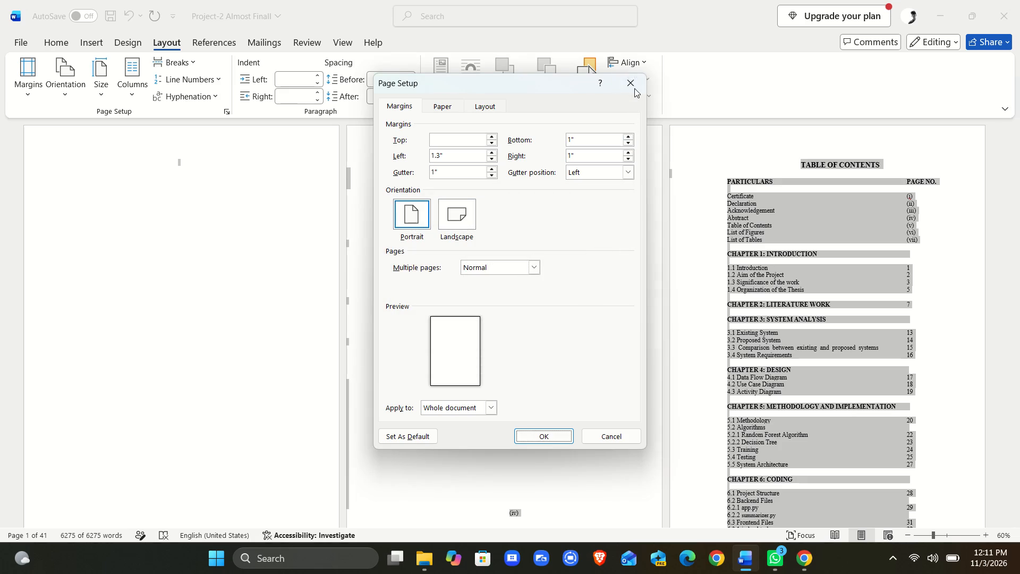
Examine the page layout of the Abstract and Table of Contents pages.
click(599, 461)
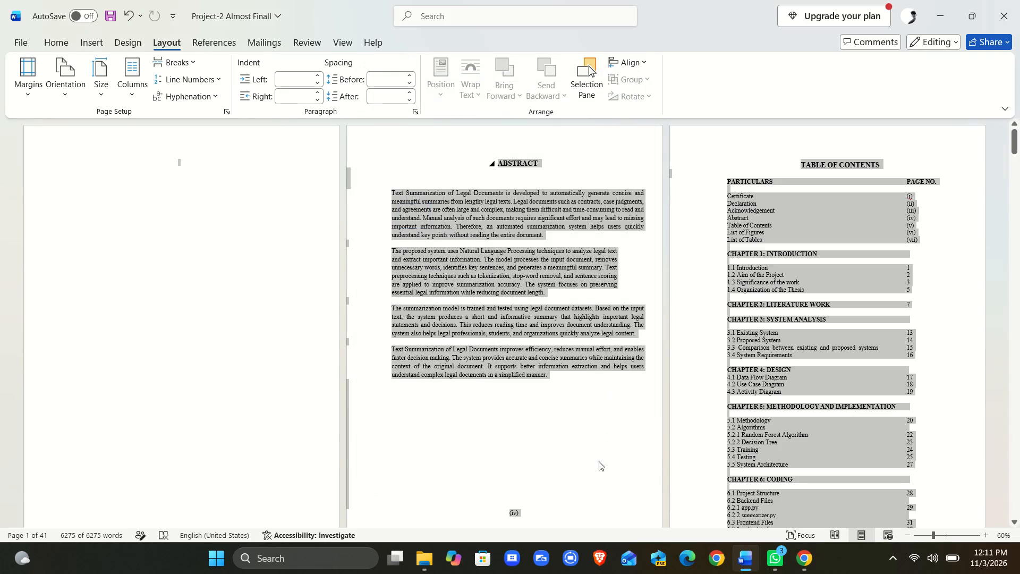
scroll(599, 461, down, 1)
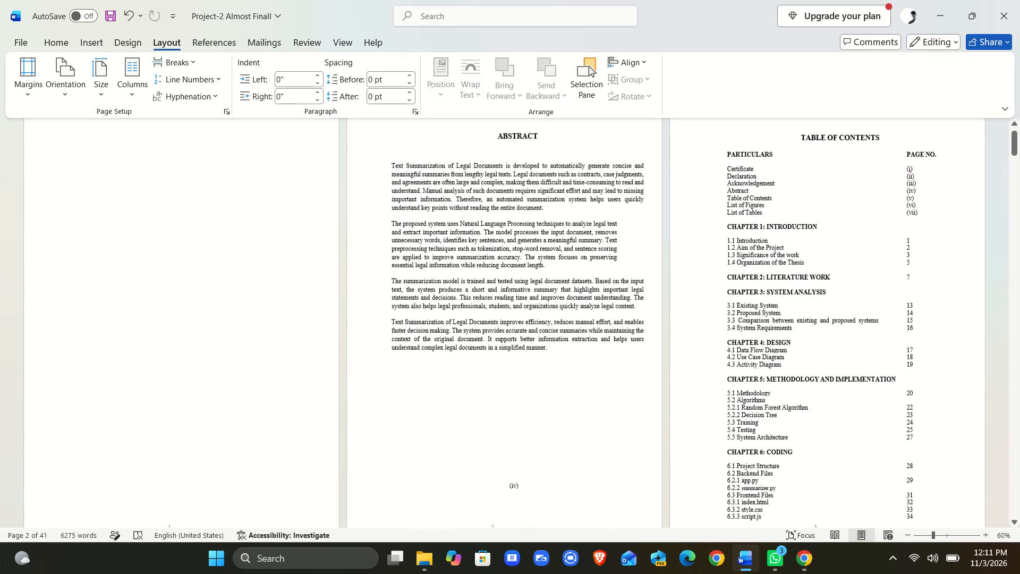
scroll(599, 461, down, 2)
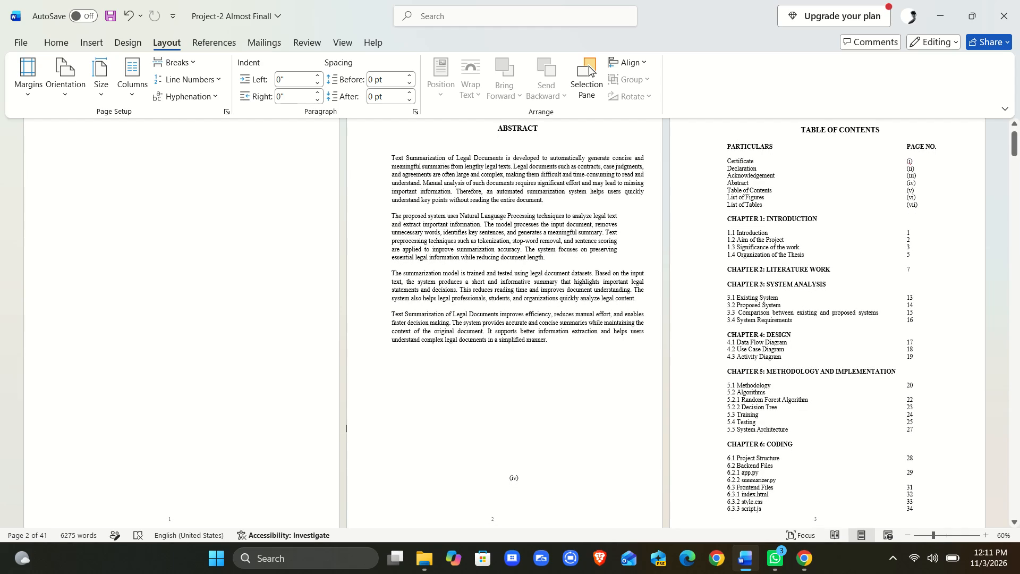
scroll(599, 461, down, 2)
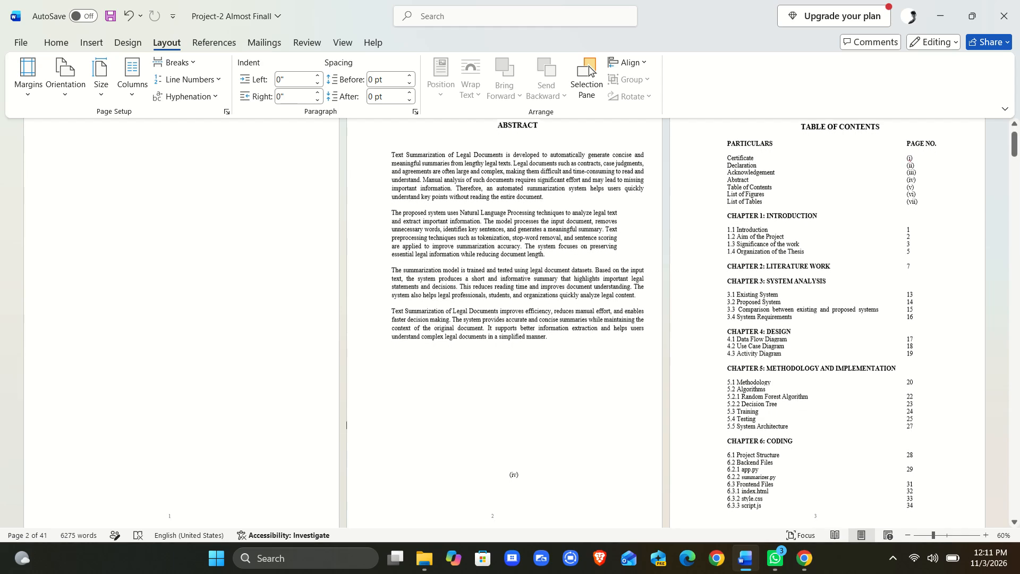
scroll(599, 461, down, 1)
scroll(599, 461, up, 1)
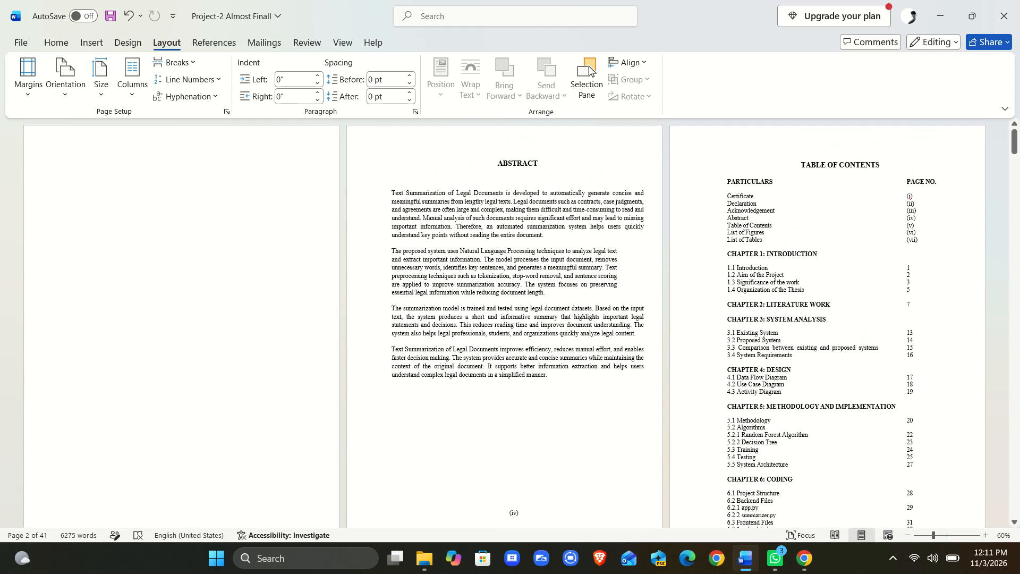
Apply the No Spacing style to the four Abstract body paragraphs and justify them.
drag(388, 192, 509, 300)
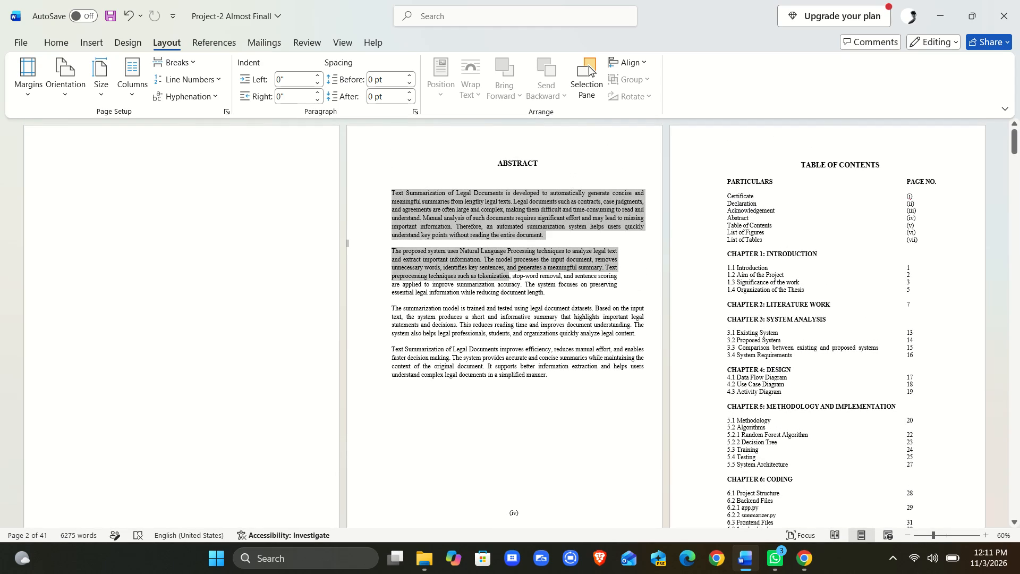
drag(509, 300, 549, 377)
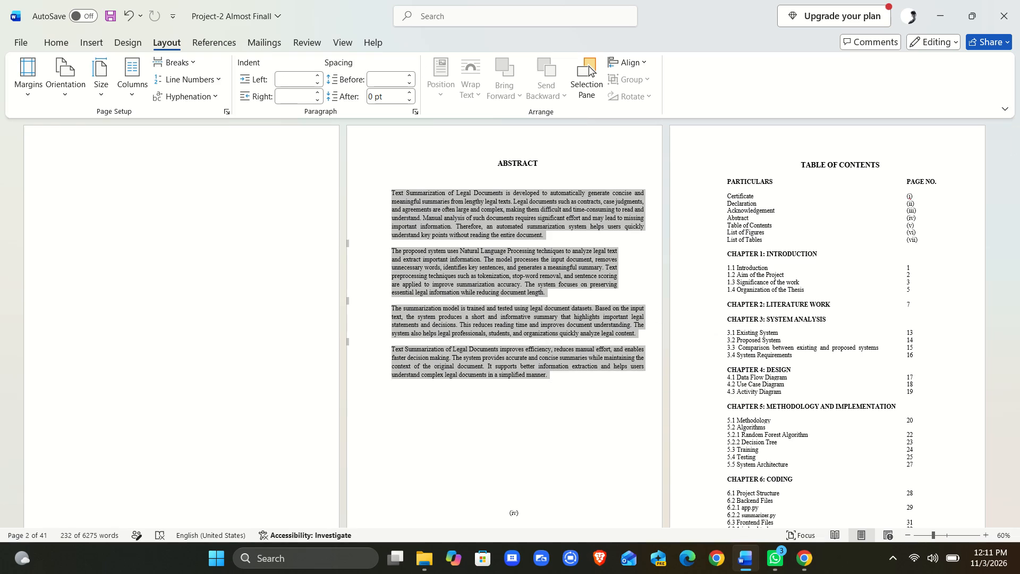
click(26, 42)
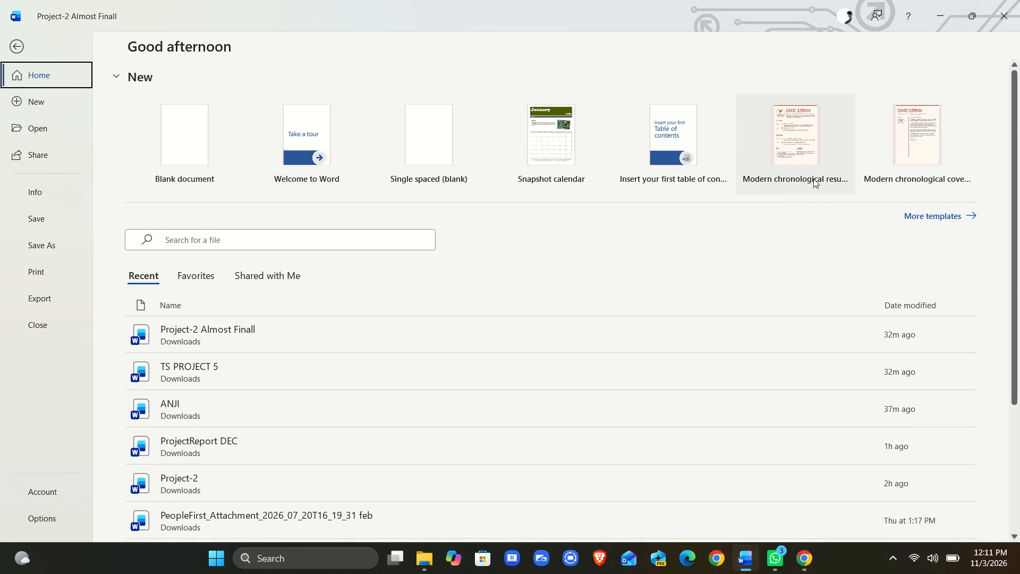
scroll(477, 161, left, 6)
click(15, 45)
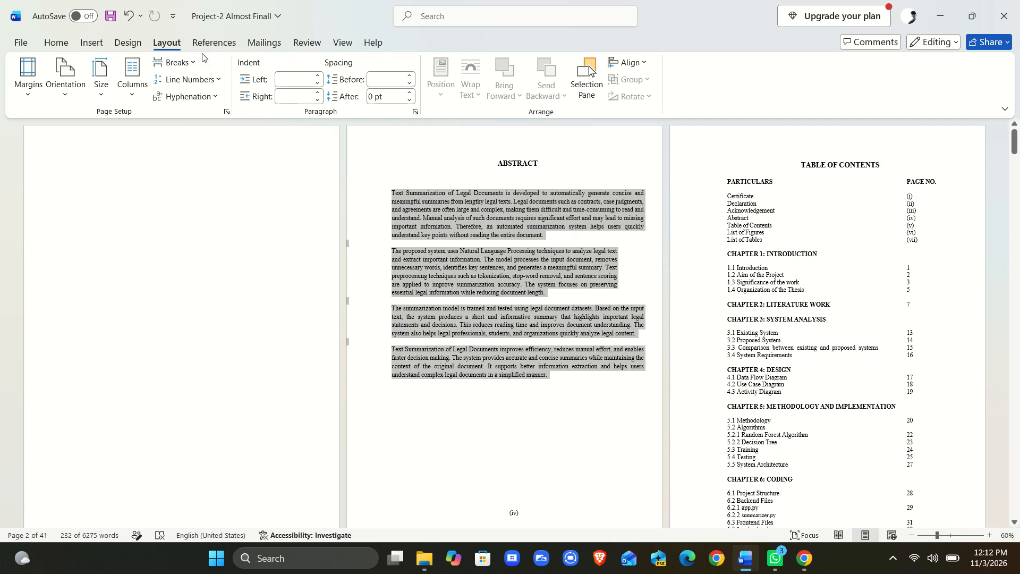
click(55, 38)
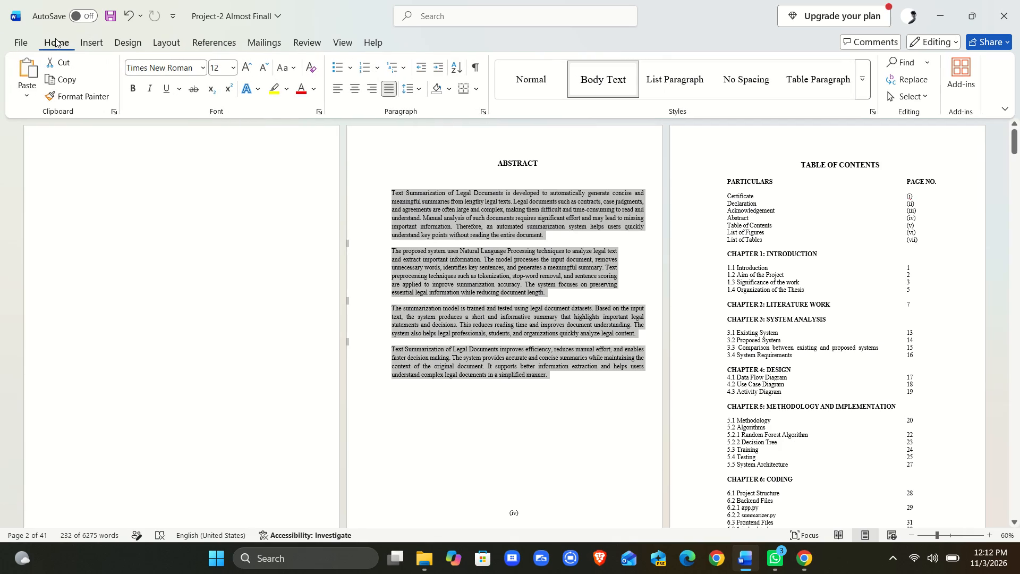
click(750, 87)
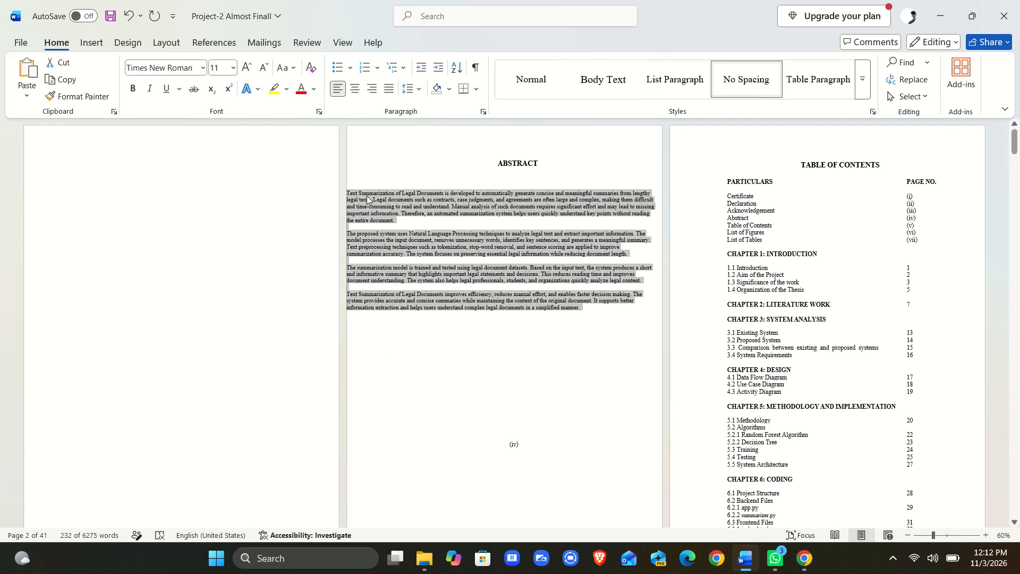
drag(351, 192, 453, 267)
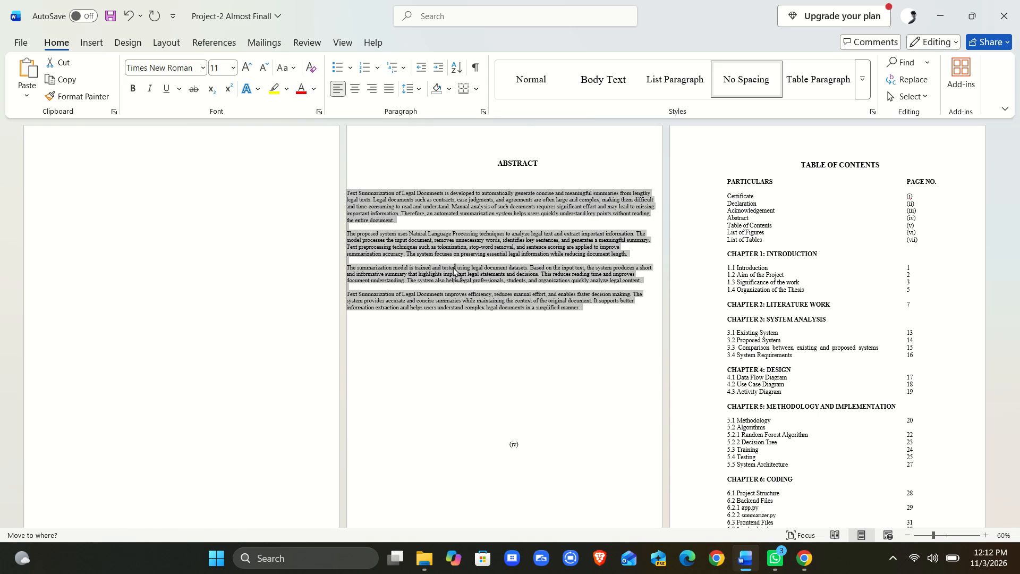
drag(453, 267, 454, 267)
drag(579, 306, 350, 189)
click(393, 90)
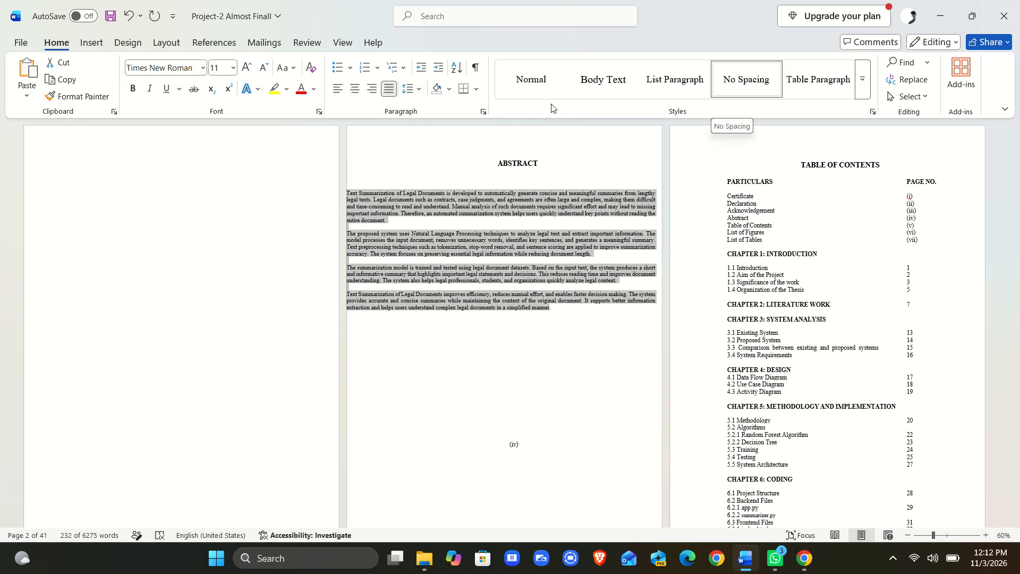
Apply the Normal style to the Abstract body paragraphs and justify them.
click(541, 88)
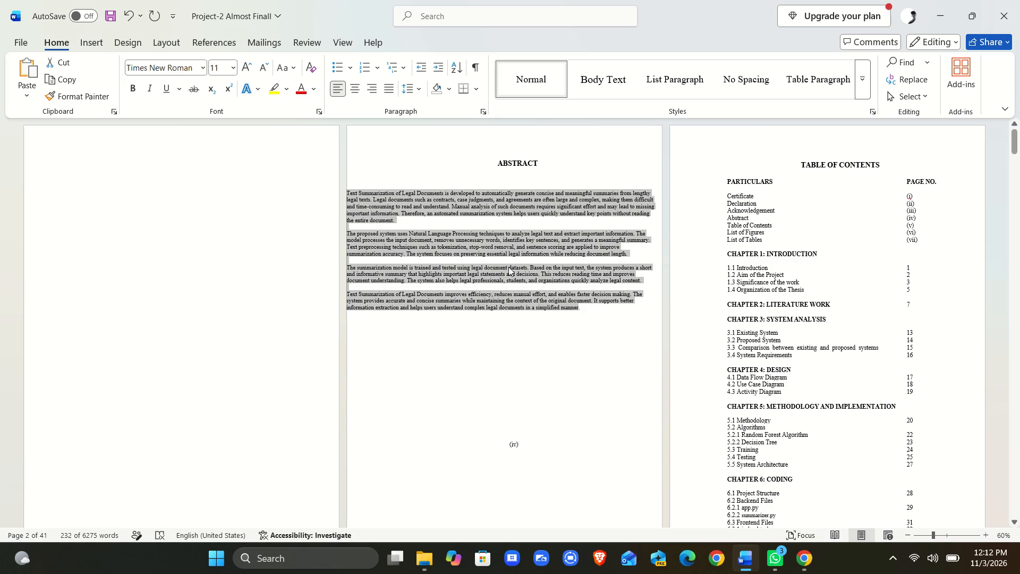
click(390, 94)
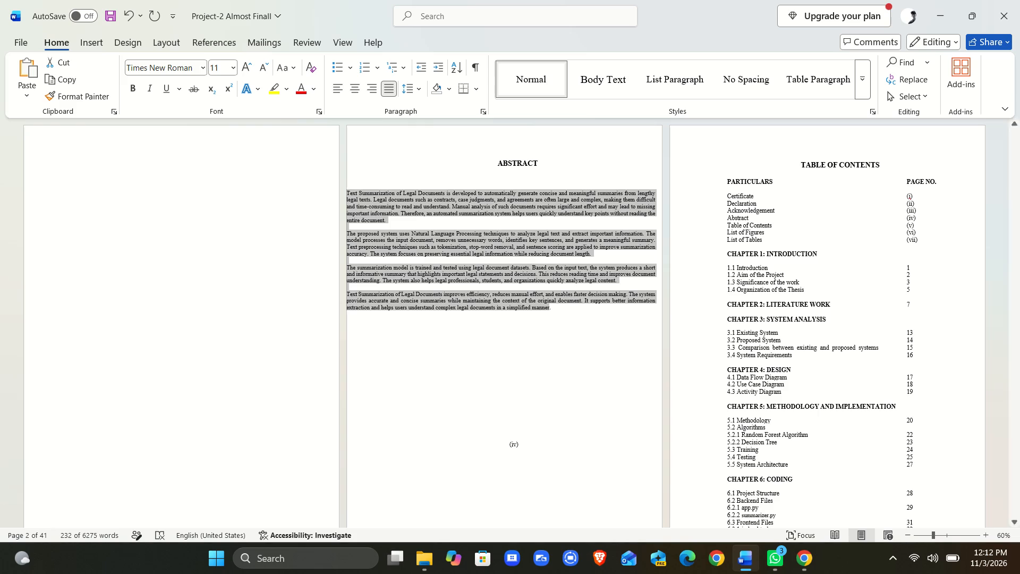
Apply the Table Paragraph style to the Abstract body paragraphs and justify them.
click(803, 77)
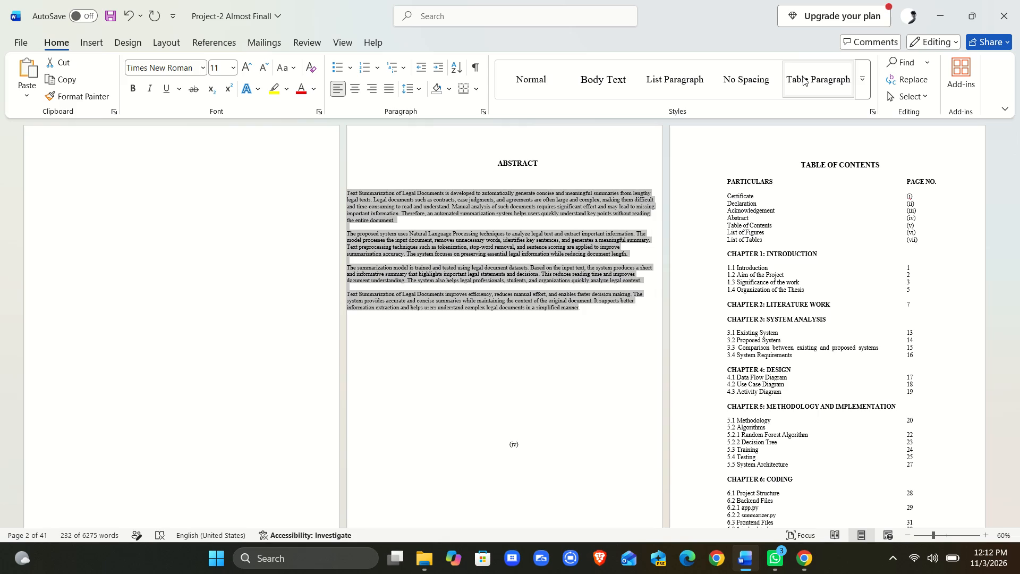
click(388, 94)
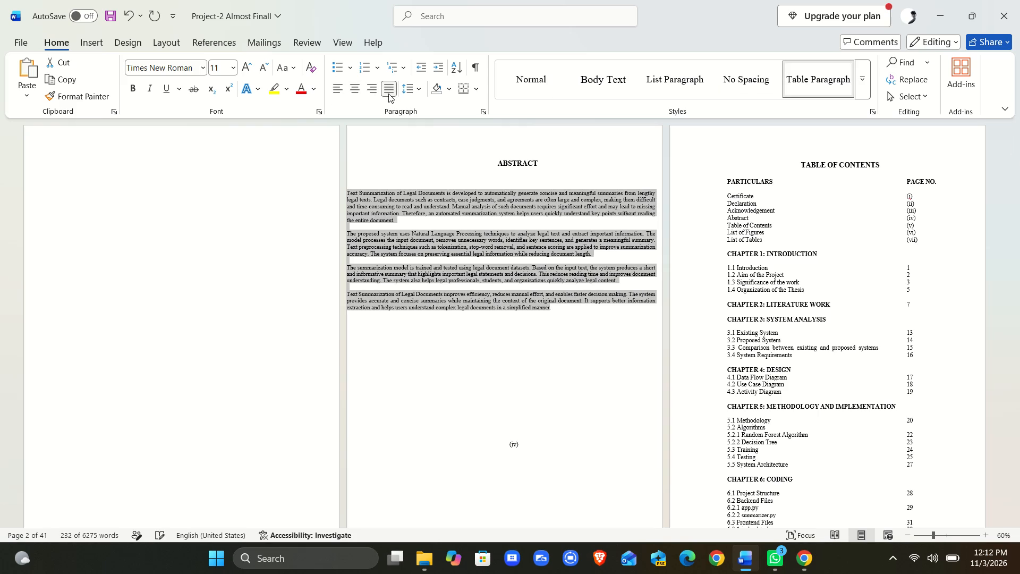
Apply the Normal margin preset, 1" on all sides, to the selected Abstract body text.
click(558, 316)
drag(558, 316, 350, 192)
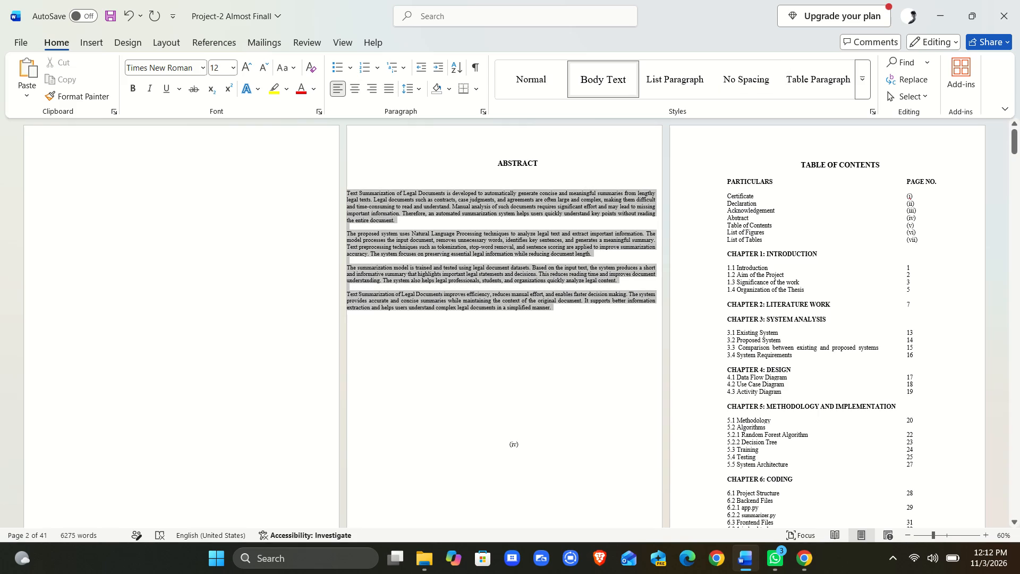
drag(350, 192, 346, 193)
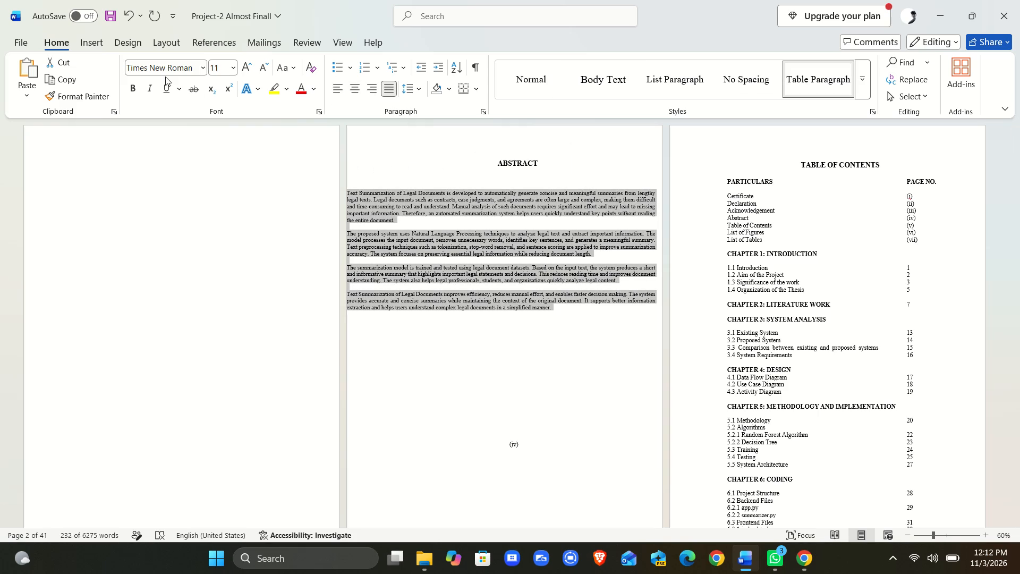
click(106, 41)
click(118, 41)
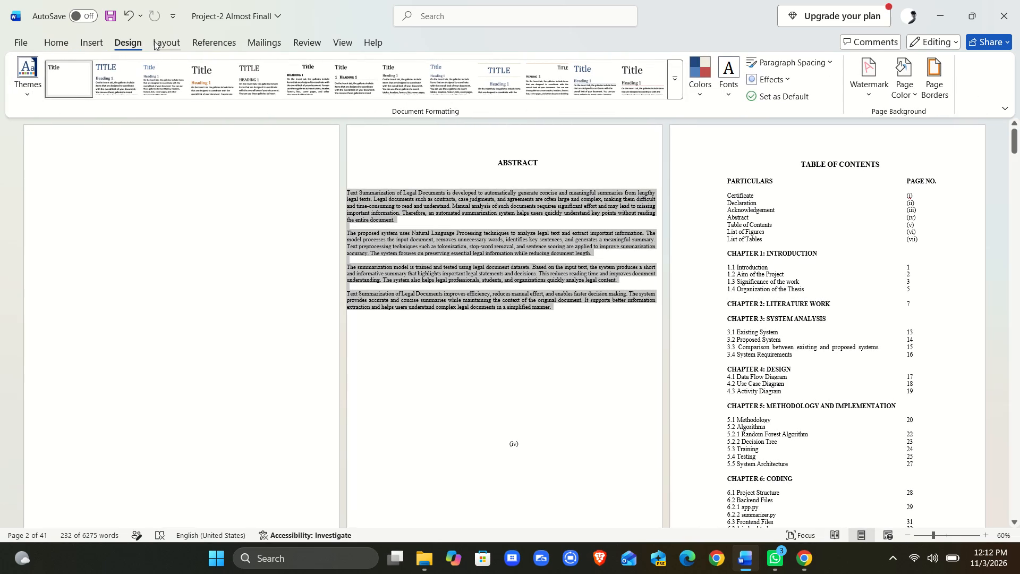
click(175, 45)
click(26, 79)
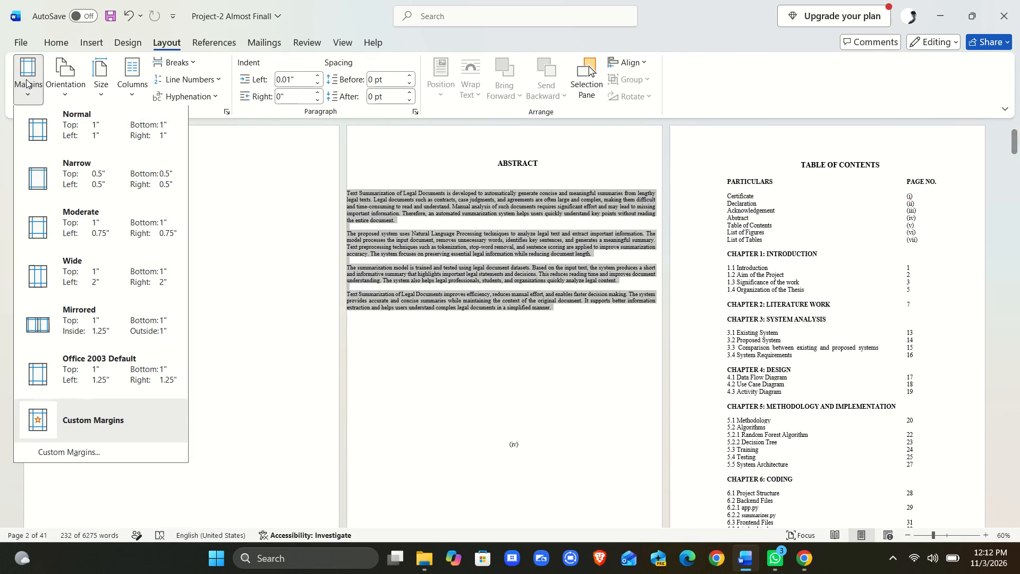
click(66, 143)
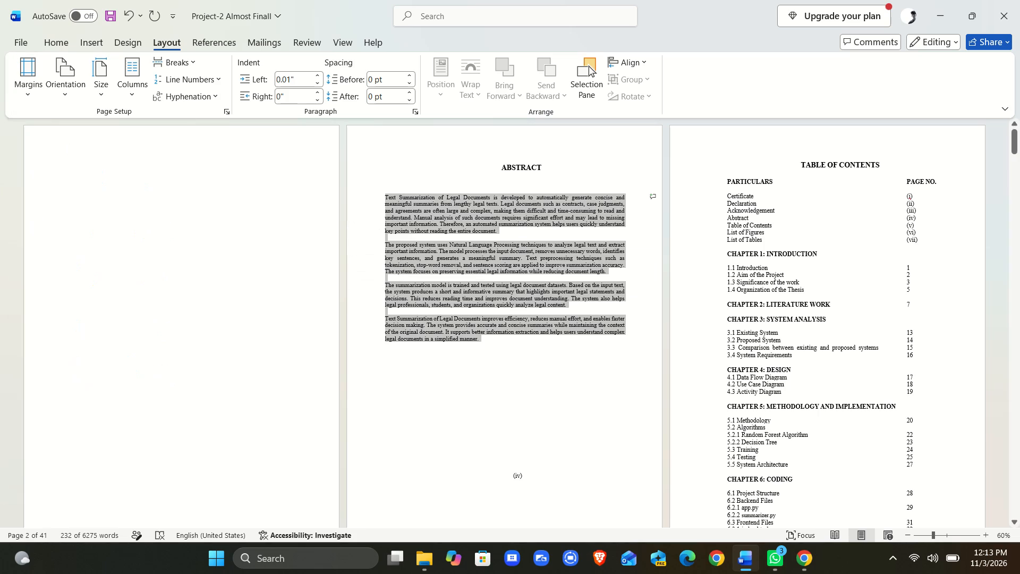
click(451, 458)
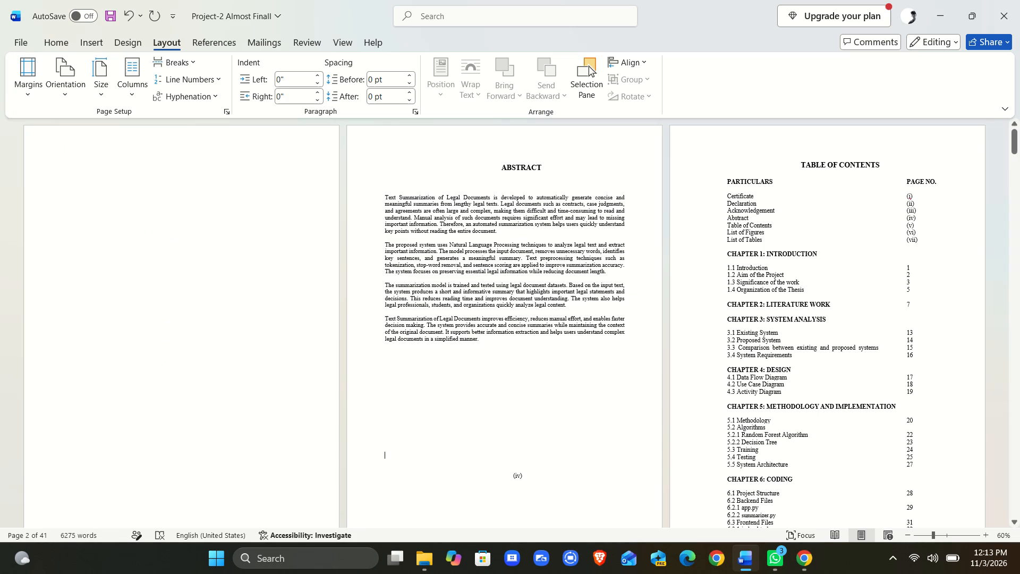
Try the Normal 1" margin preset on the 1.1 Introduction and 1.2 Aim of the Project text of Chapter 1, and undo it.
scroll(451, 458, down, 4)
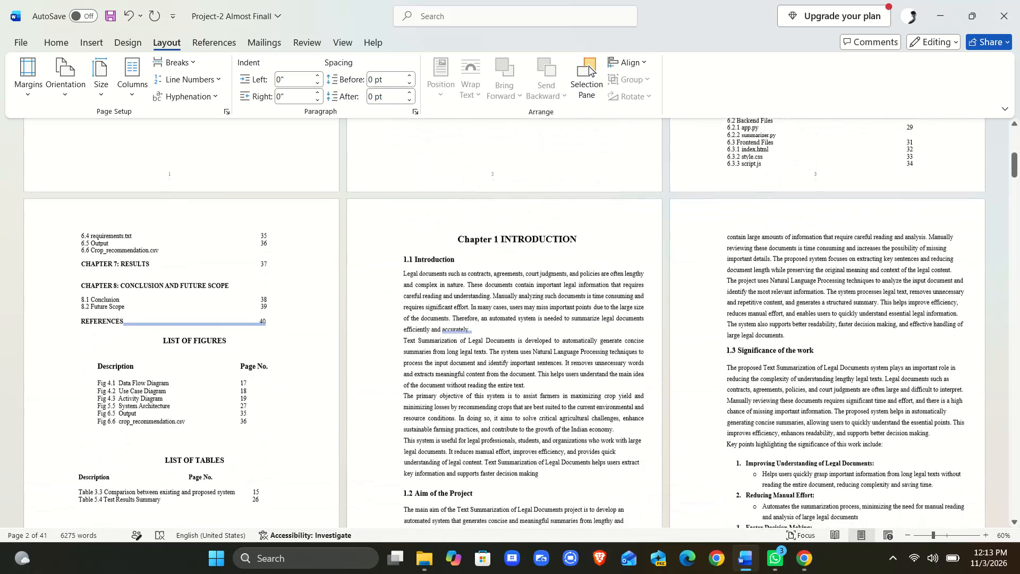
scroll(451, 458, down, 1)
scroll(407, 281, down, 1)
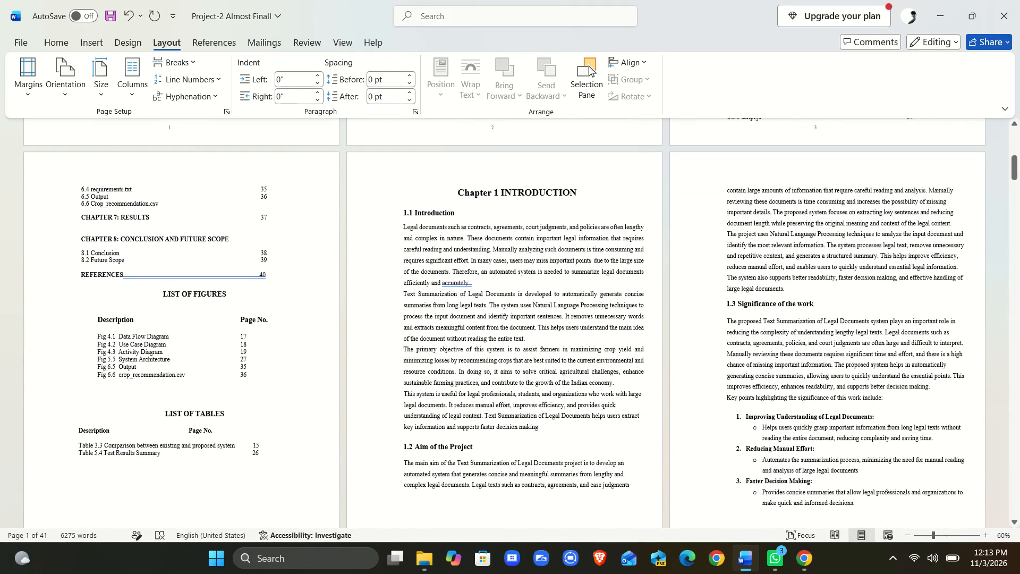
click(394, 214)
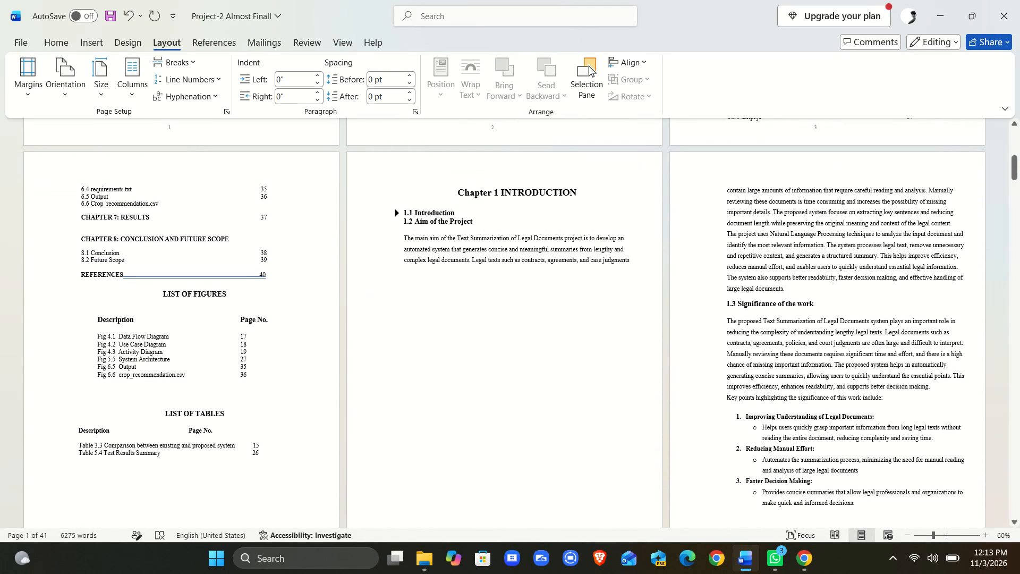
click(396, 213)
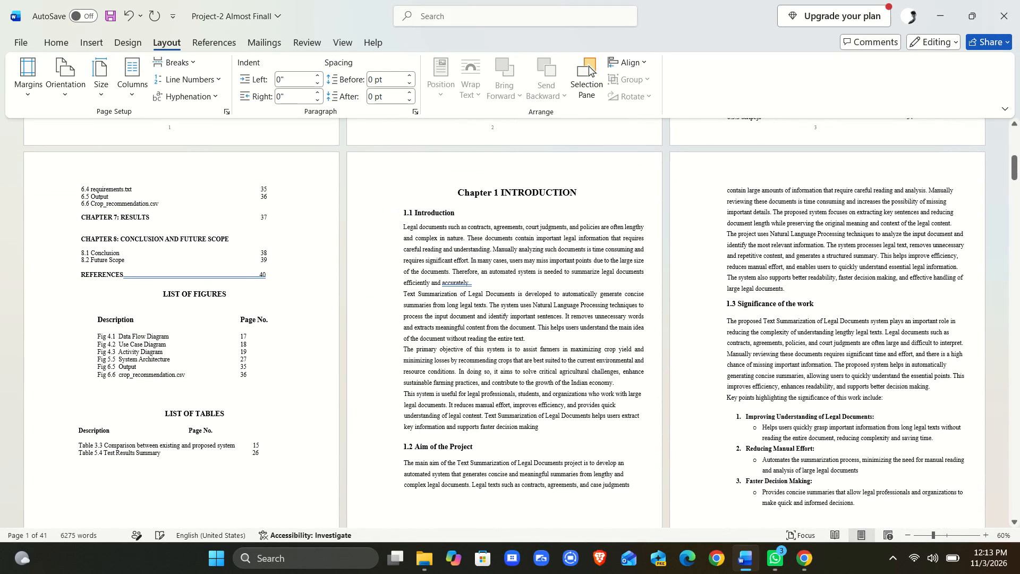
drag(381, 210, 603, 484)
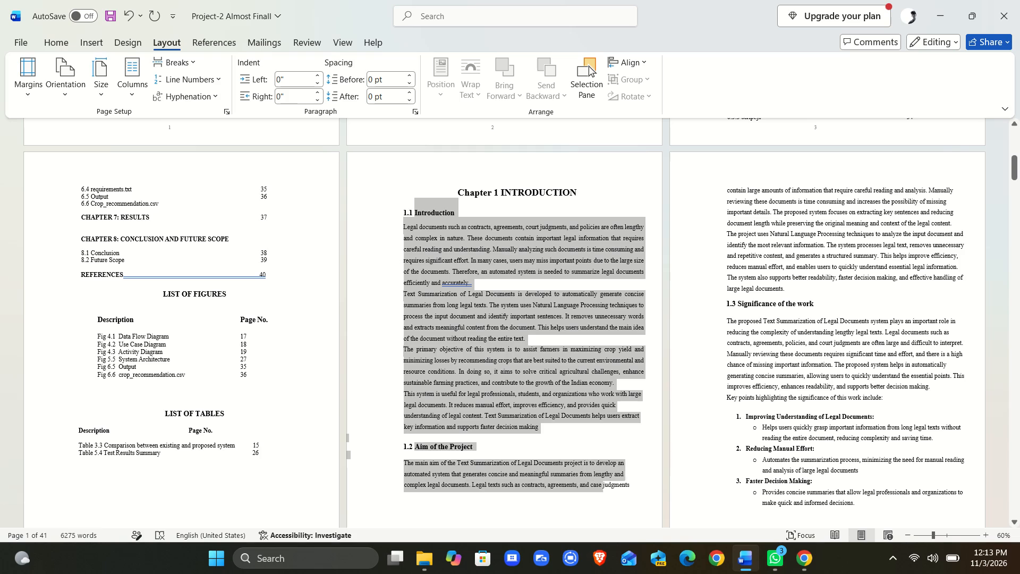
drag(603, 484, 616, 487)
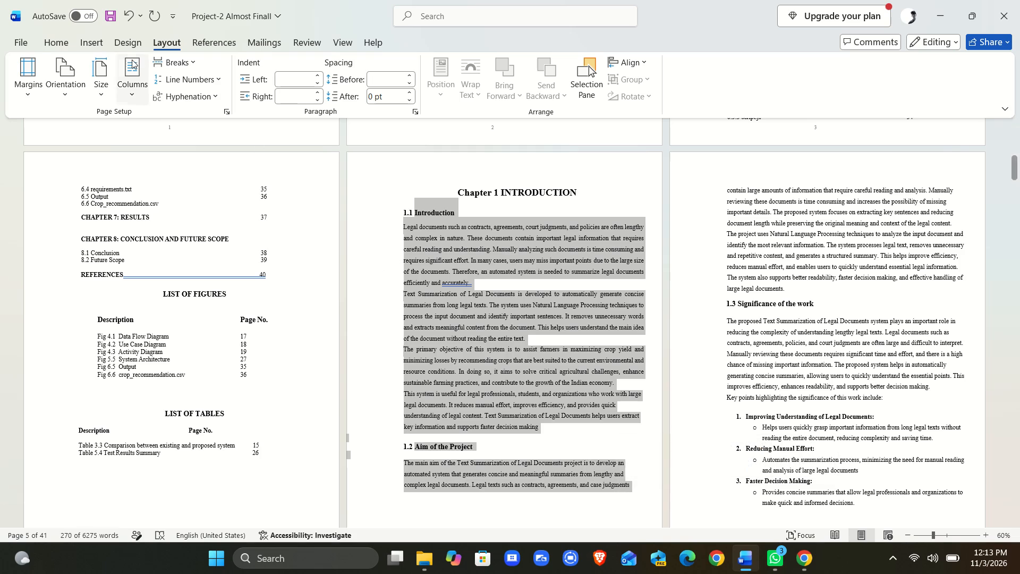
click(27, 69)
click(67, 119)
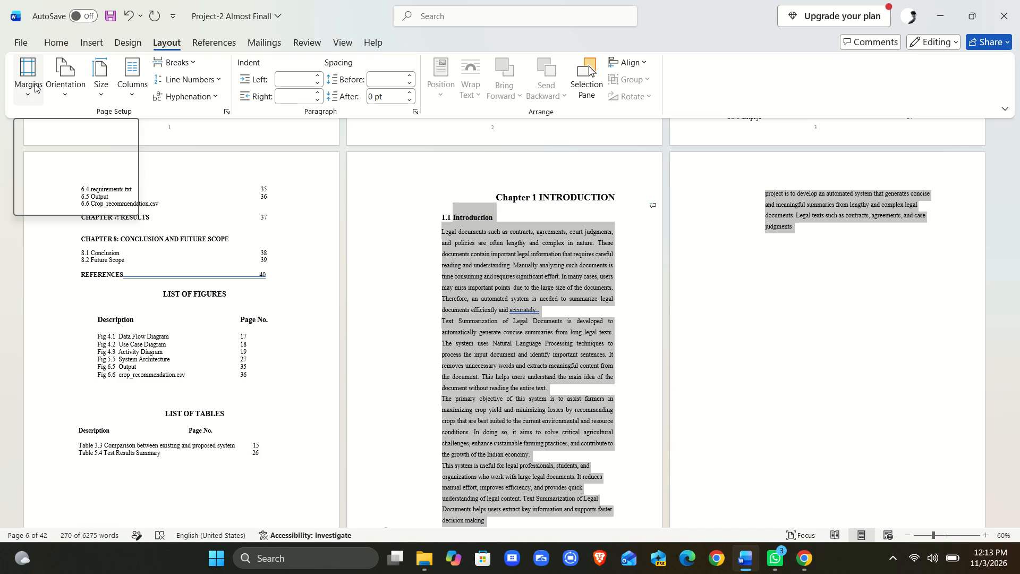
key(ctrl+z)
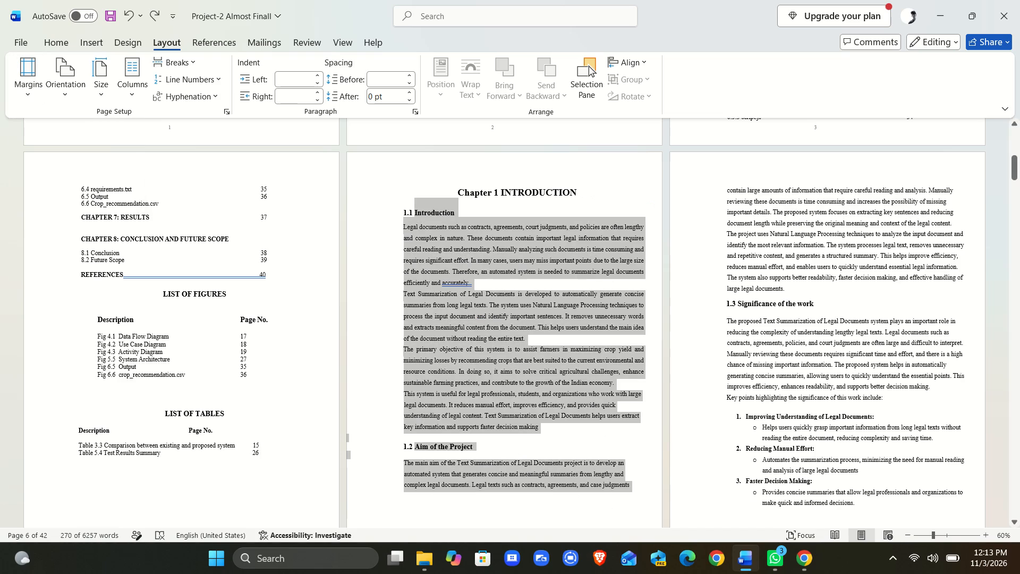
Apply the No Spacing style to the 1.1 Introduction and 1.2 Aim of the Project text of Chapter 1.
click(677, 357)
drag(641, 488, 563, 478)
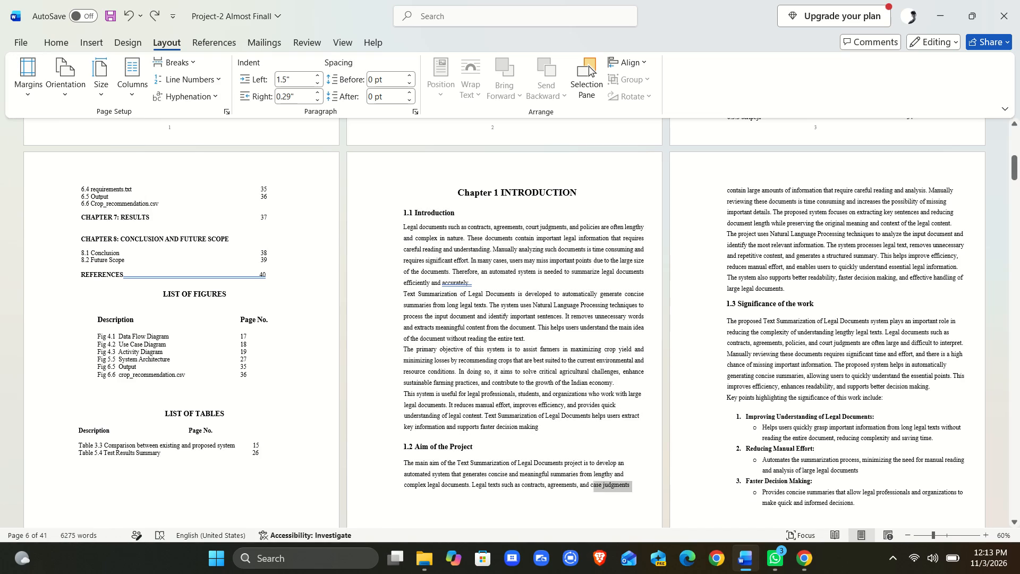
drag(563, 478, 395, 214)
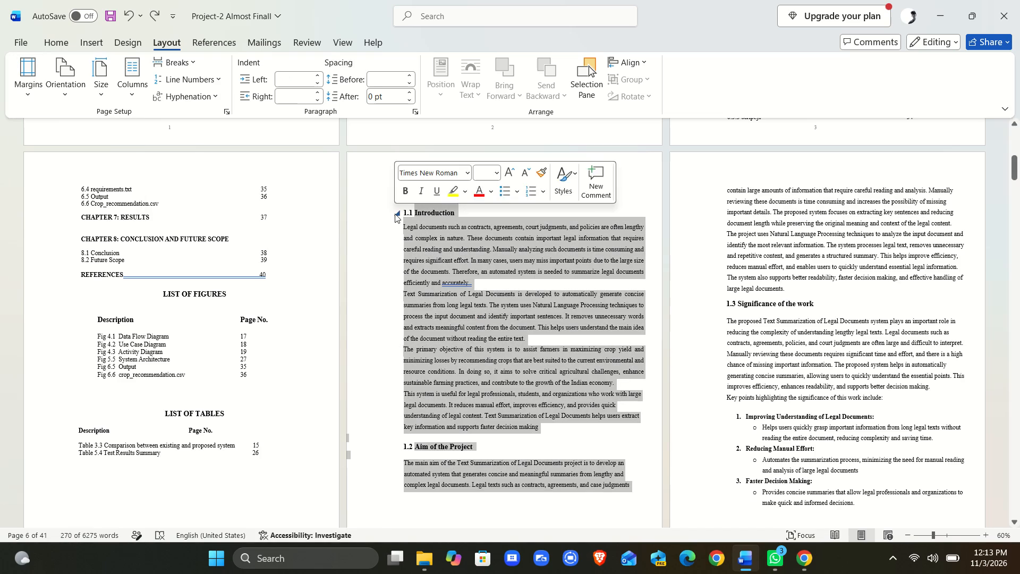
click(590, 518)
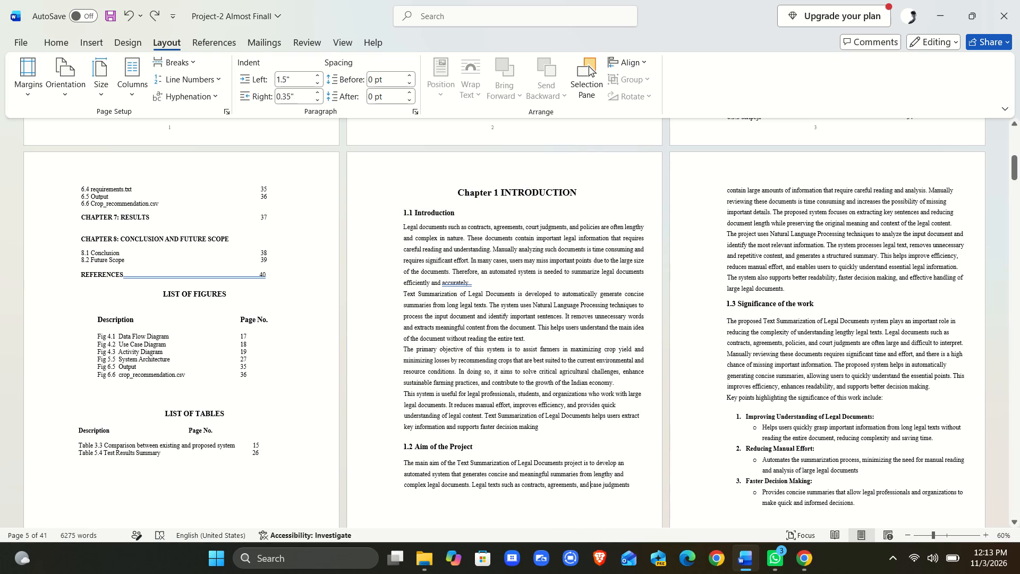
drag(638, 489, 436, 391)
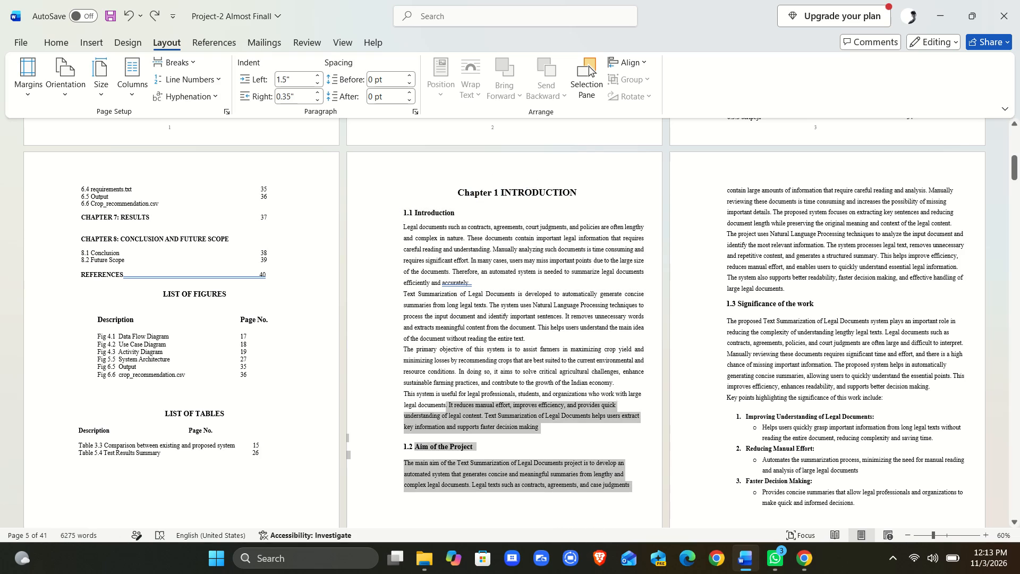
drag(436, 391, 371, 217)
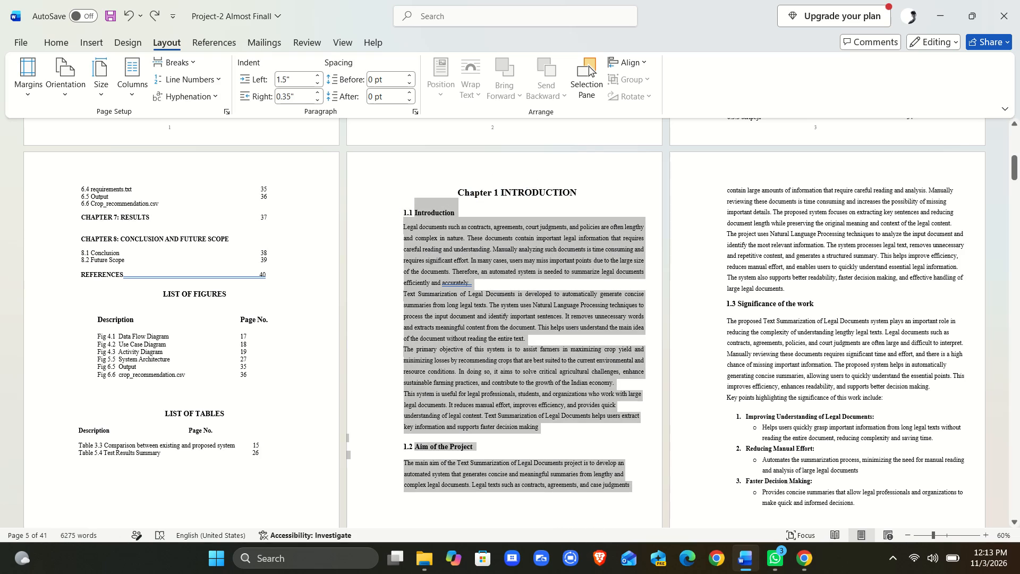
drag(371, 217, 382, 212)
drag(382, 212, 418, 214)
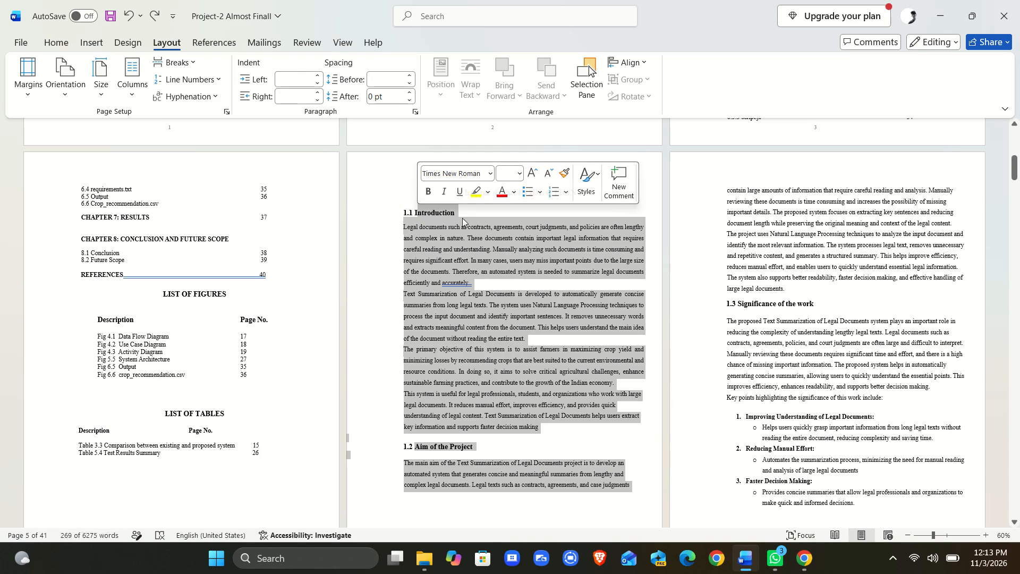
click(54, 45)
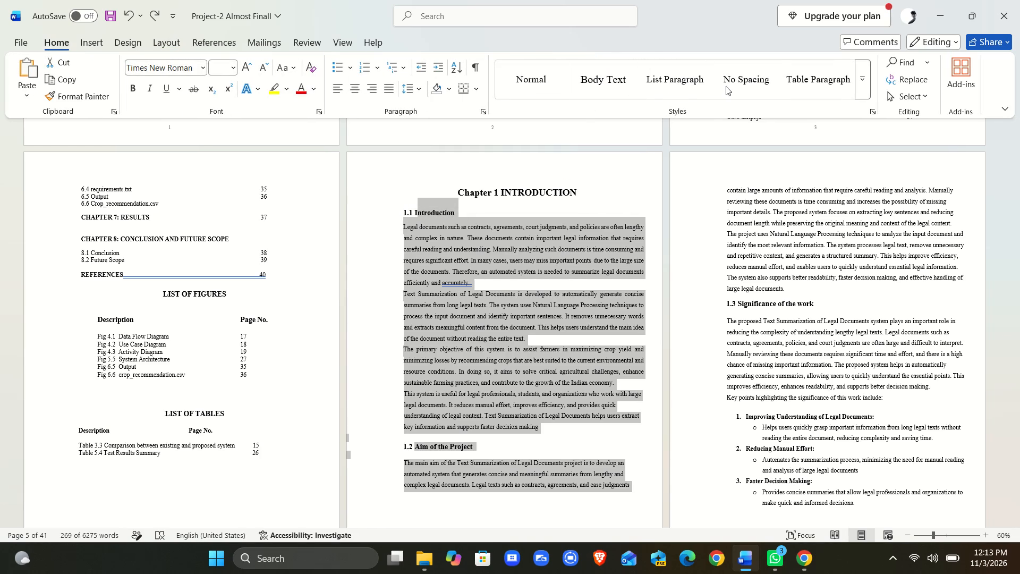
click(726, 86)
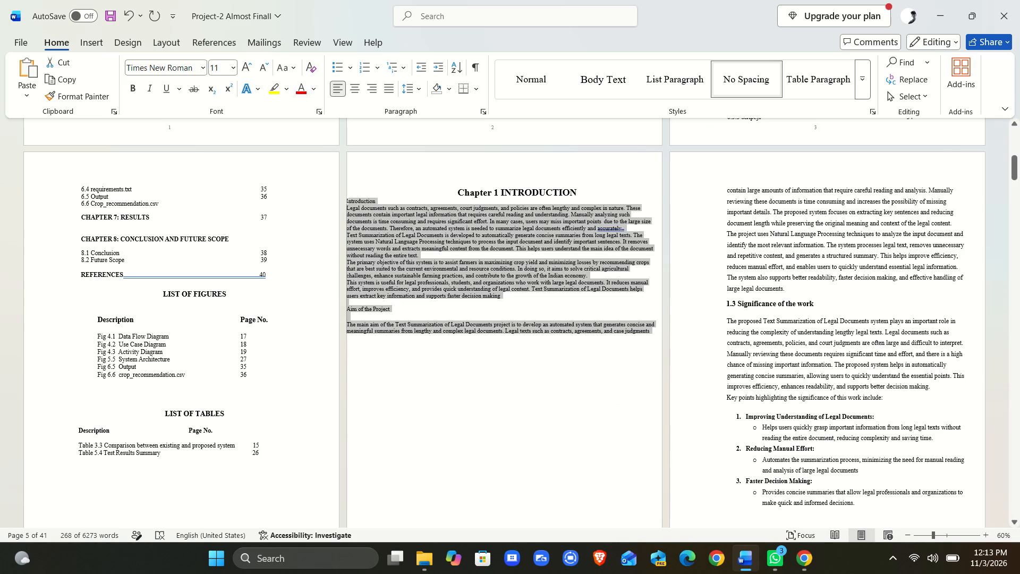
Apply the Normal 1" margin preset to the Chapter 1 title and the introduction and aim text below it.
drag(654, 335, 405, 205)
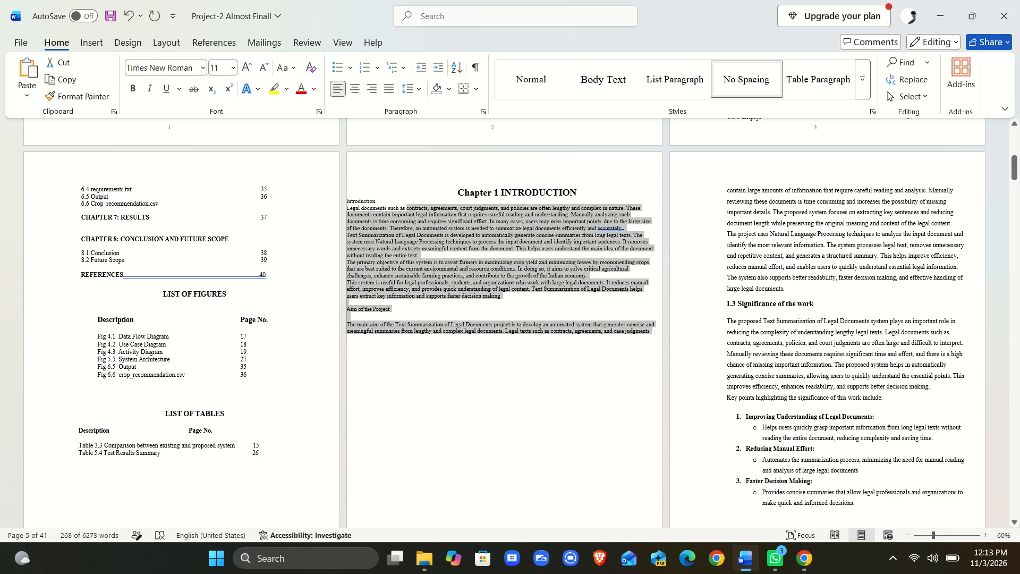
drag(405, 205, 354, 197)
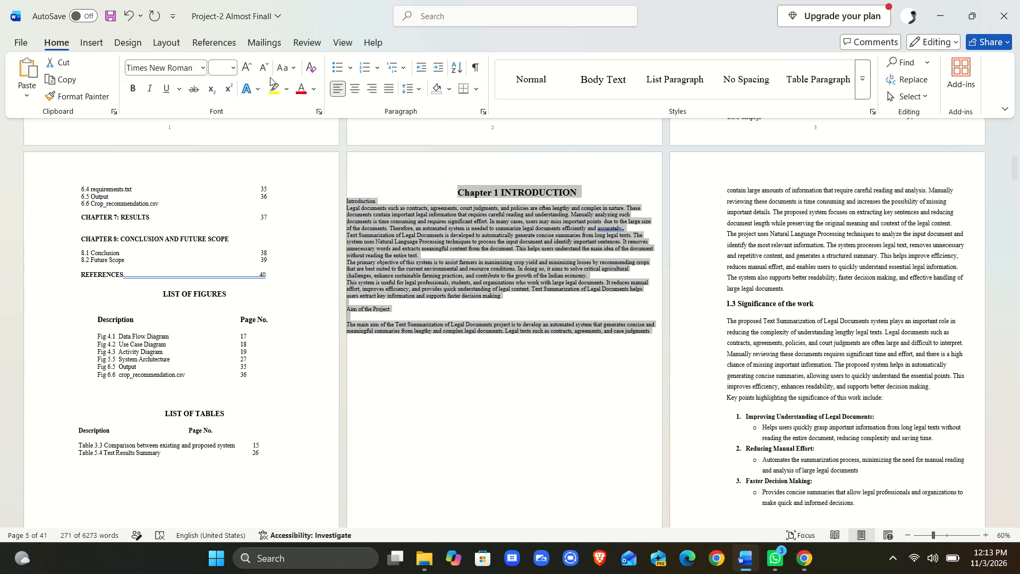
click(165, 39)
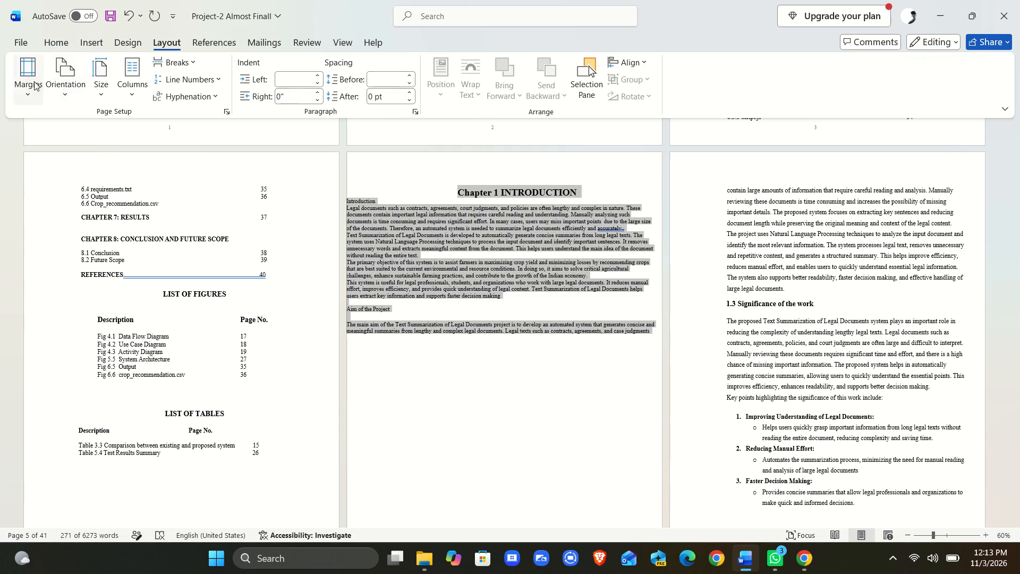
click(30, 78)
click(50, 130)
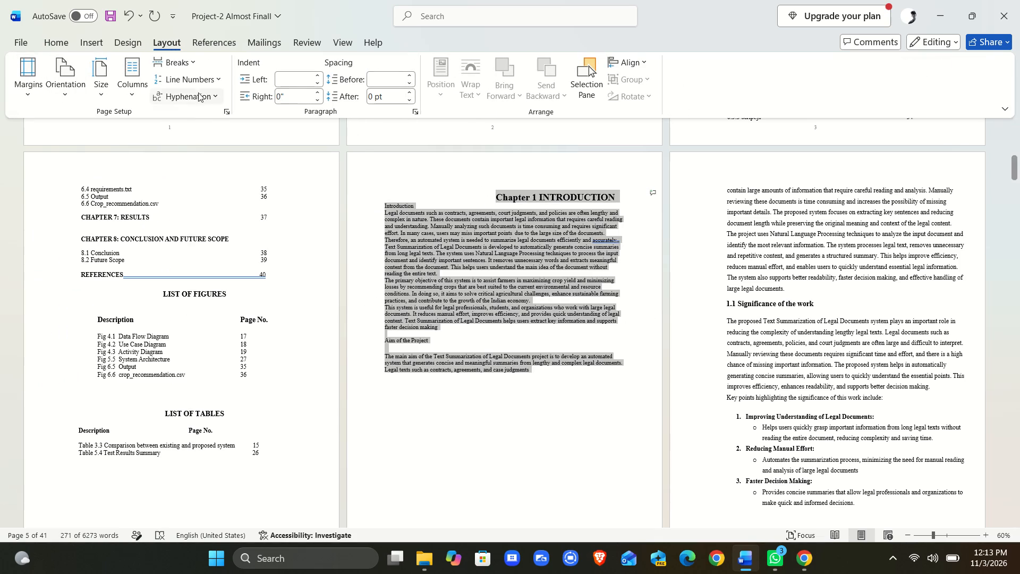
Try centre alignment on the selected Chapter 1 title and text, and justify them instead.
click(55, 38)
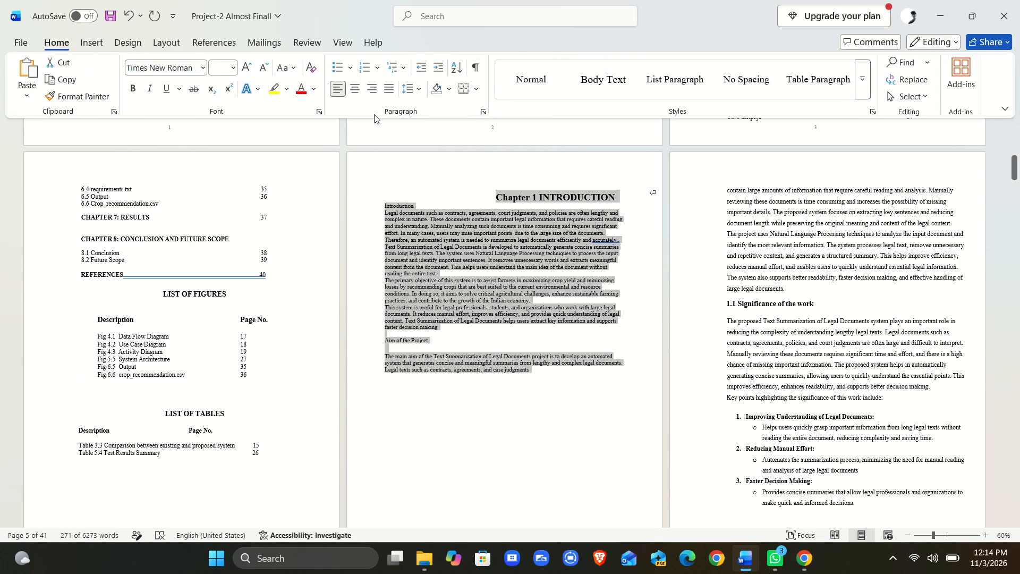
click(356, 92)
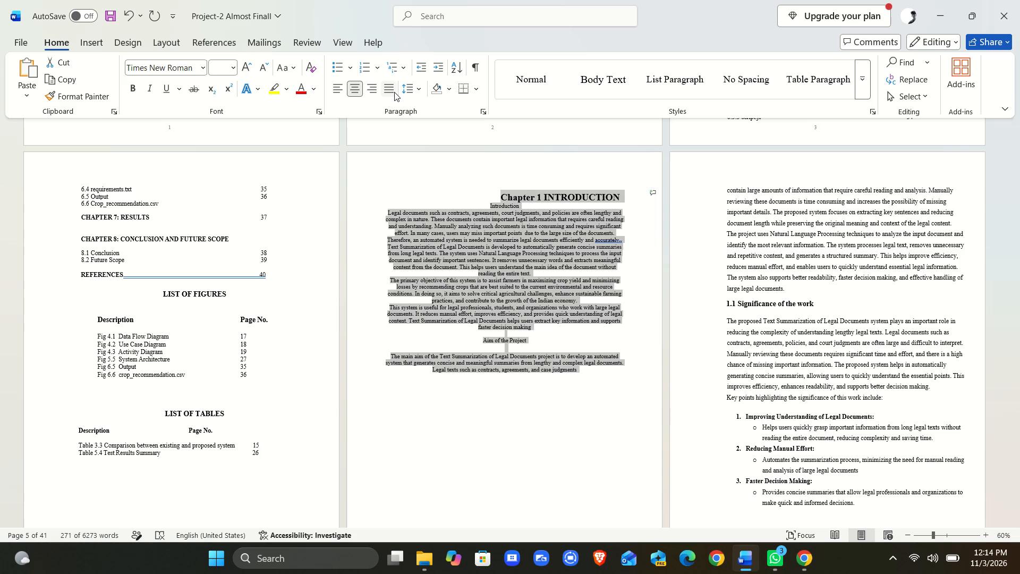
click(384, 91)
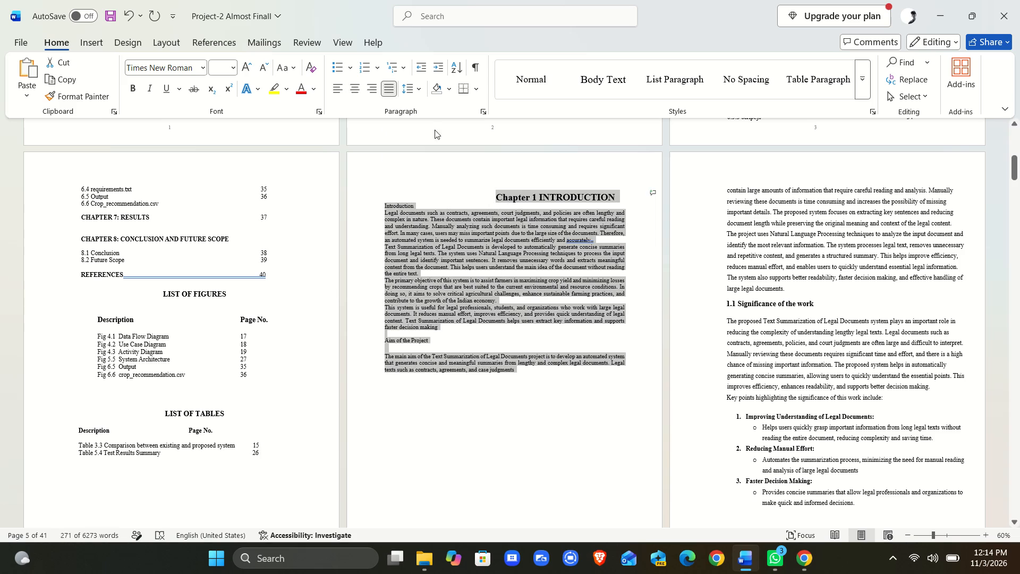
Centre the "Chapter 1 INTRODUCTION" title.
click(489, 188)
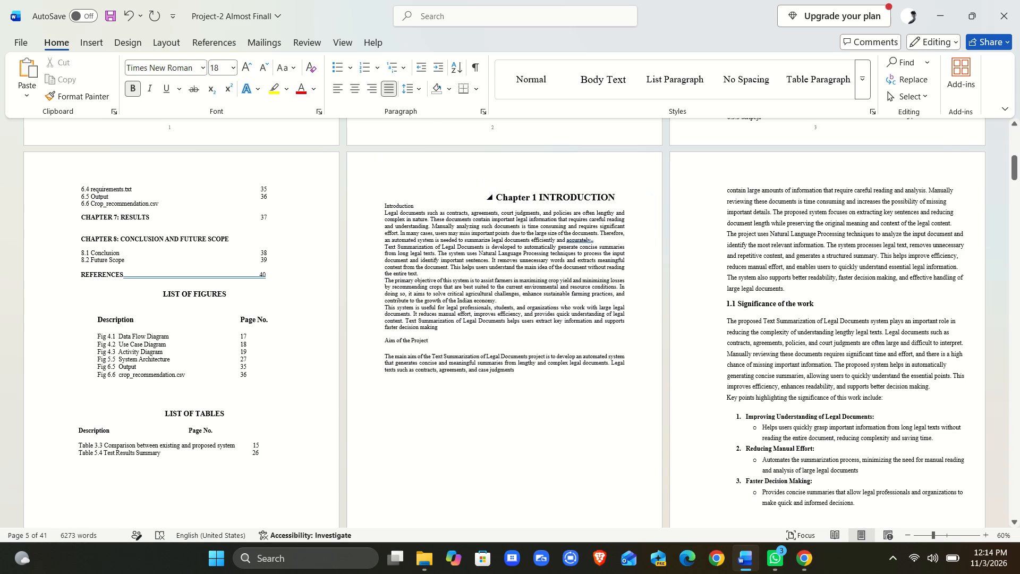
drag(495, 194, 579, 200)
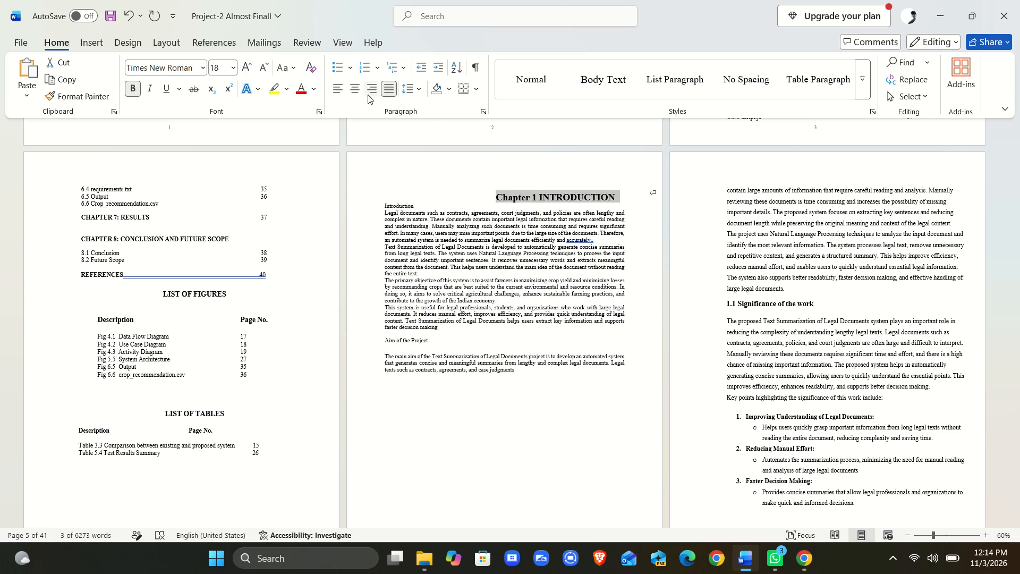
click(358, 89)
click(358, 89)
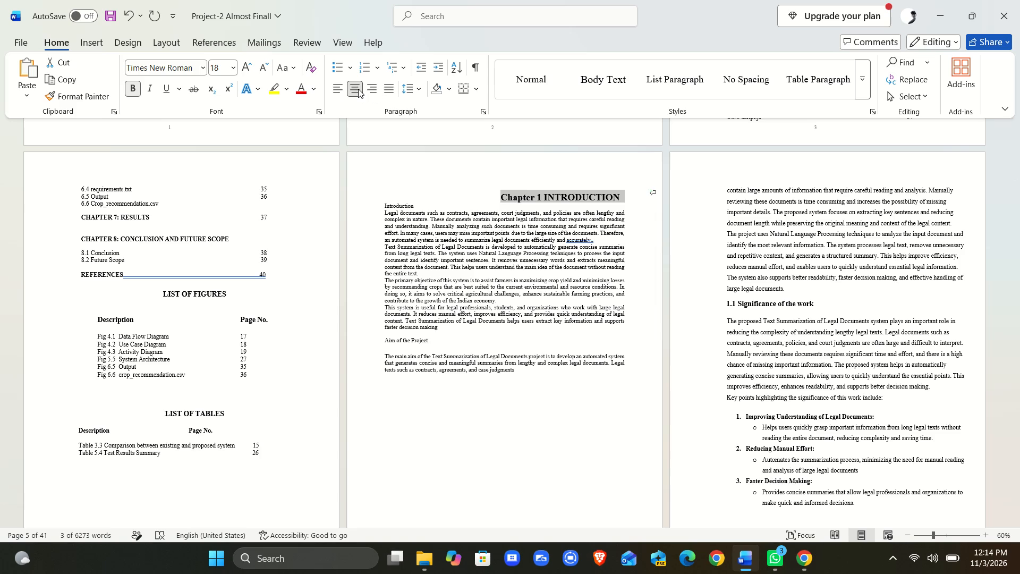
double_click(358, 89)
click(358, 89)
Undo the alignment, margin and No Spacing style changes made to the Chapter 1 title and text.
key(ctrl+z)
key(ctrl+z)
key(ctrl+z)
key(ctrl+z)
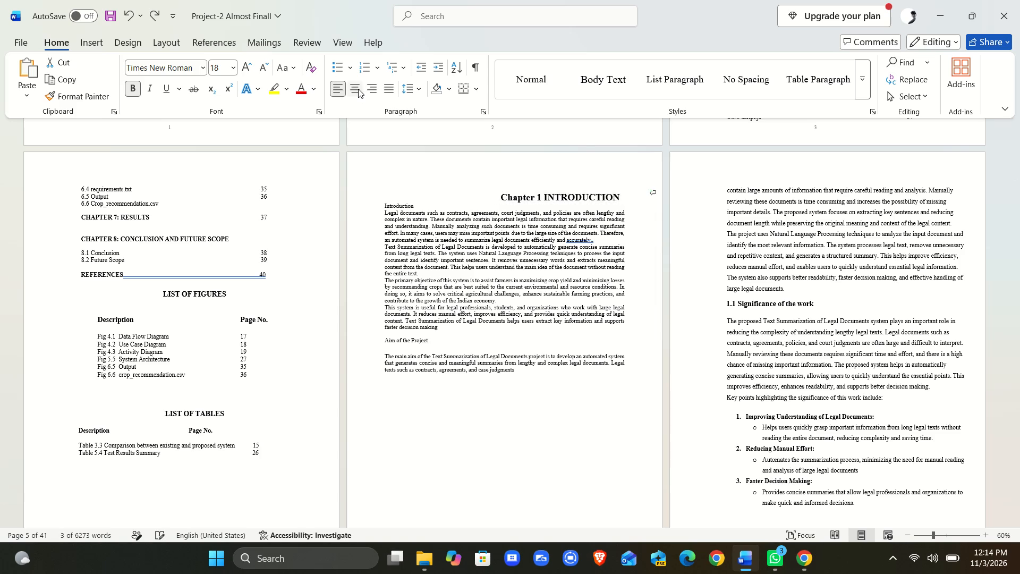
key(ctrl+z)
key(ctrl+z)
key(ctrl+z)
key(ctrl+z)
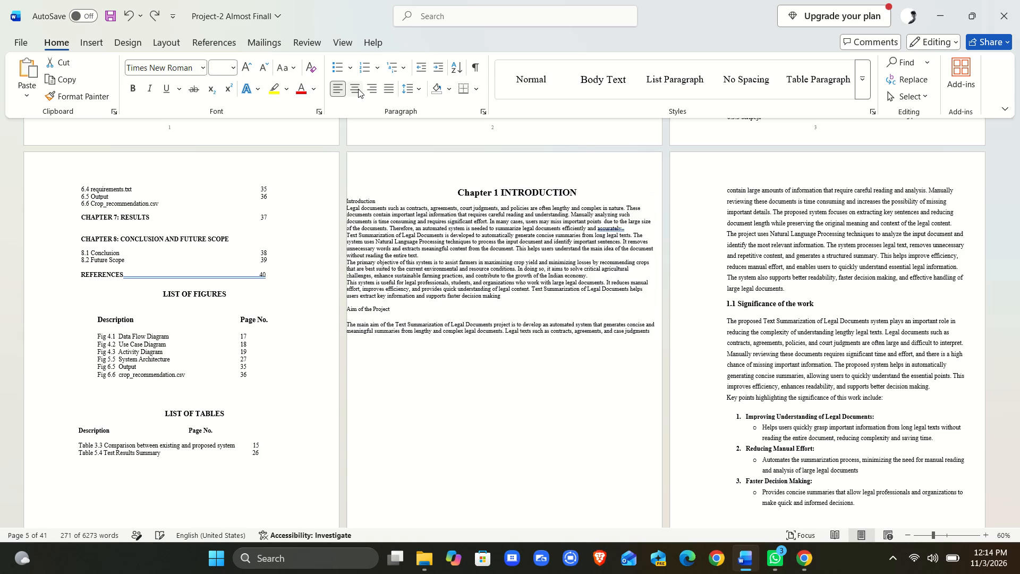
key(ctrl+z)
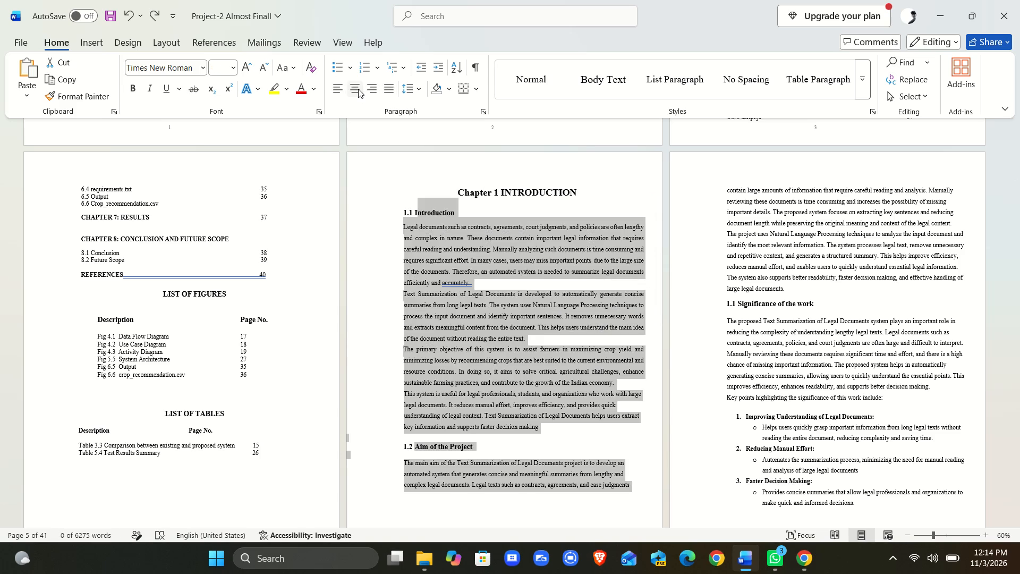
Capture a screenshot of the page with points 4 to 7 and the 1.4 Organization of the Thesis page.
click(660, 438)
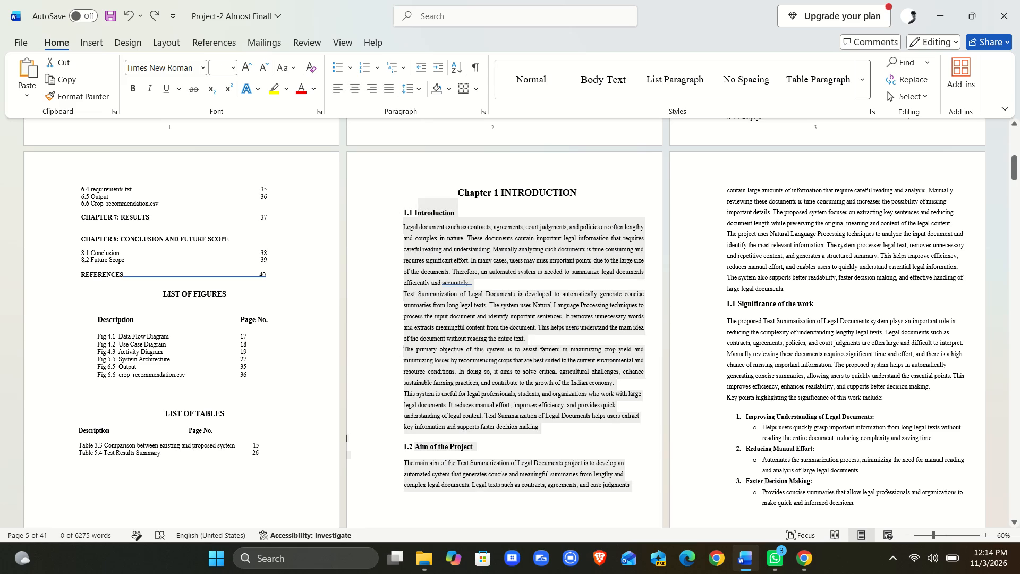
scroll(660, 438, down, 4)
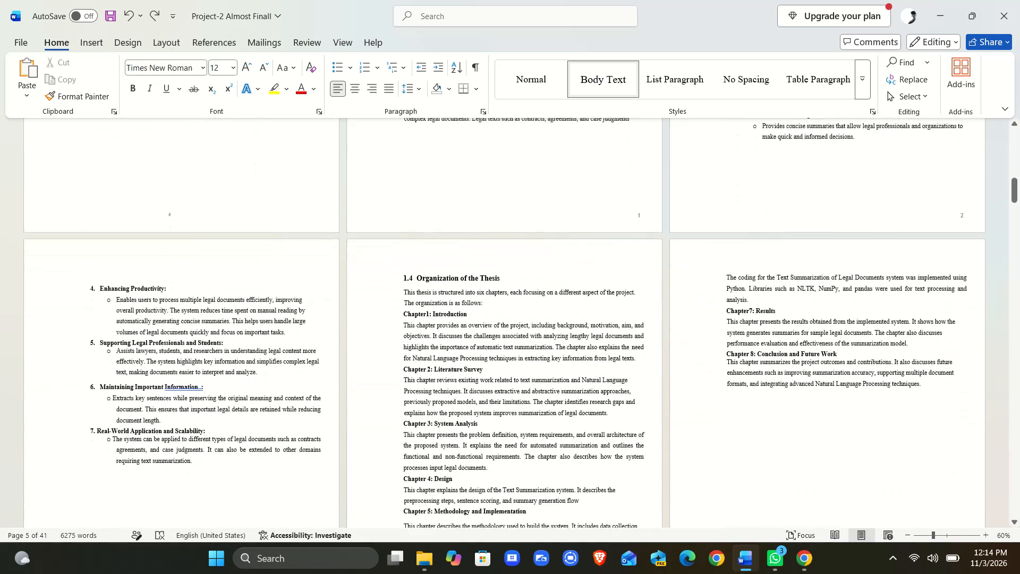
scroll(660, 438, down, 3)
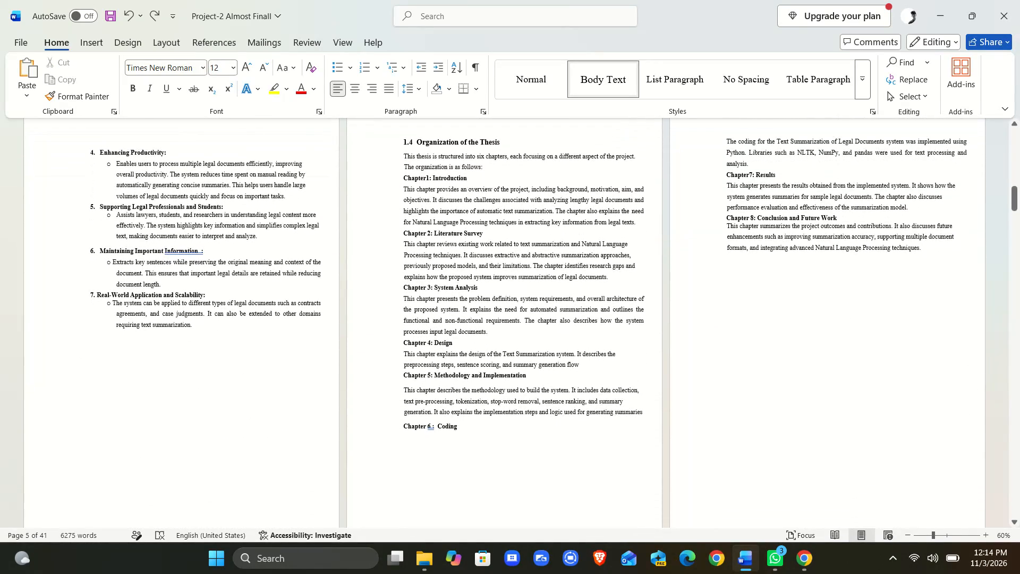
scroll(660, 438, down, 1)
scroll(660, 438, up, 2)
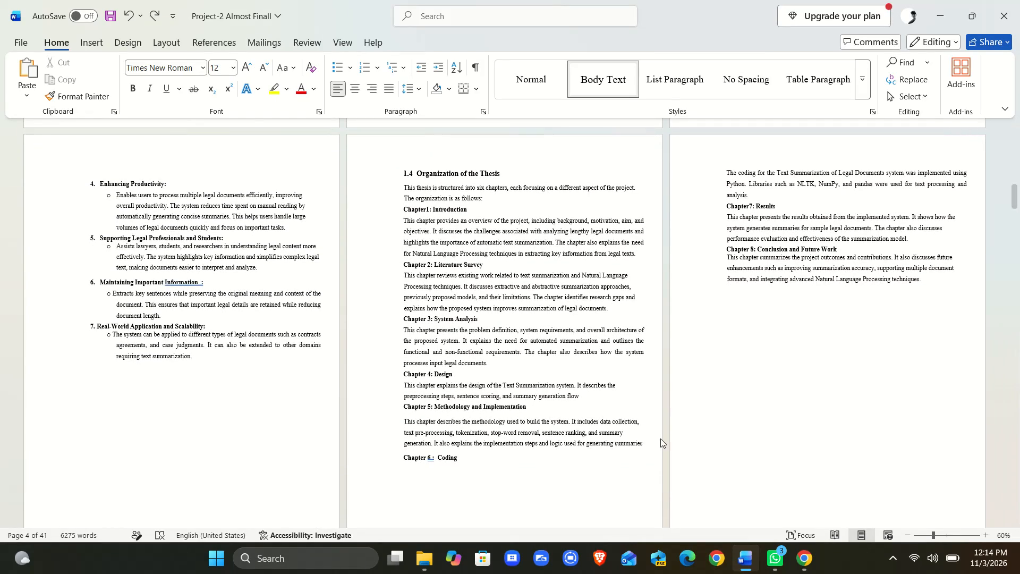
key(shift+super+s)
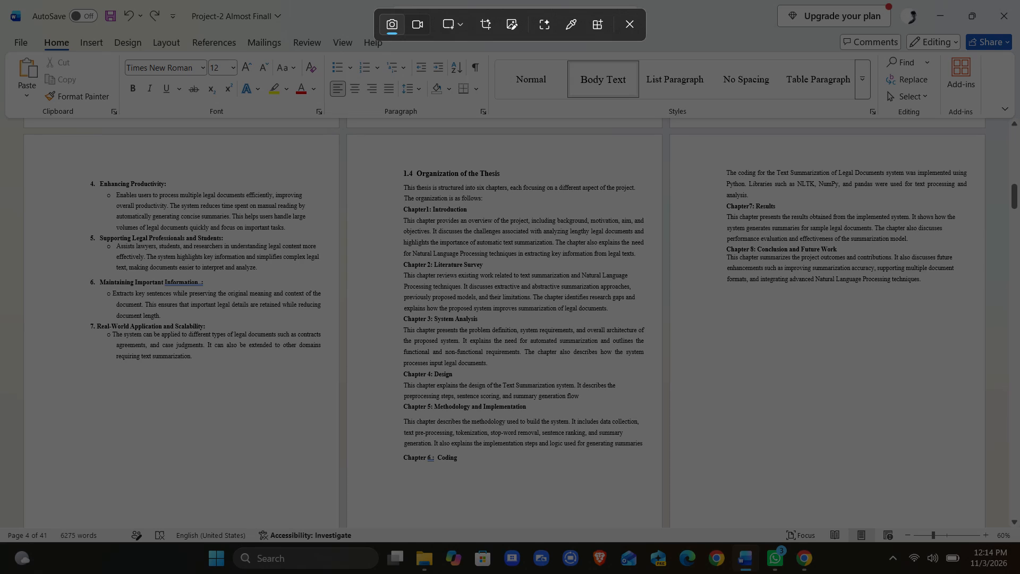
drag(16, 138, 795, 387)
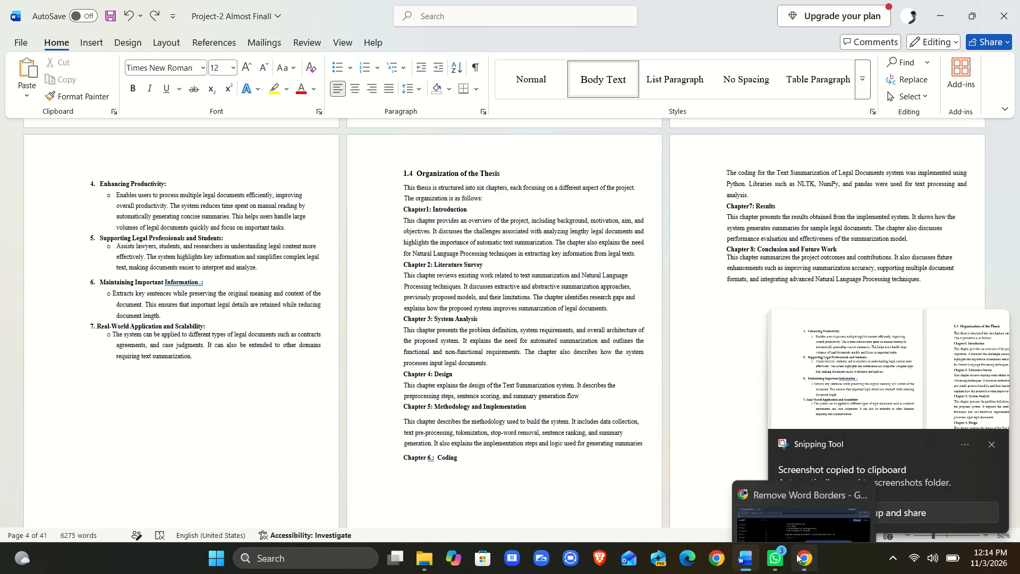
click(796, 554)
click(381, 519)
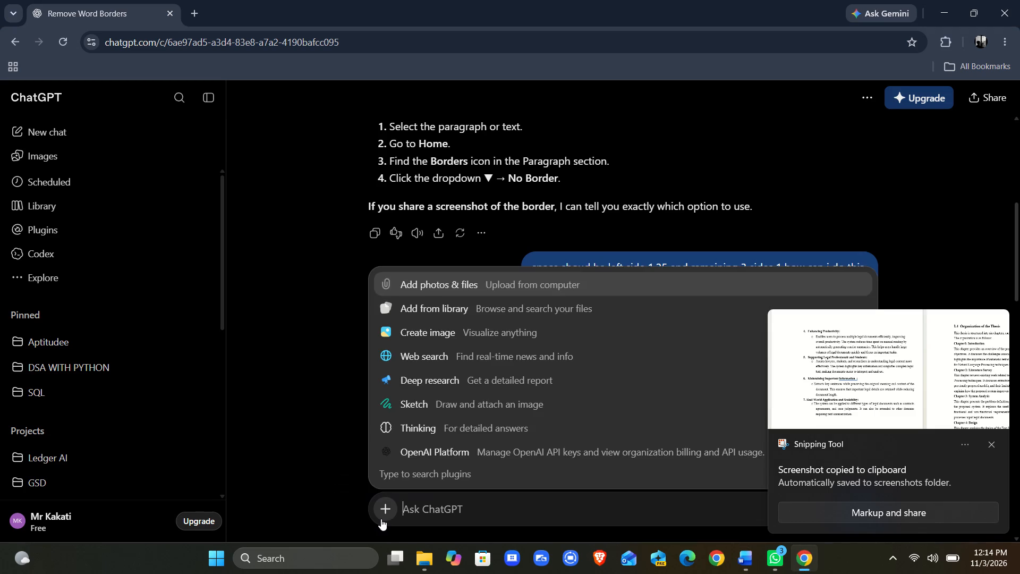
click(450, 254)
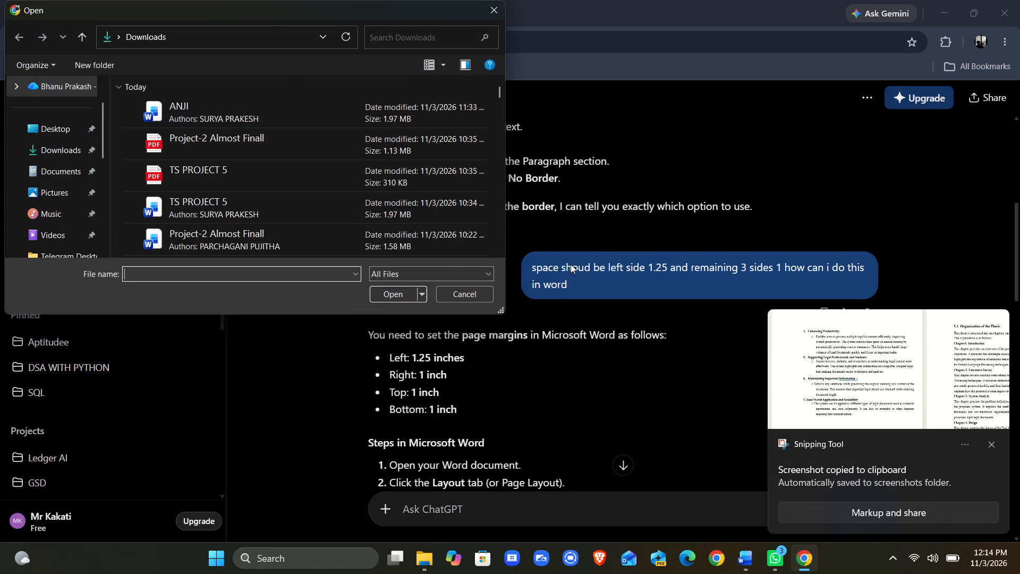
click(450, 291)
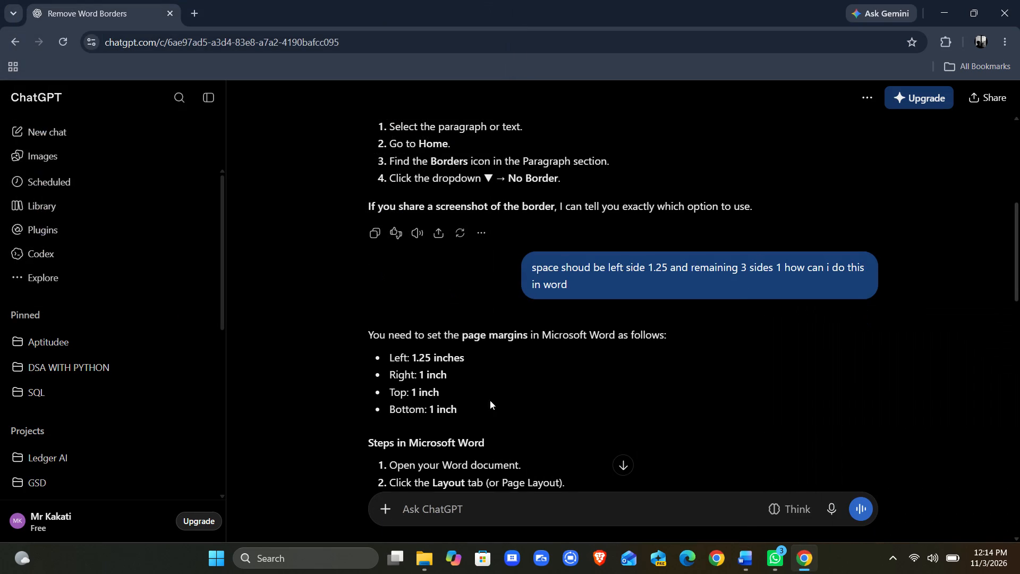
Switch to Word and capture a full-screen screenshot of the three report pages around 1.4 Organization of the Thesis.
click(754, 558)
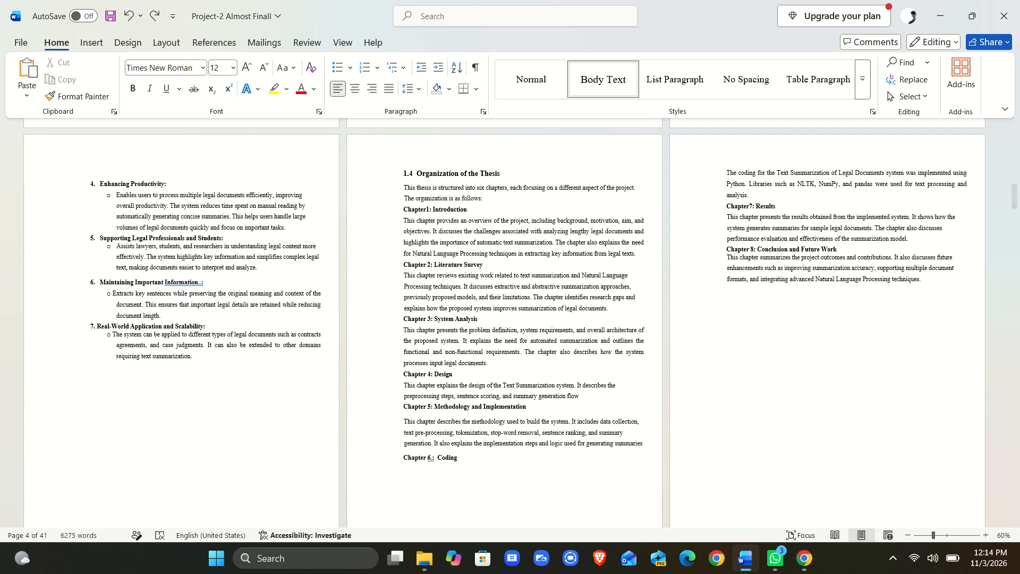
key(shift+super+s)
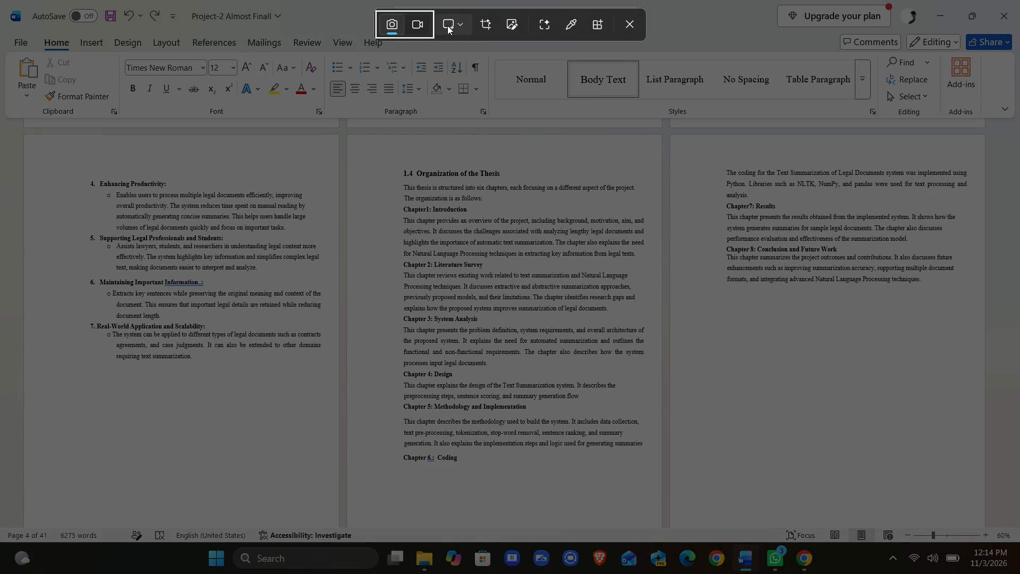
click(447, 26)
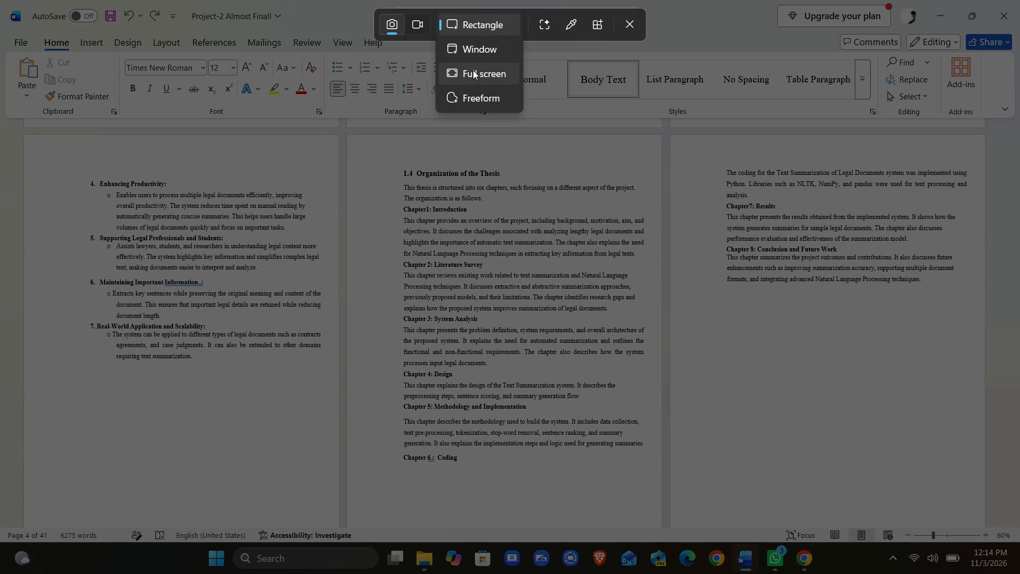
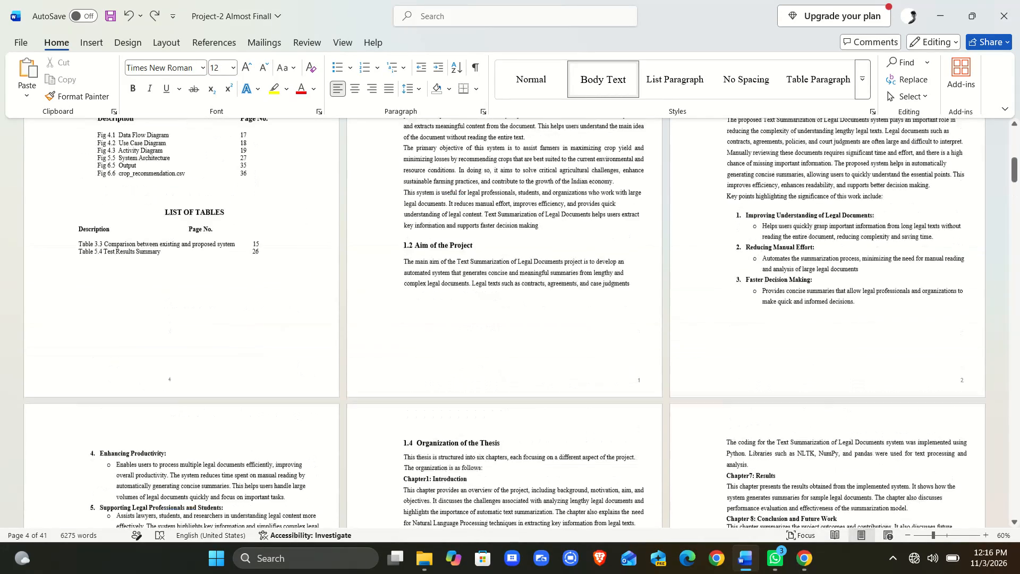
scroll(506, 400, up, 8)
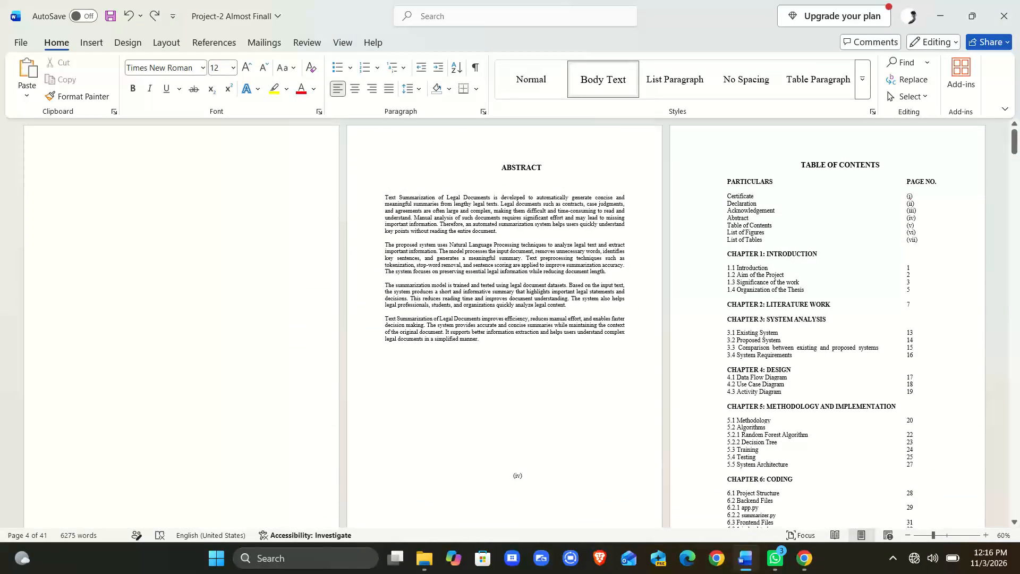
scroll(506, 400, down, 1)
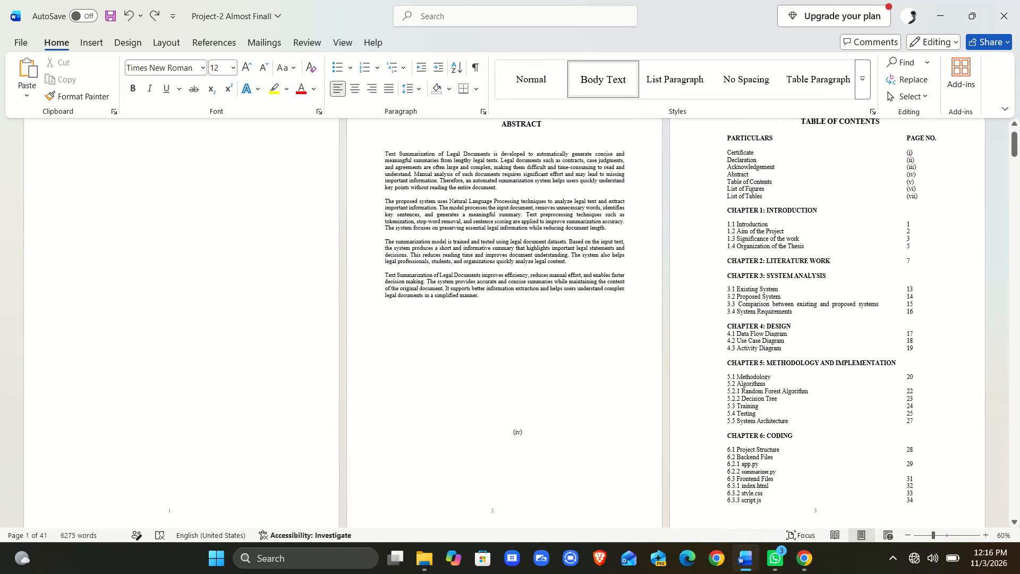
scroll(506, 400, up, 2)
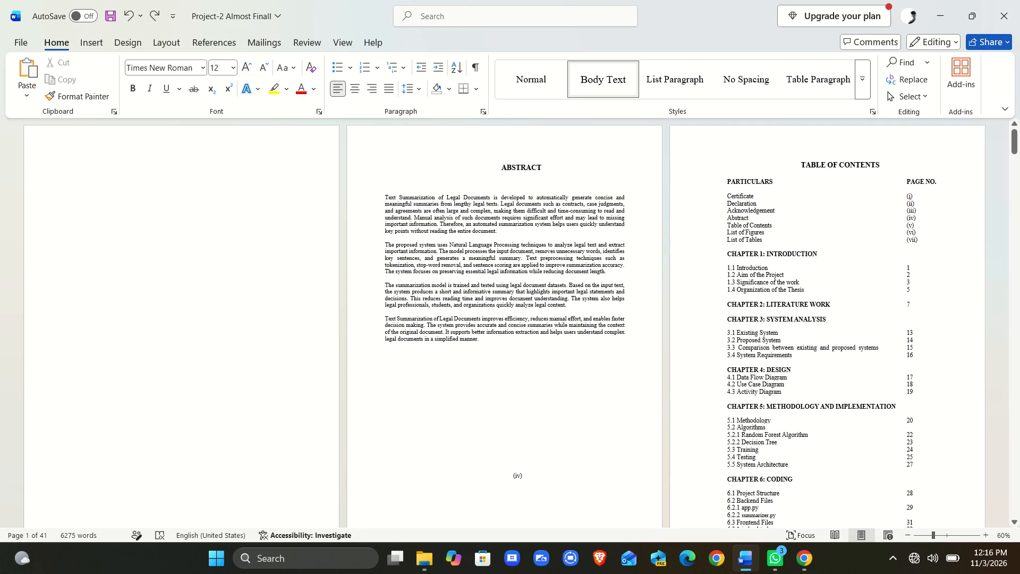
drag(385, 200, 498, 358)
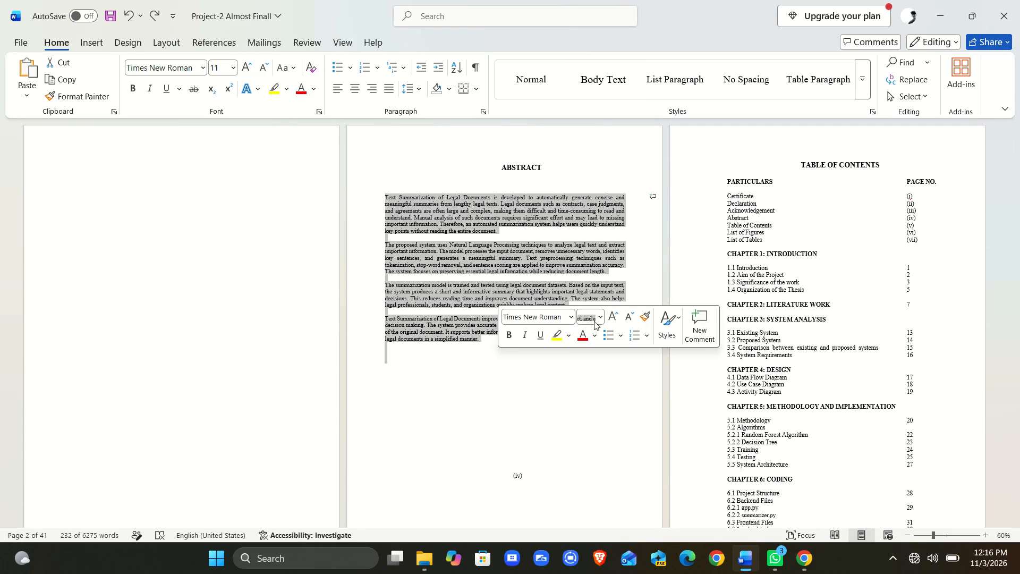
click(602, 317)
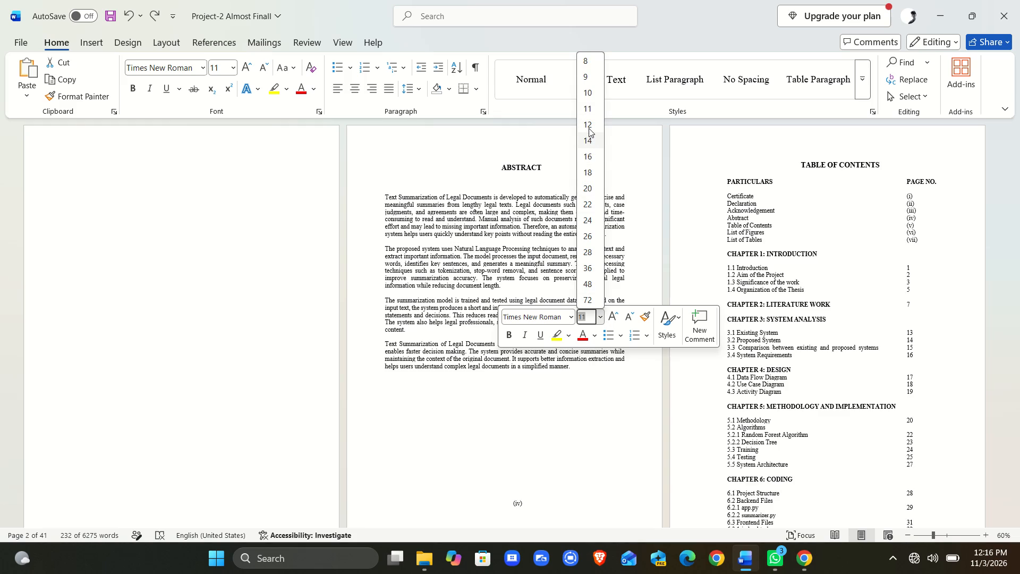
click(588, 129)
click(523, 505)
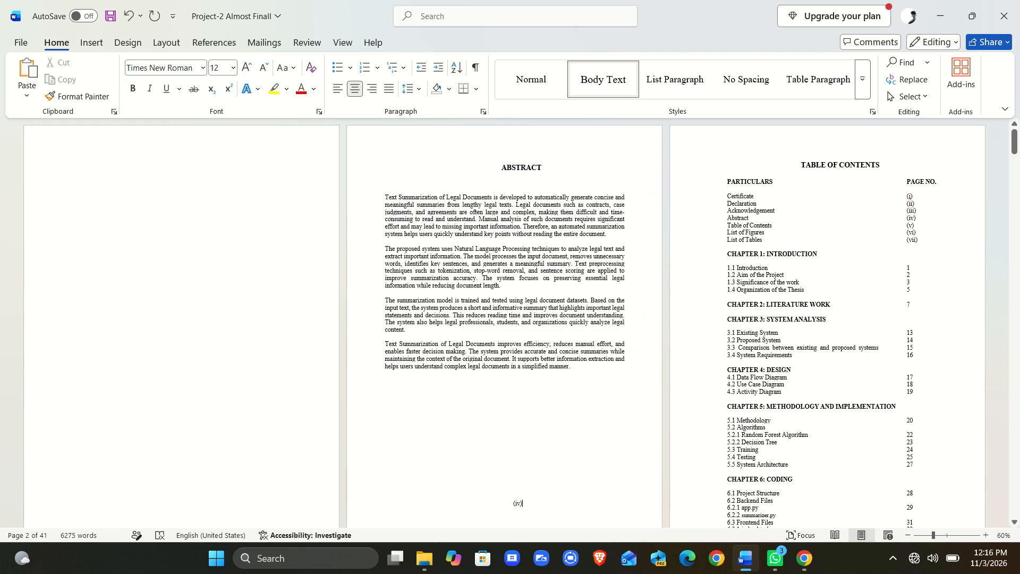
Review the formatting of the report pages from the Abstract through the Chapter 4 diagrams.
scroll(552, 455, up, 1)
scroll(552, 455, down, 2)
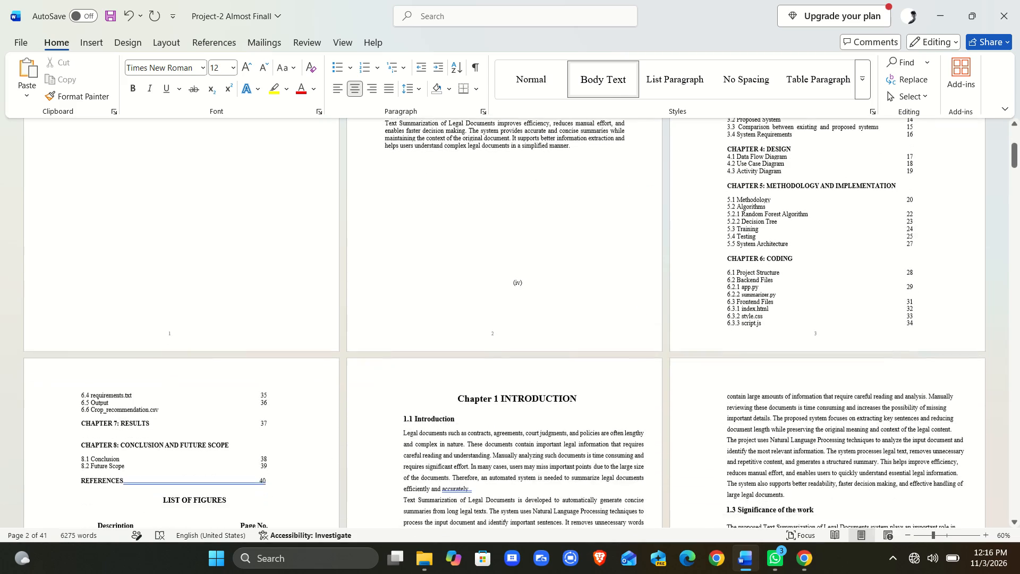
scroll(552, 455, down, 2)
scroll(552, 455, up, 1)
scroll(552, 455, down, 1)
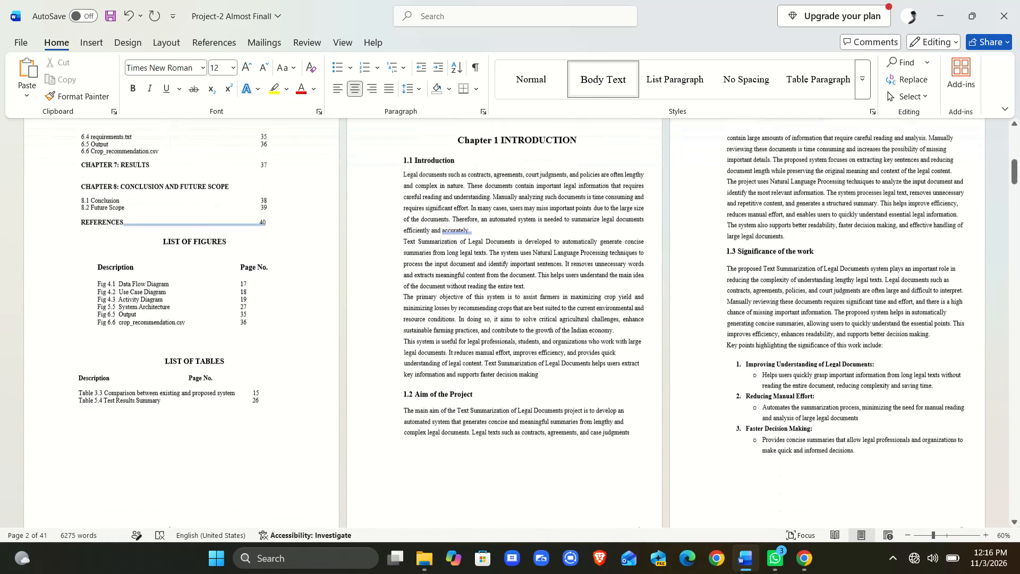
scroll(552, 455, down, 5)
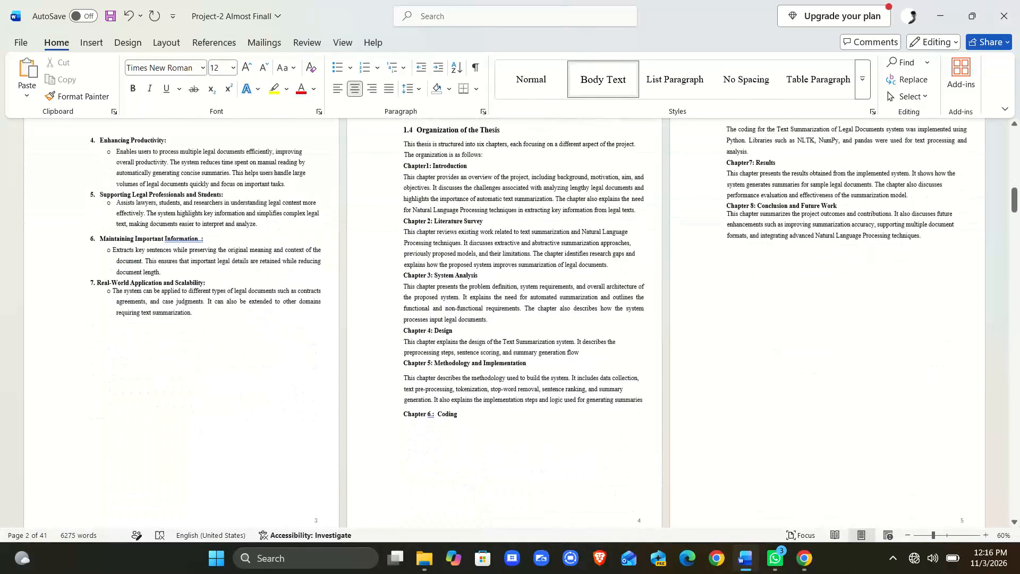
scroll(552, 455, down, 2)
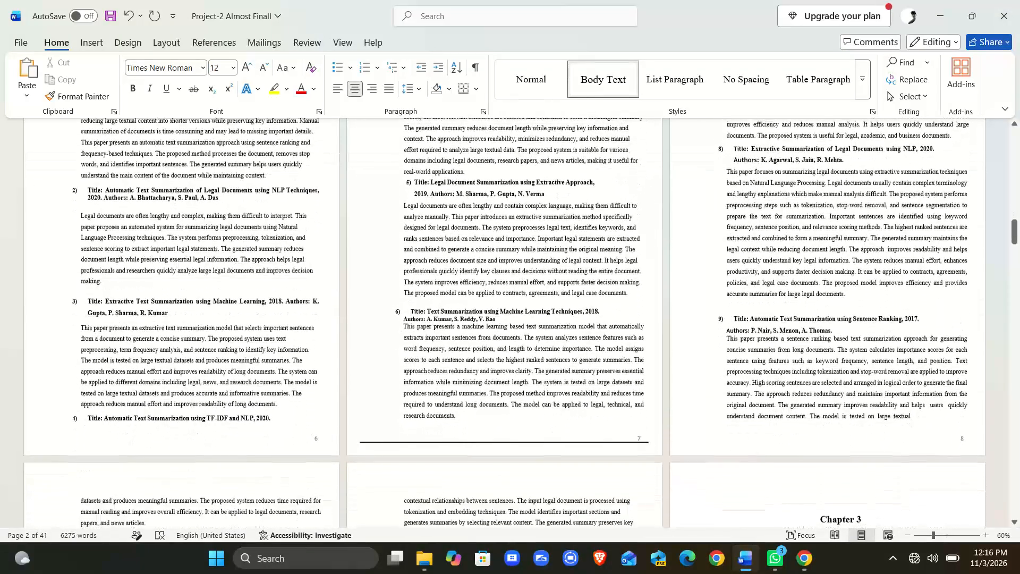
scroll(552, 455, down, 6)
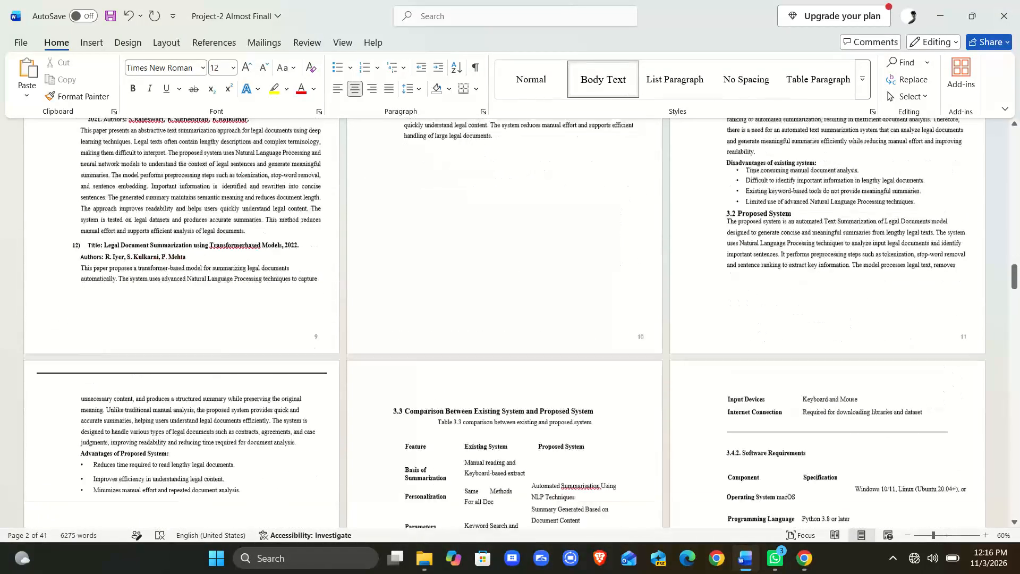
scroll(552, 455, down, 4)
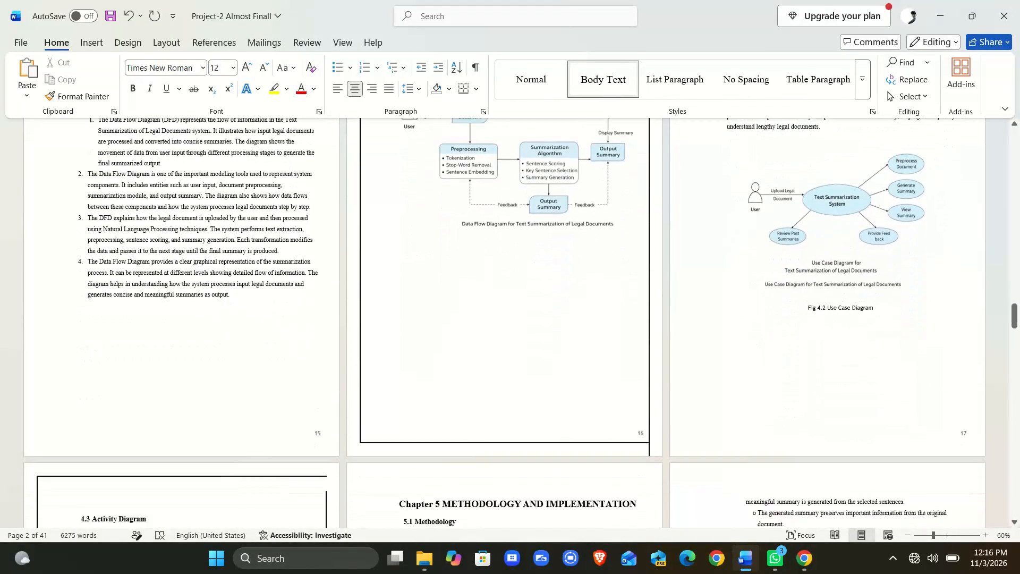
scroll(552, 455, down, 1)
scroll(552, 455, up, 9)
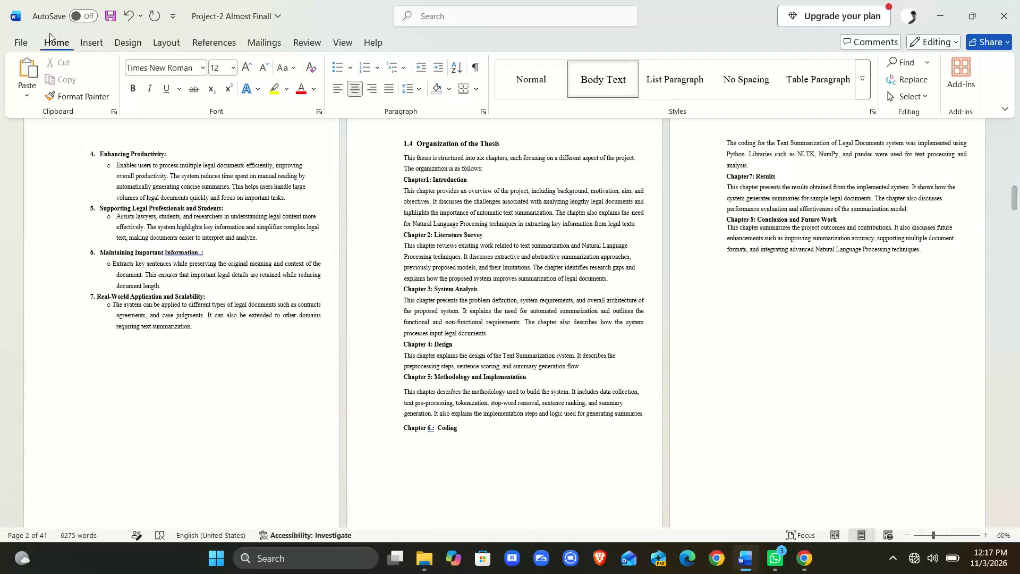
Bring up the page layout settings and check the page layout from the front matter through 5.4 Testing, including 3.4 System Requirements.
click(150, 45)
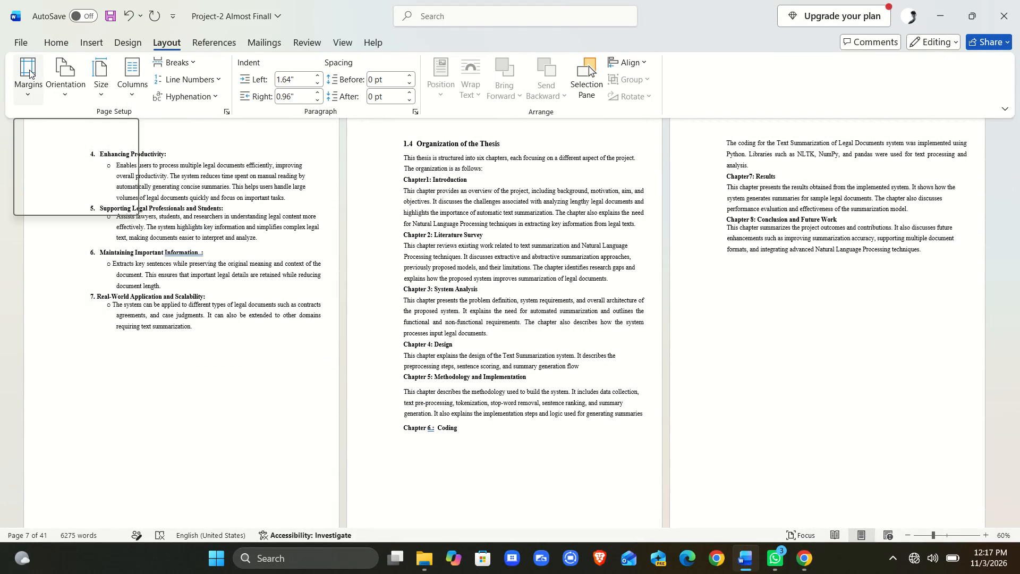
click(415, 349)
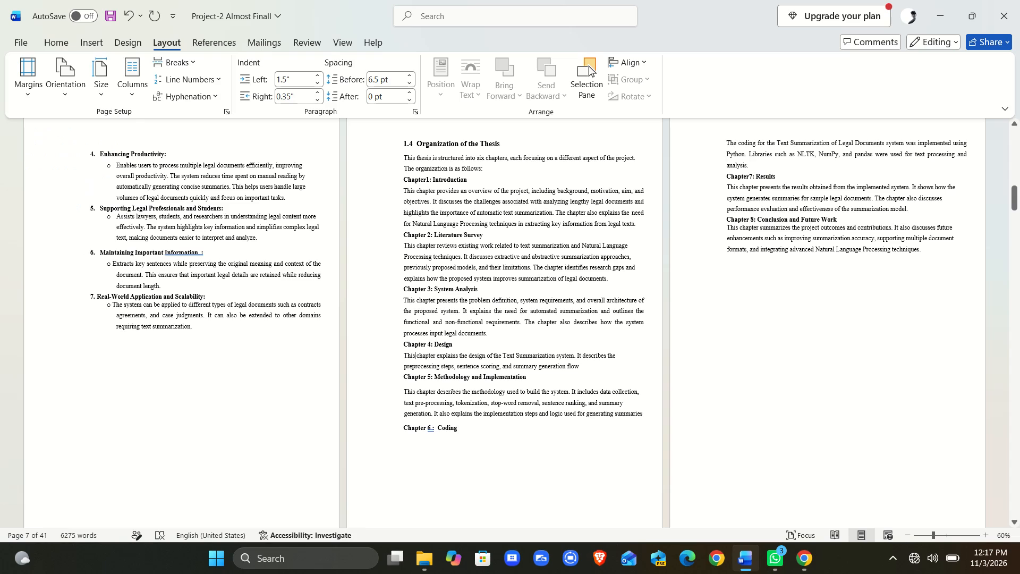
click(391, 348)
scroll(391, 348, up, 3)
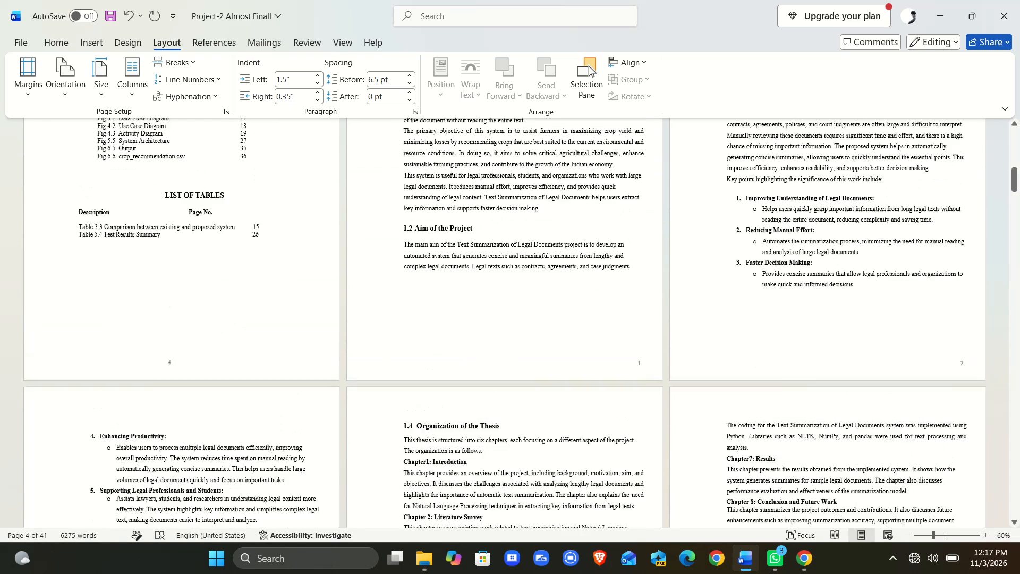
scroll(391, 348, up, 7)
scroll(391, 348, down, 10)
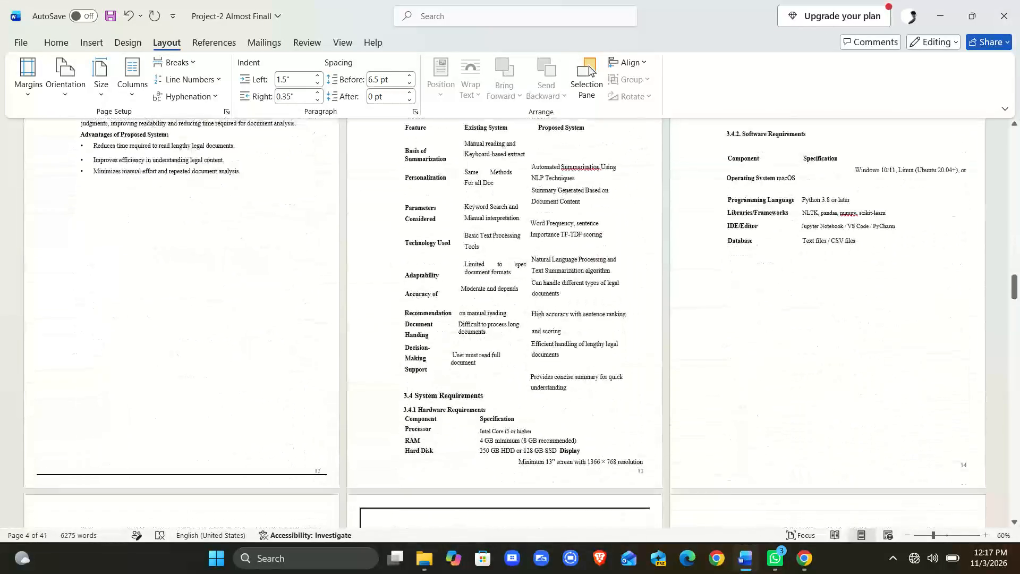
scroll(391, 348, down, 9)
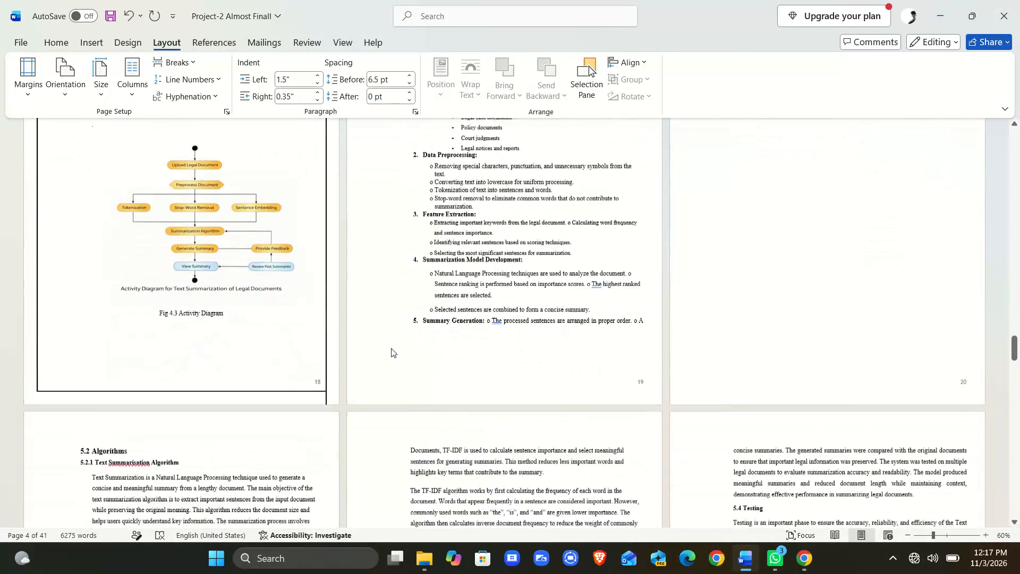
scroll(391, 348, down, 3)
scroll(391, 348, up, 4)
scroll(391, 348, down, 2)
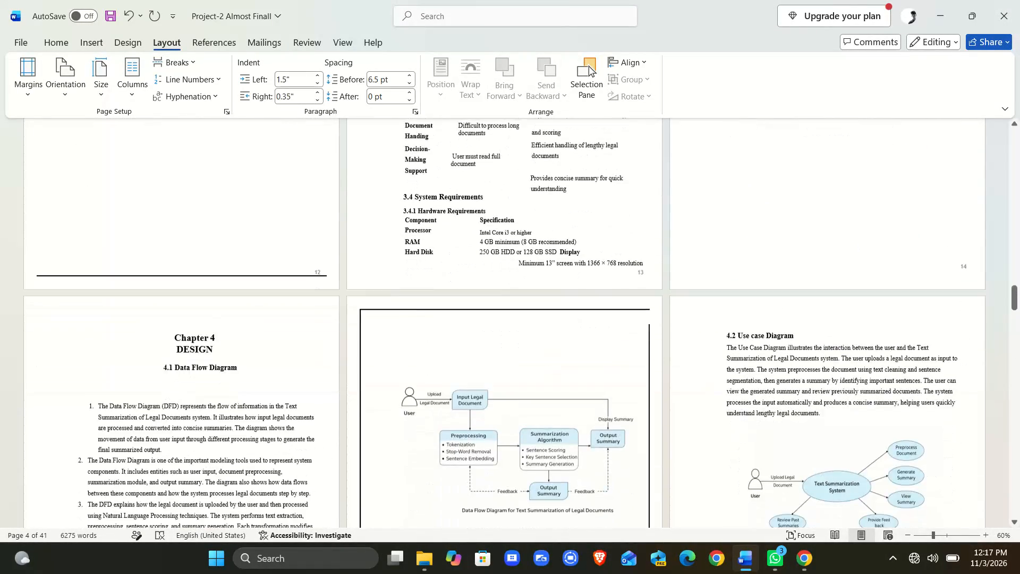
scroll(391, 348, down, 8)
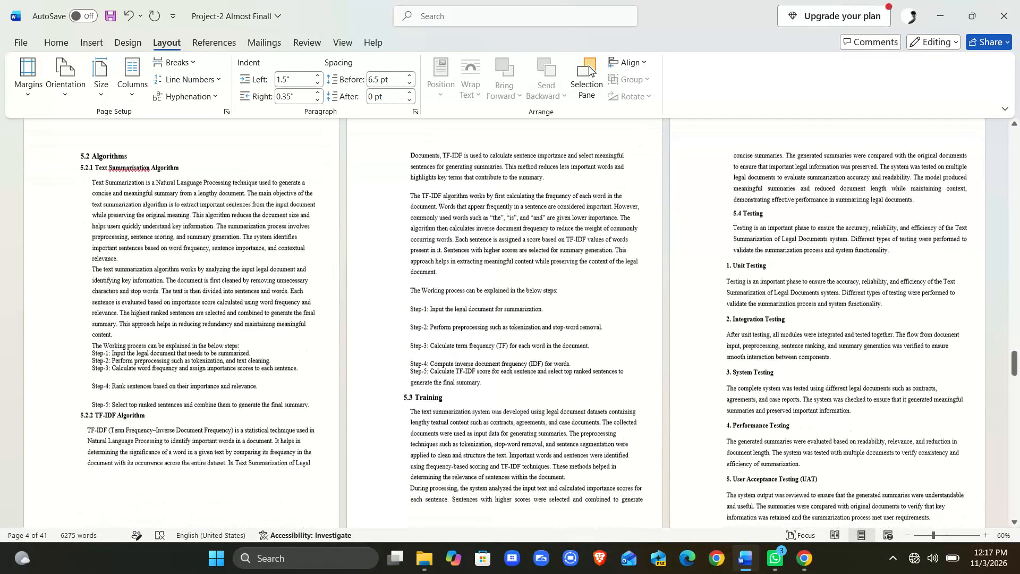
scroll(391, 348, down, 2)
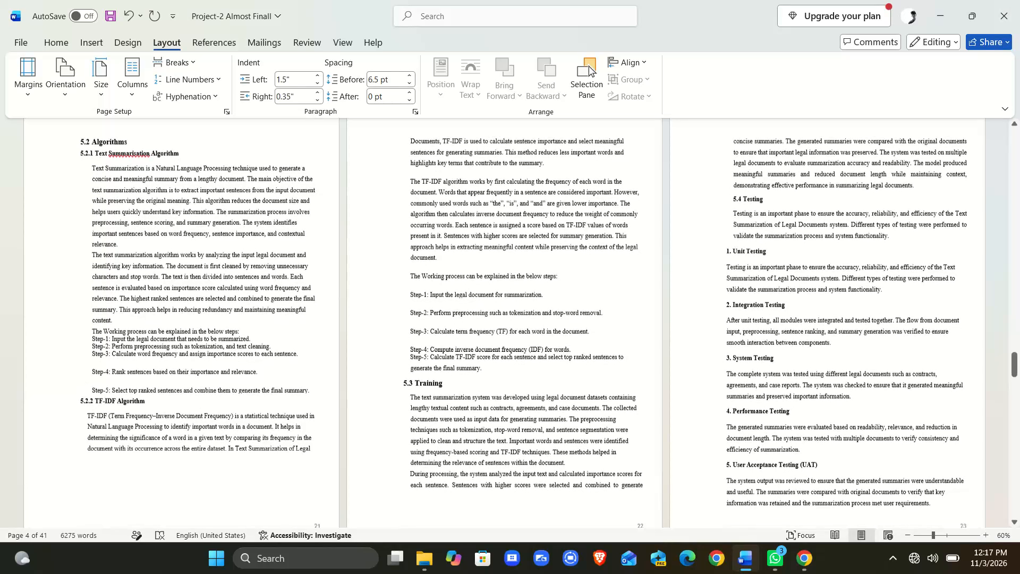
scroll(391, 348, down, 1)
scroll(391, 348, up, 3)
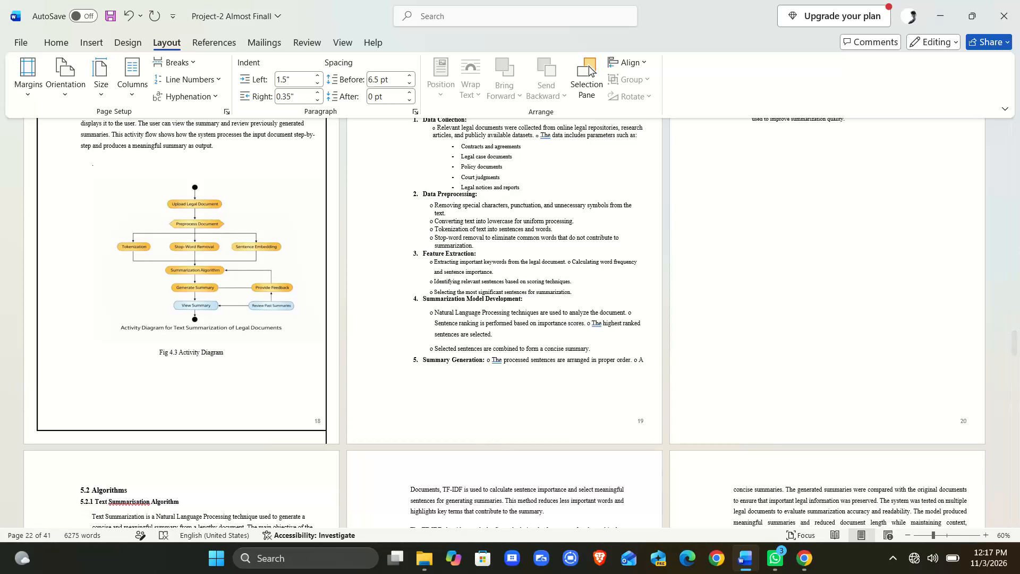
scroll(391, 348, up, 1)
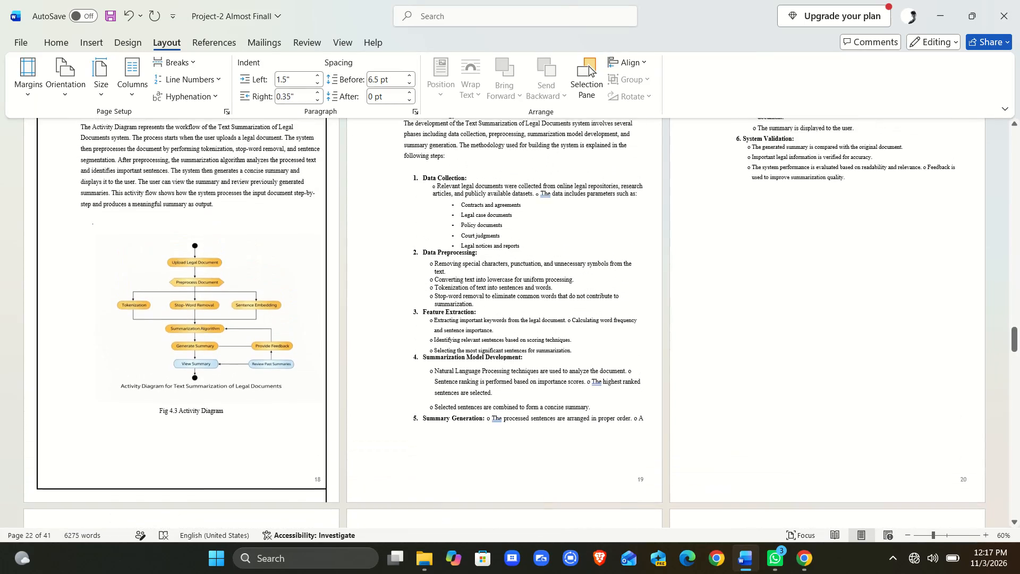
scroll(391, 348, up, 2)
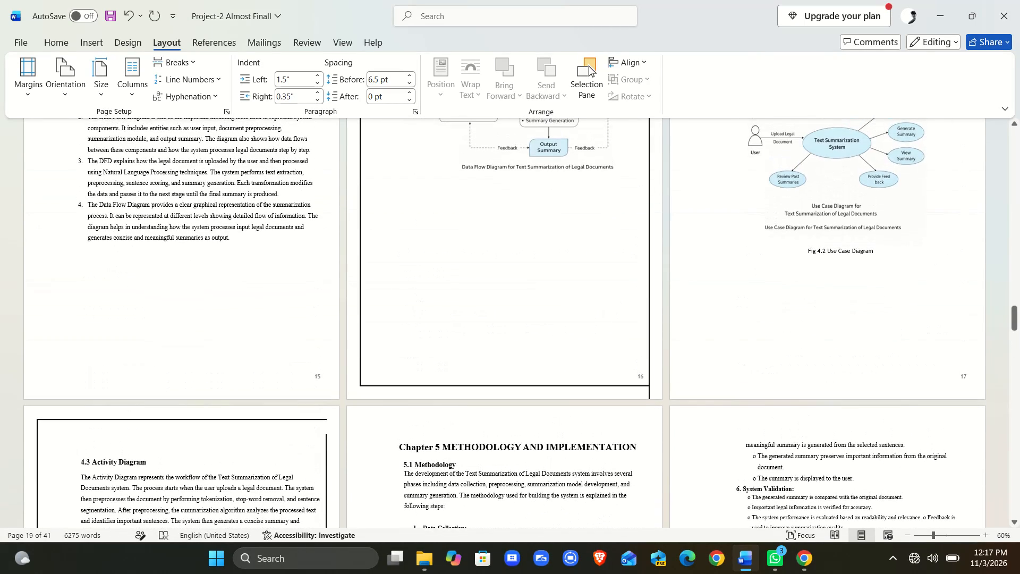
scroll(391, 348, up, 3)
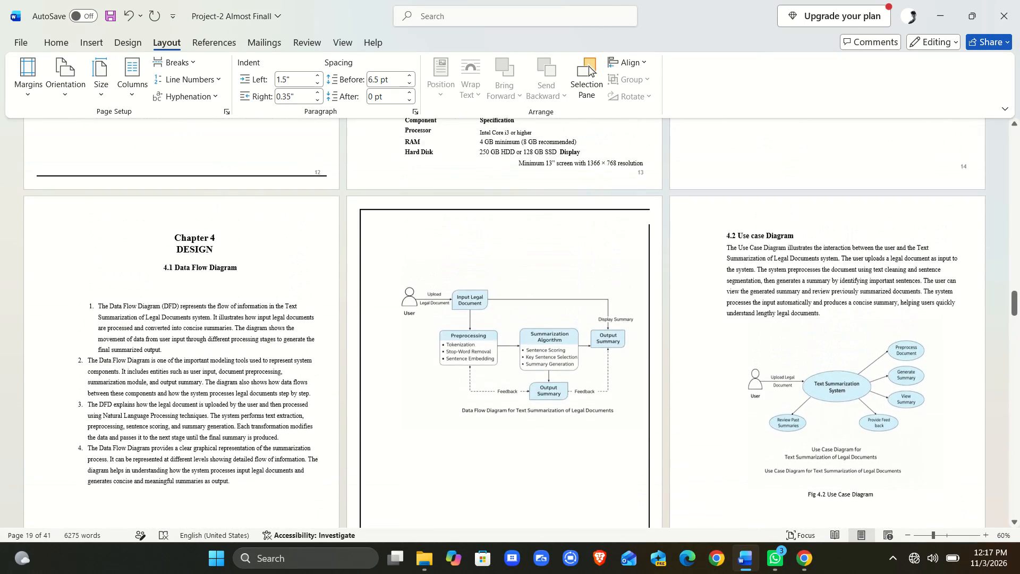
scroll(391, 348, up, 1)
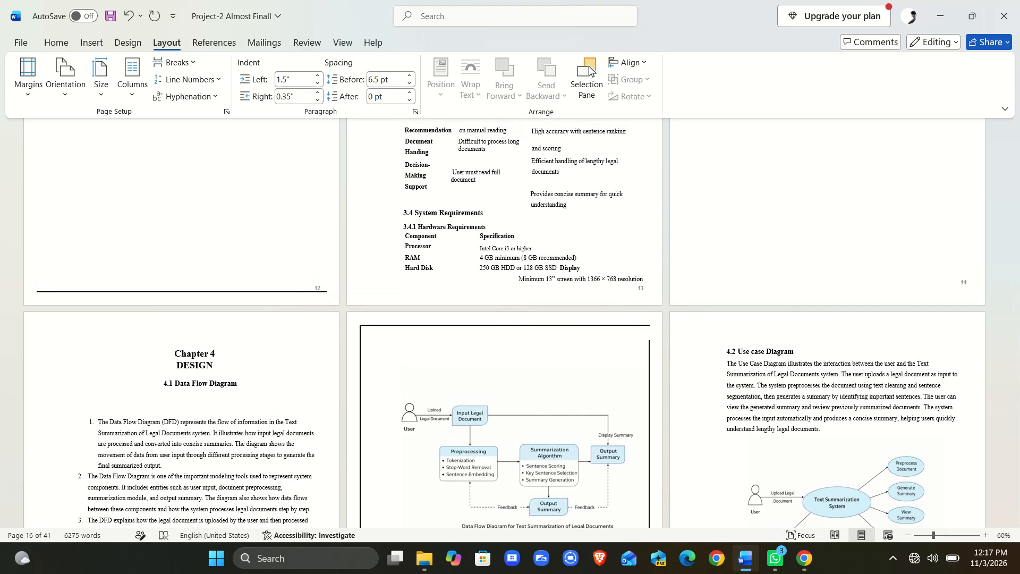
scroll(391, 348, up, 1)
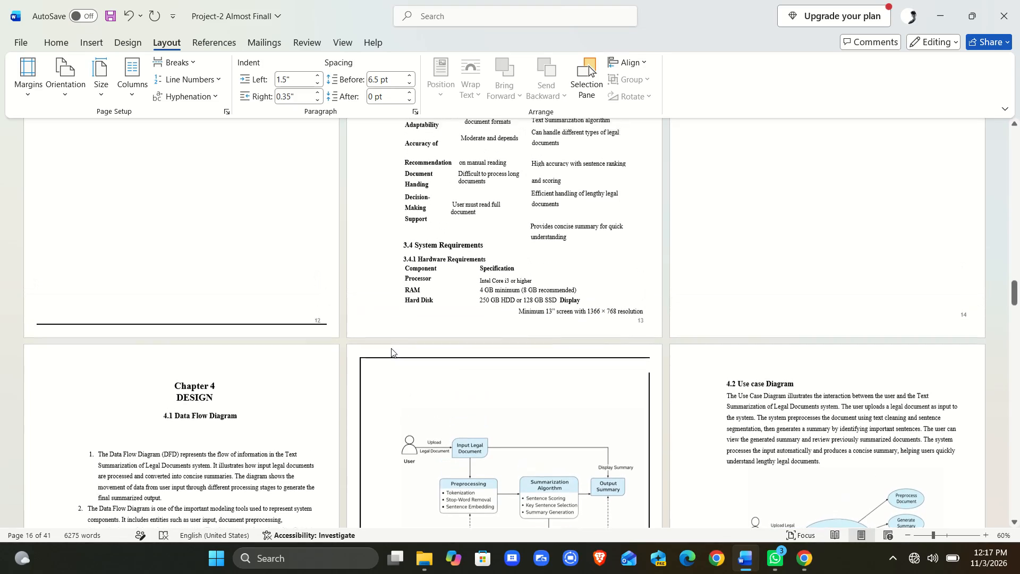
scroll(391, 348, up, 1)
scroll(391, 348, down, 1)
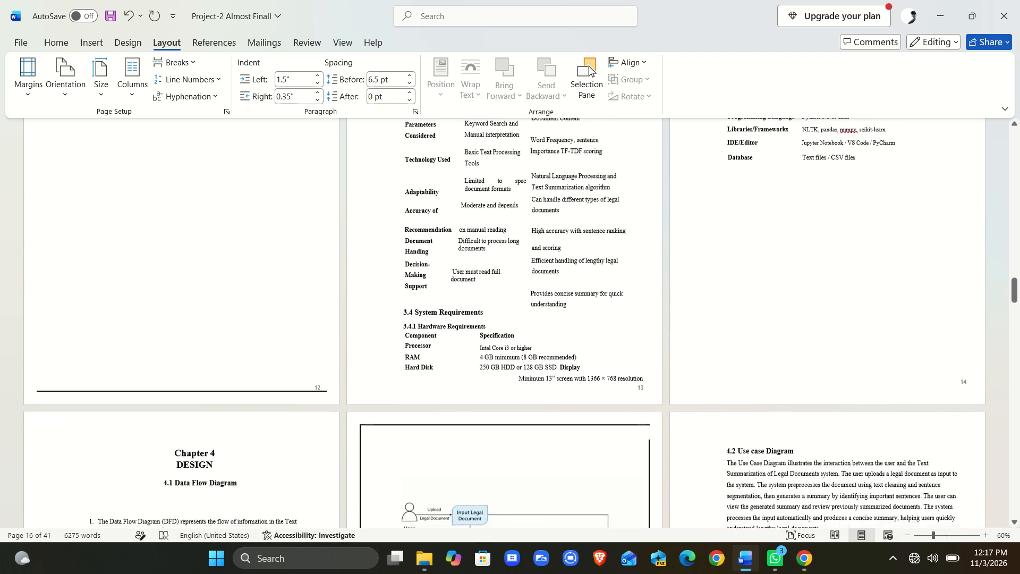
scroll(391, 348, down, 2)
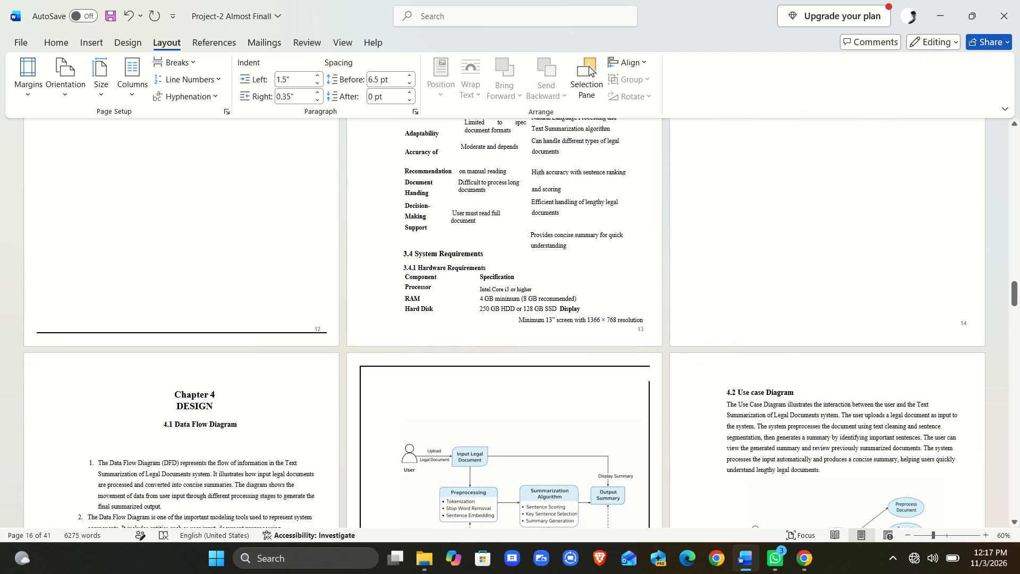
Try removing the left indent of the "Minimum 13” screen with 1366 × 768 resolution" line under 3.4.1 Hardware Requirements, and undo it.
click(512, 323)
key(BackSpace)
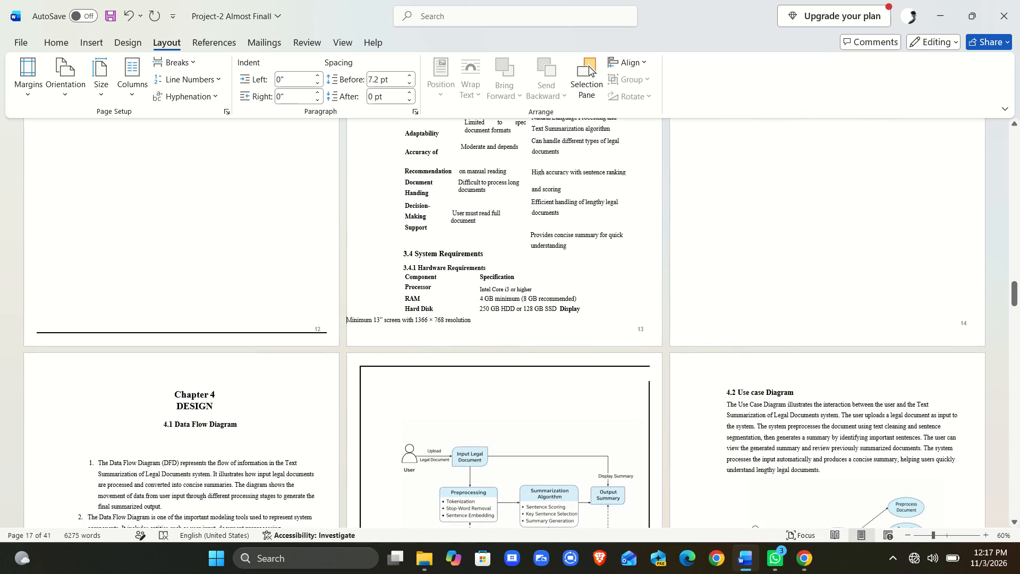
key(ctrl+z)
Examine the layout of the Chapter 4 diagram pages and the 5.1 Methodology pages.
scroll(512, 323, down, 2)
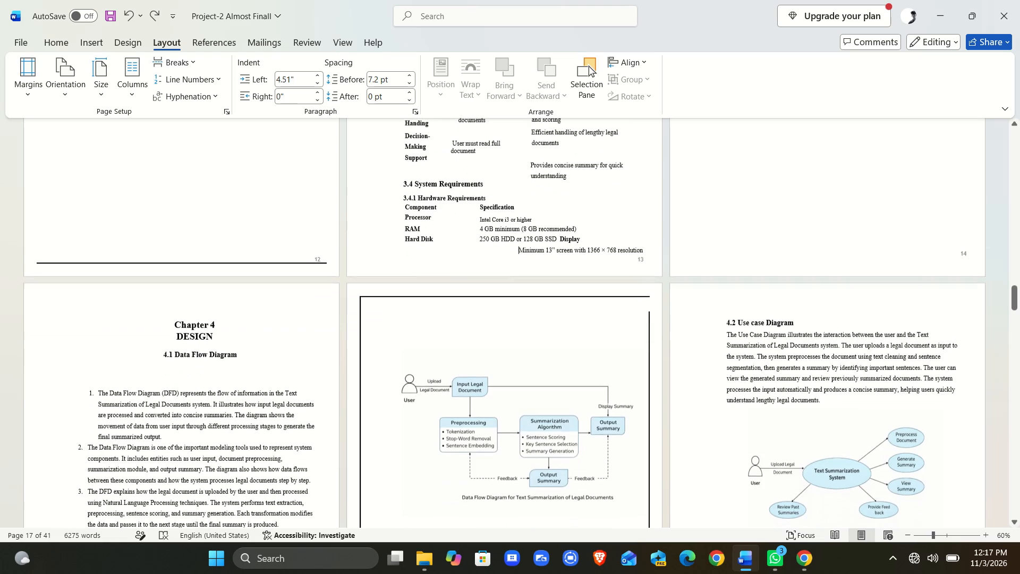
scroll(512, 323, down, 3)
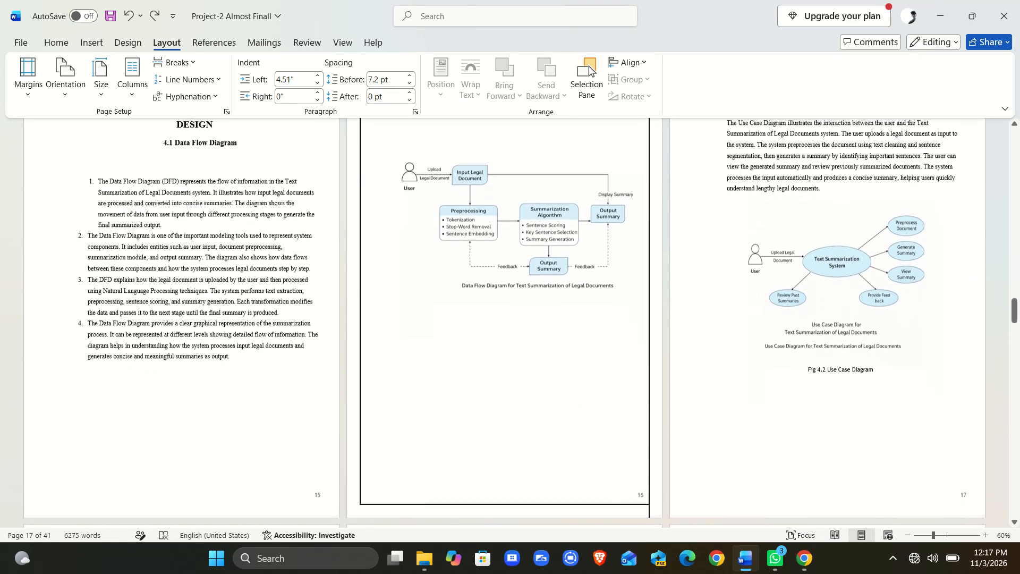
scroll(512, 323, down, 2)
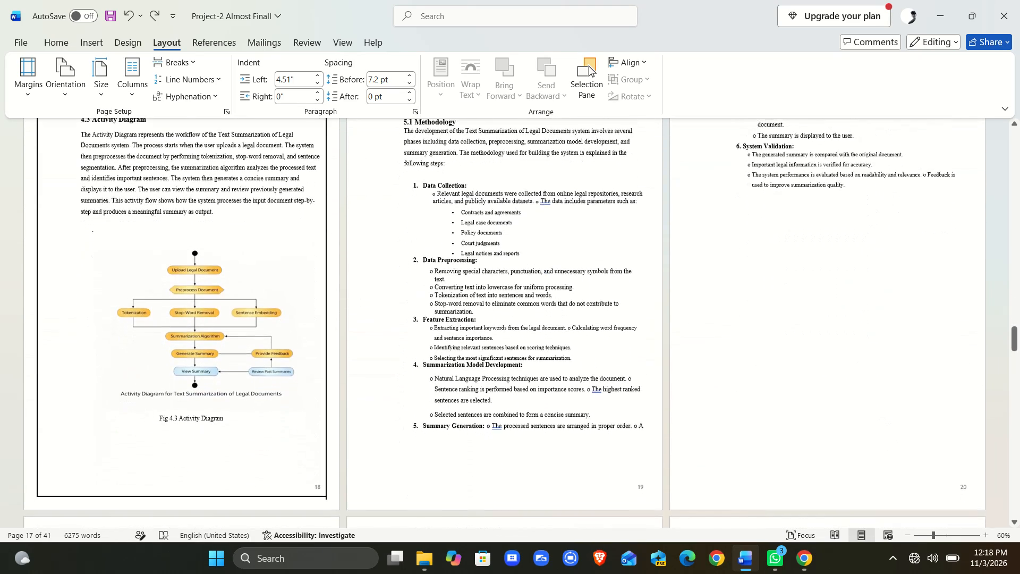
scroll(512, 323, down, 1)
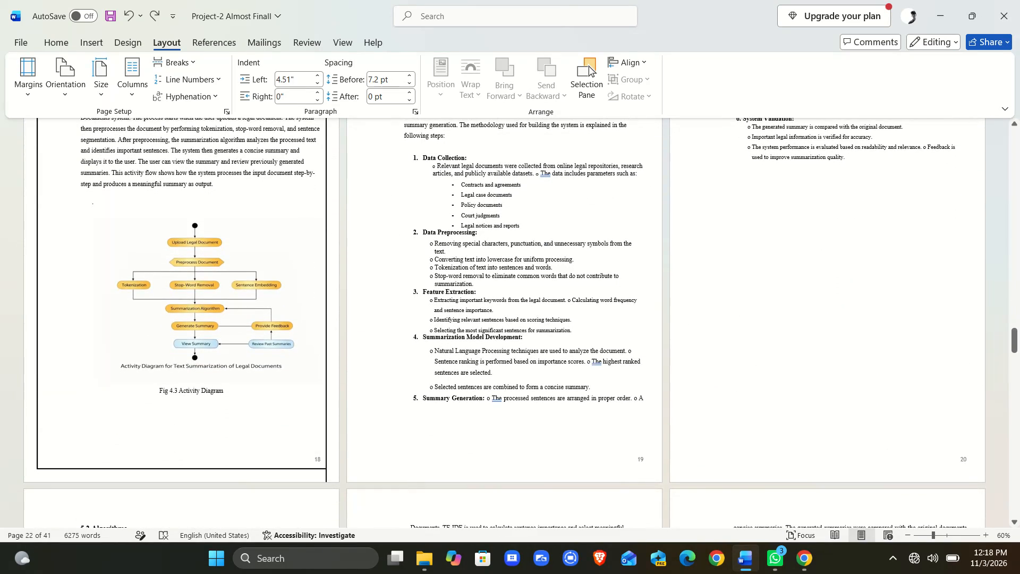
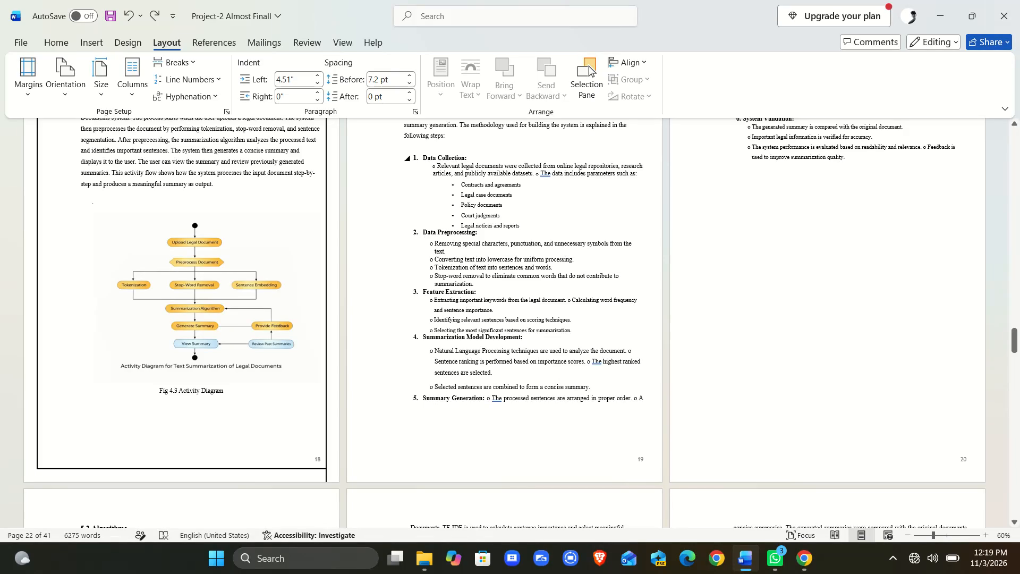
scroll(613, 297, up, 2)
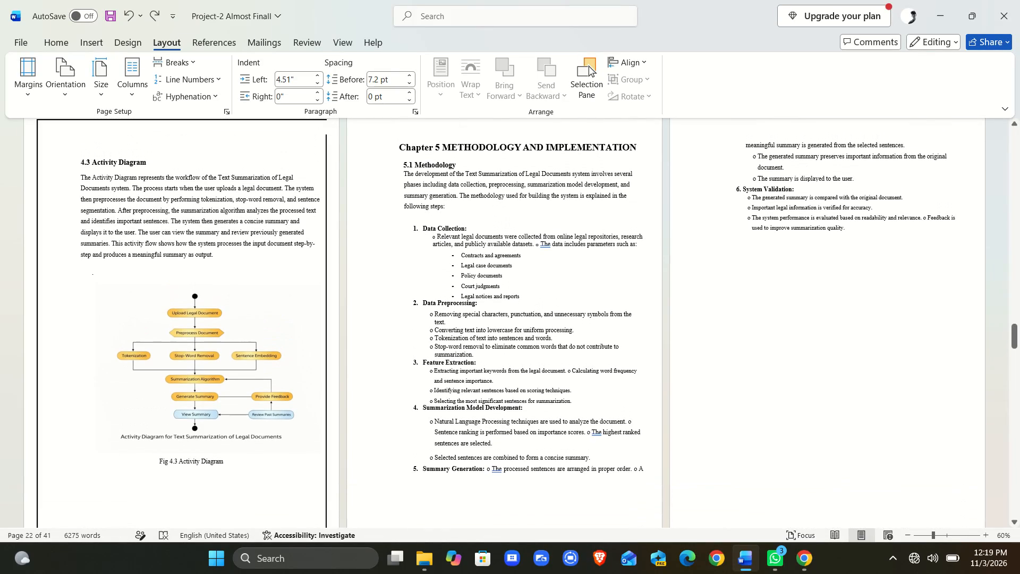
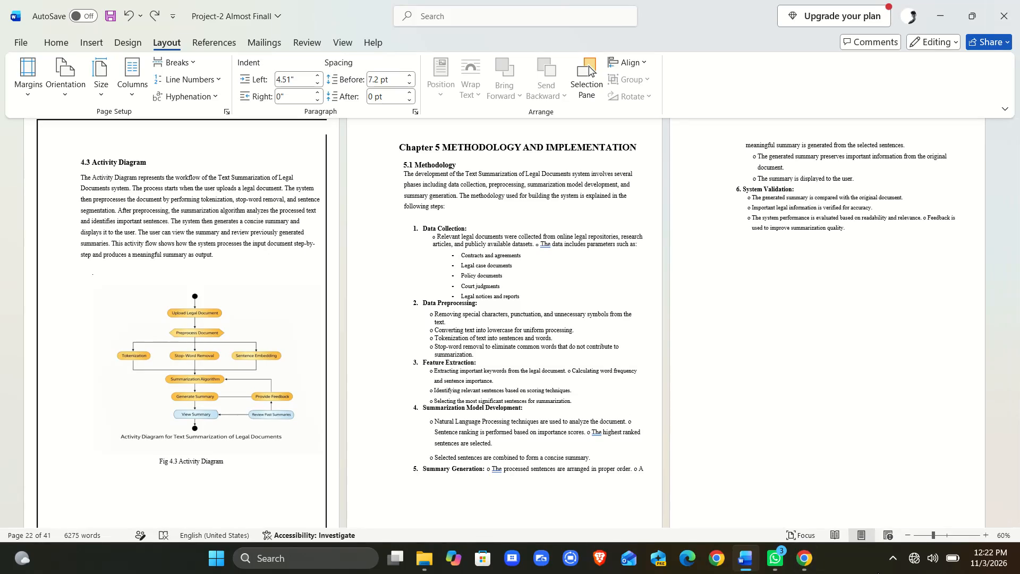
Check the list of available Wi-Fi networks, and return to the report.
click(908, 556)
click(834, 314)
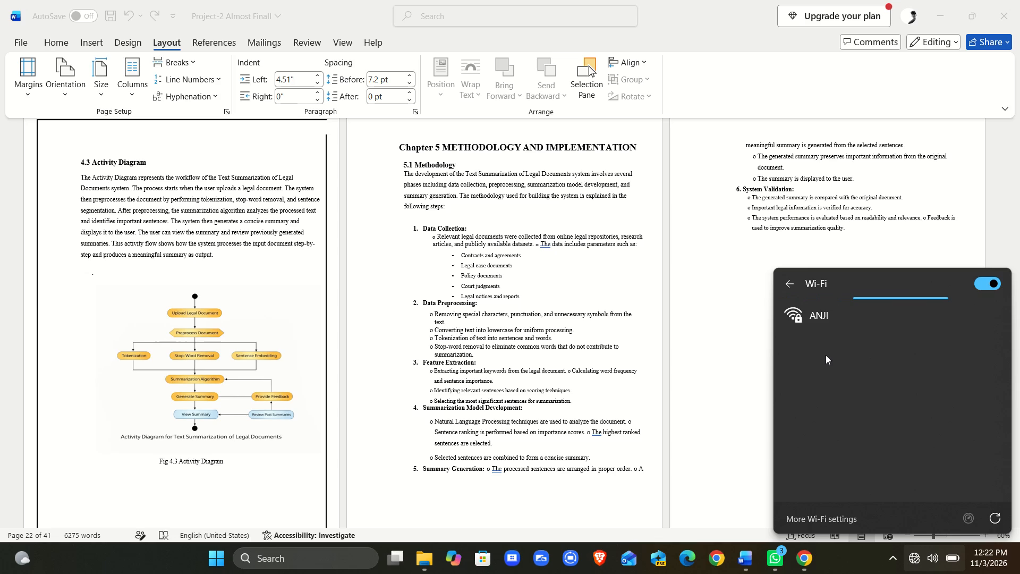
click(25, 34)
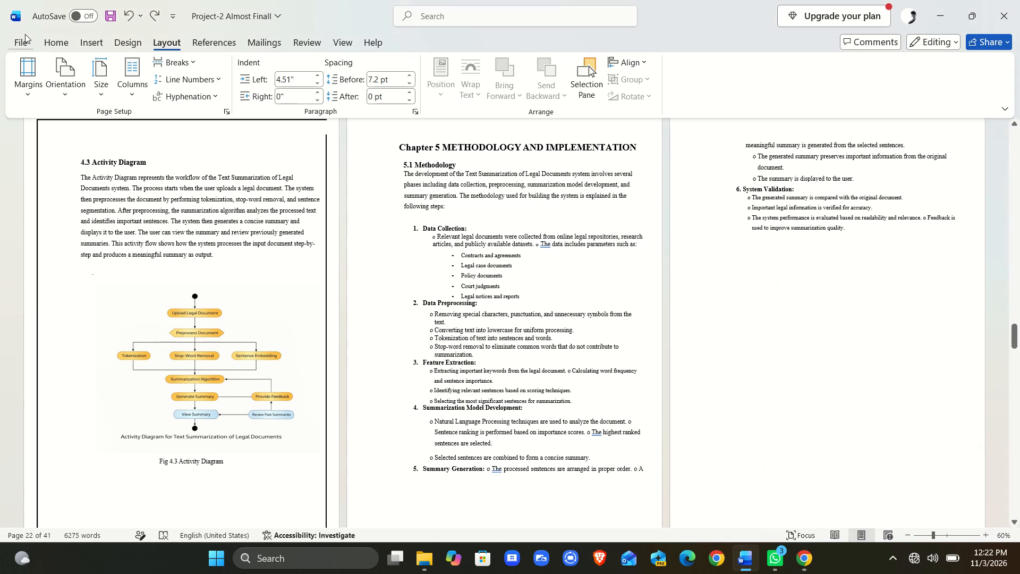
Start saving a copy of the report in the Downloads folder, with its file name open for editing.
click(20, 41)
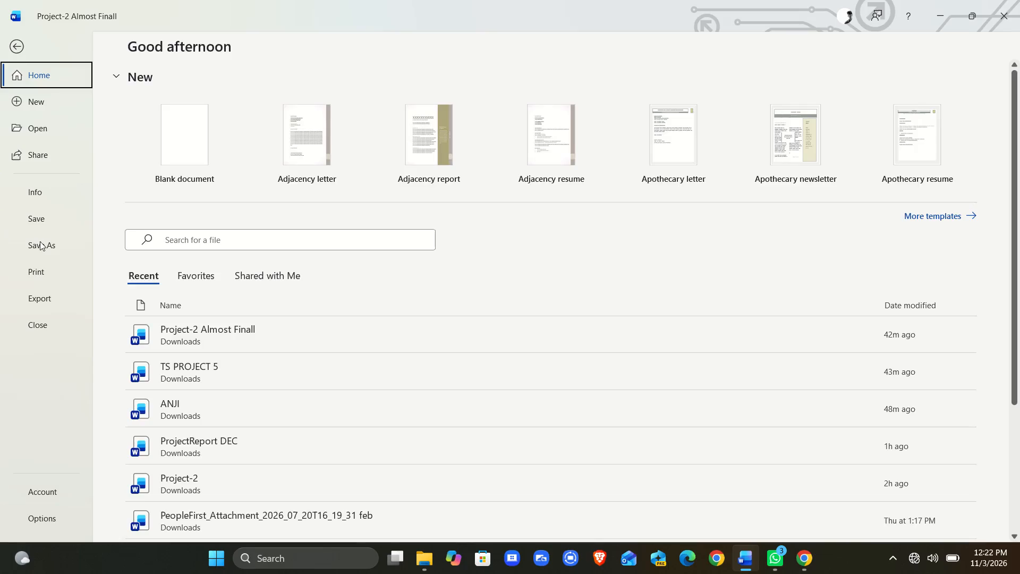
click(40, 241)
click(437, 154)
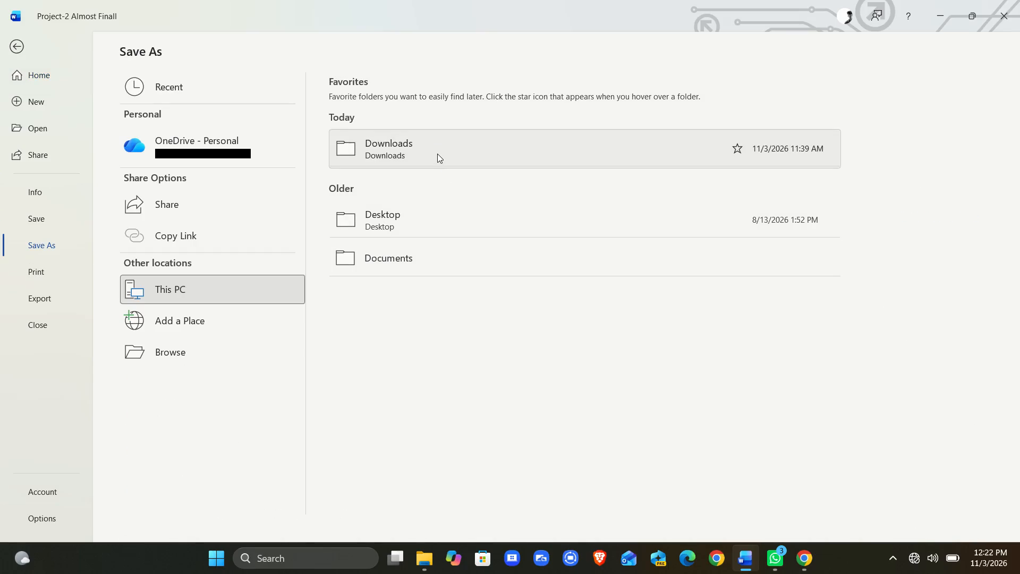
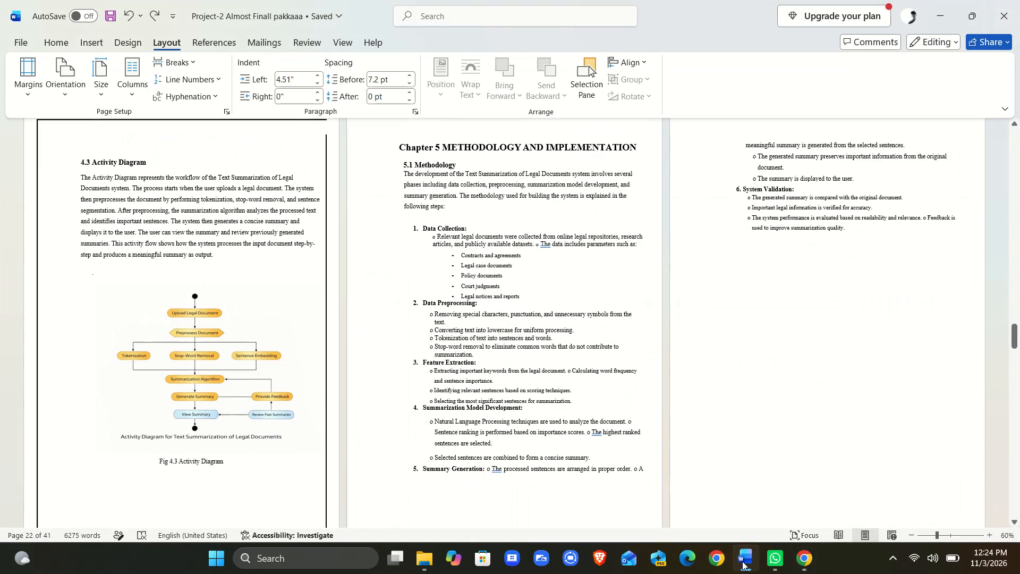
Examine the page layout from 5.2 Algorithms to the Chapter 6 code pages, and from 1.4 Organization of the Thesis to 3.4.2 Software Requirements.
scroll(552, 347, down, 3)
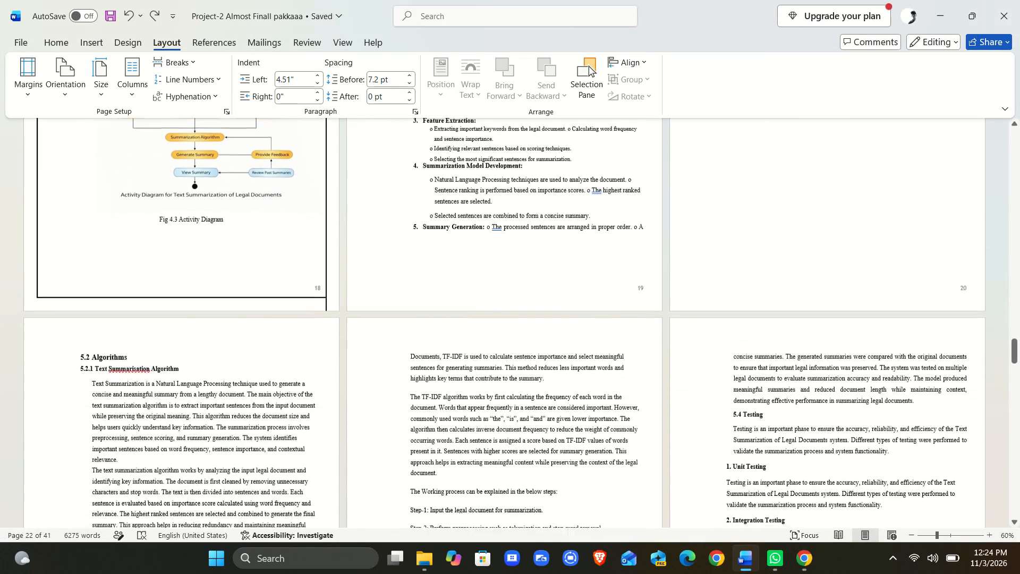
scroll(552, 347, down, 3)
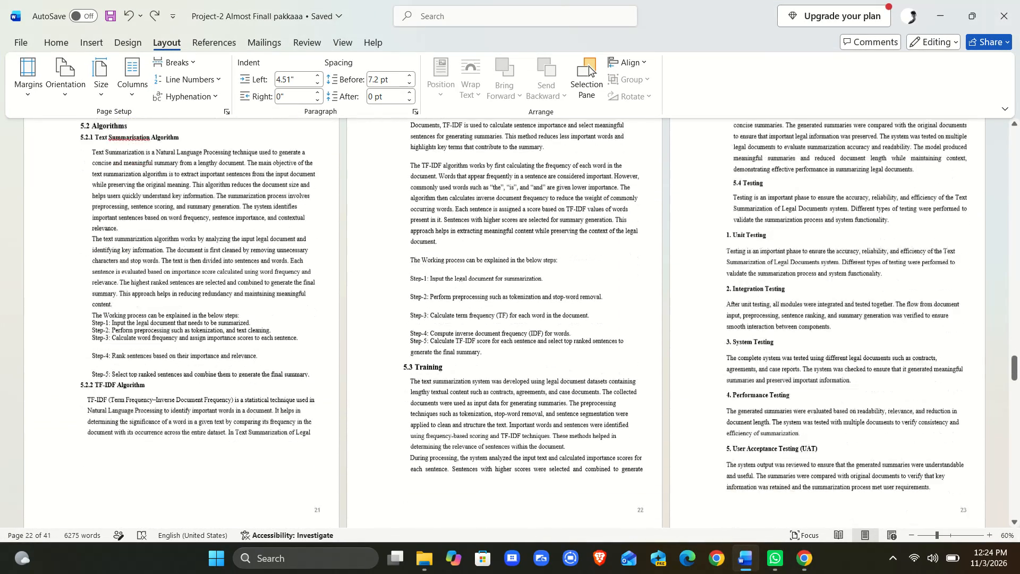
scroll(552, 347, down, 4)
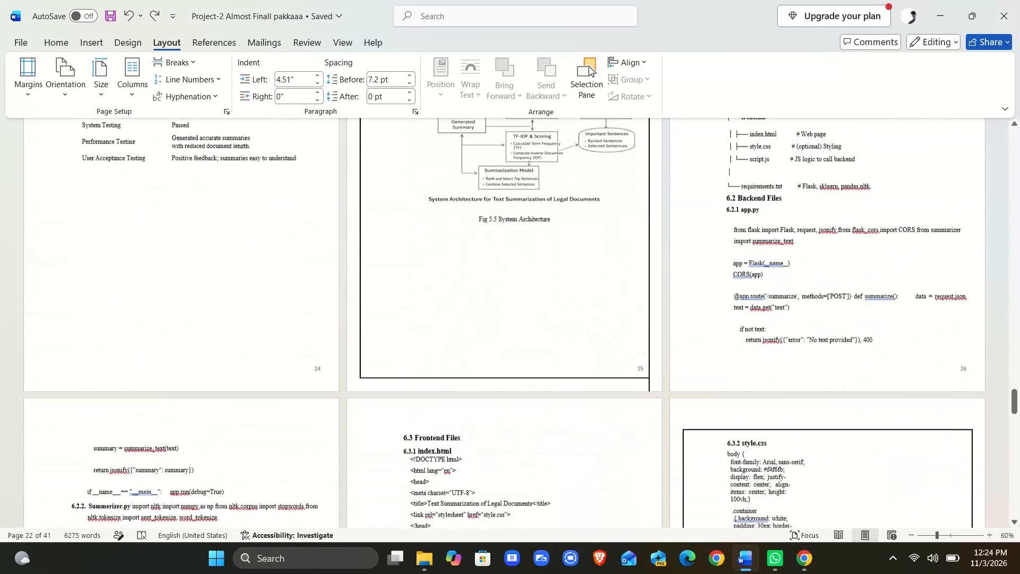
scroll(552, 347, up, 9)
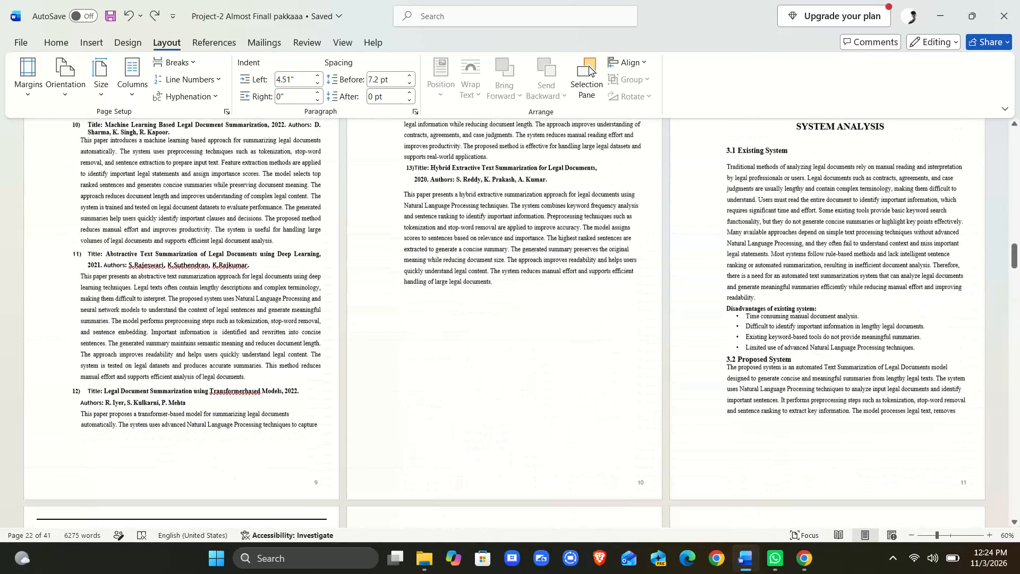
scroll(552, 347, up, 2)
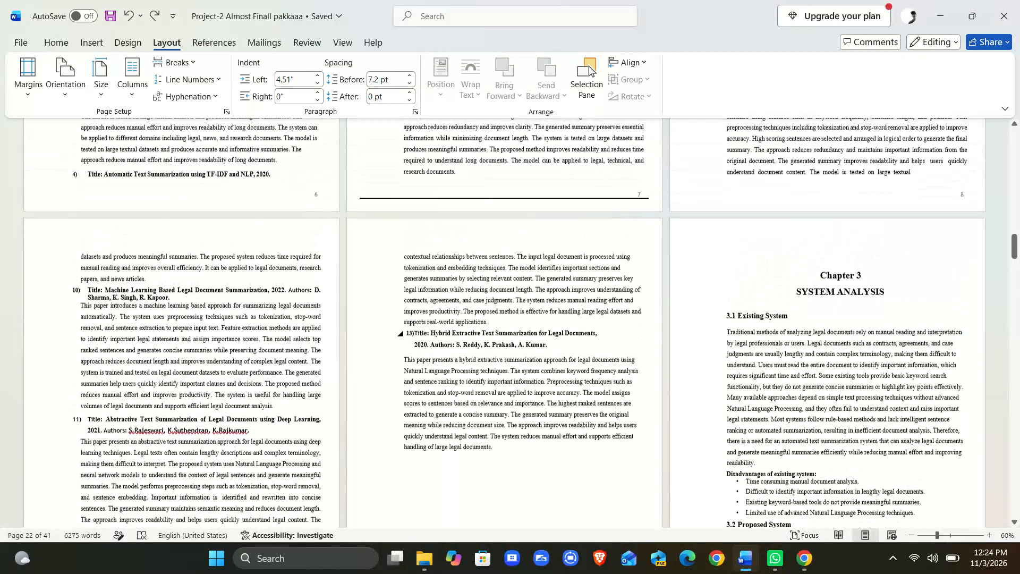
scroll(552, 347, up, 3)
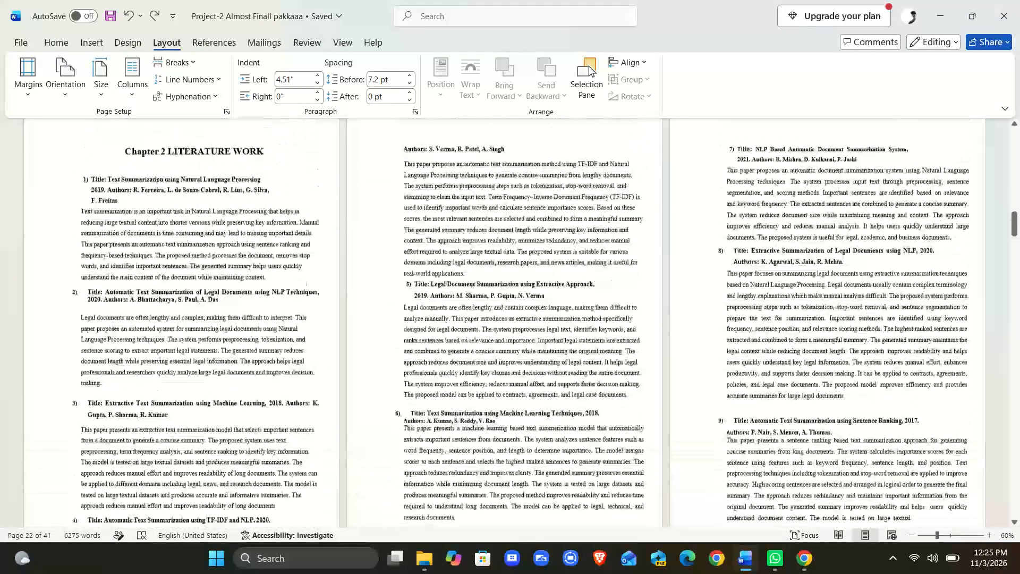
scroll(552, 347, up, 3)
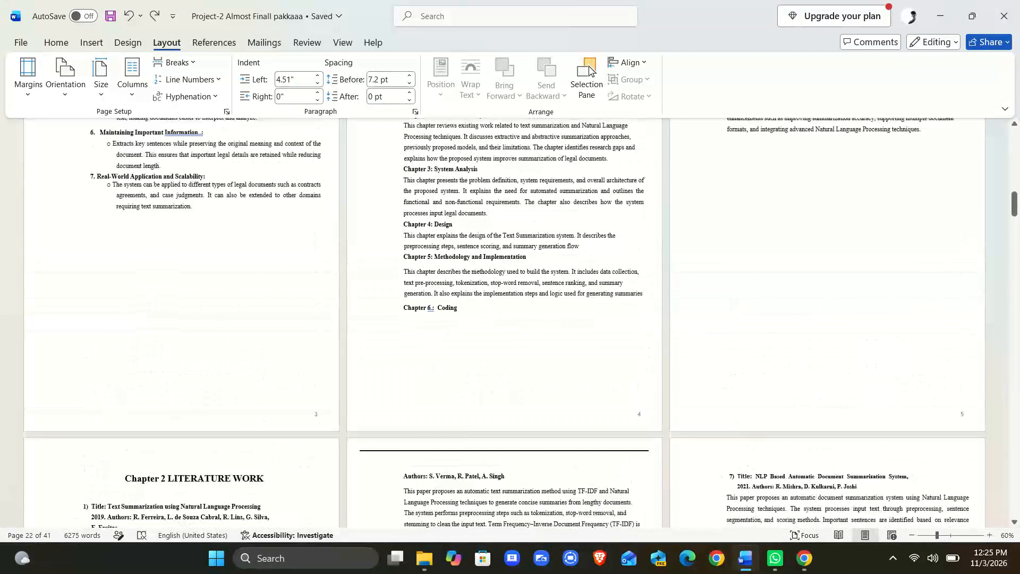
scroll(552, 347, up, 3)
scroll(552, 347, down, 2)
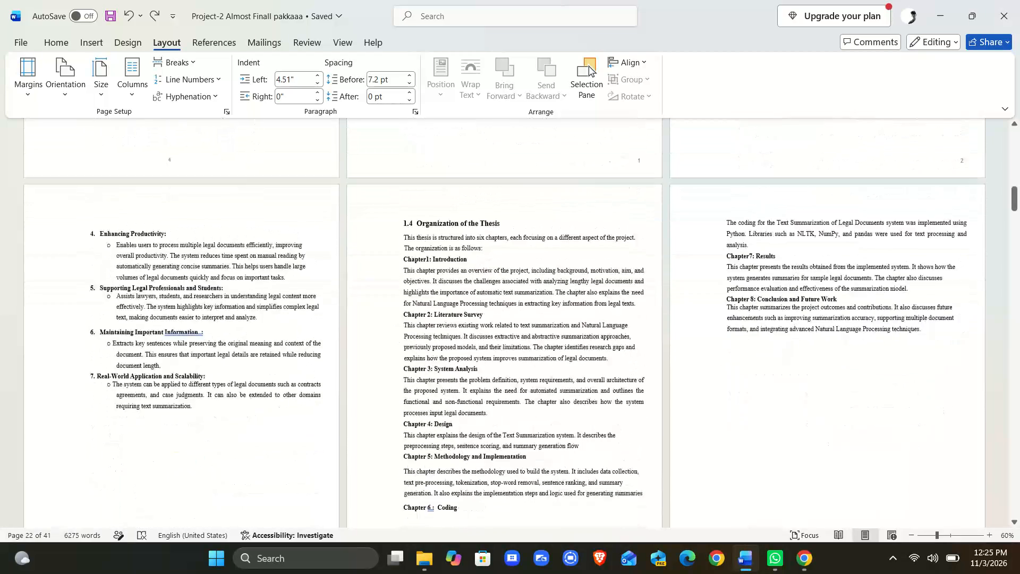
scroll(552, 347, down, 3)
scroll(552, 347, up, 1)
scroll(552, 347, down, 2)
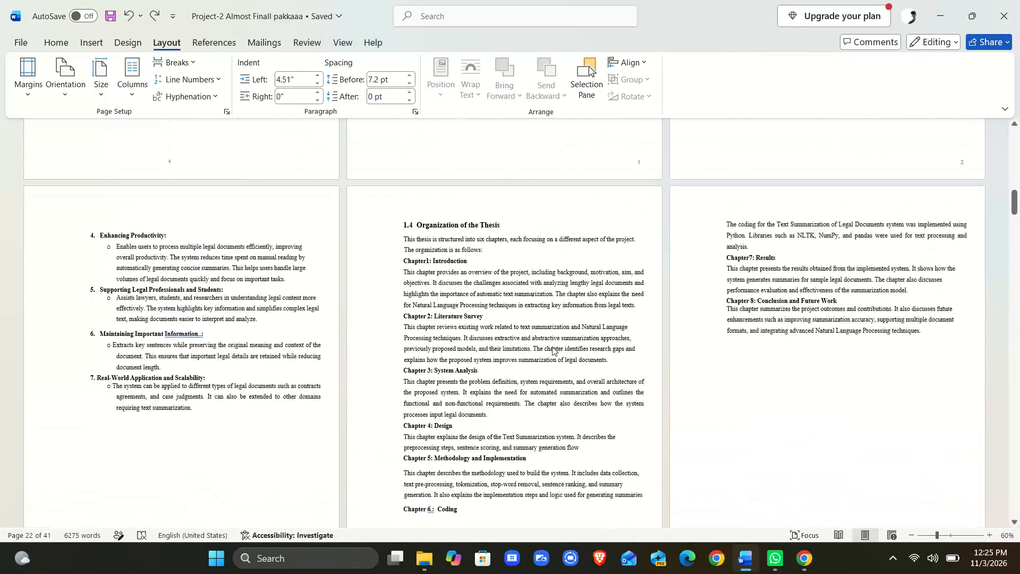
scroll(552, 347, down, 5)
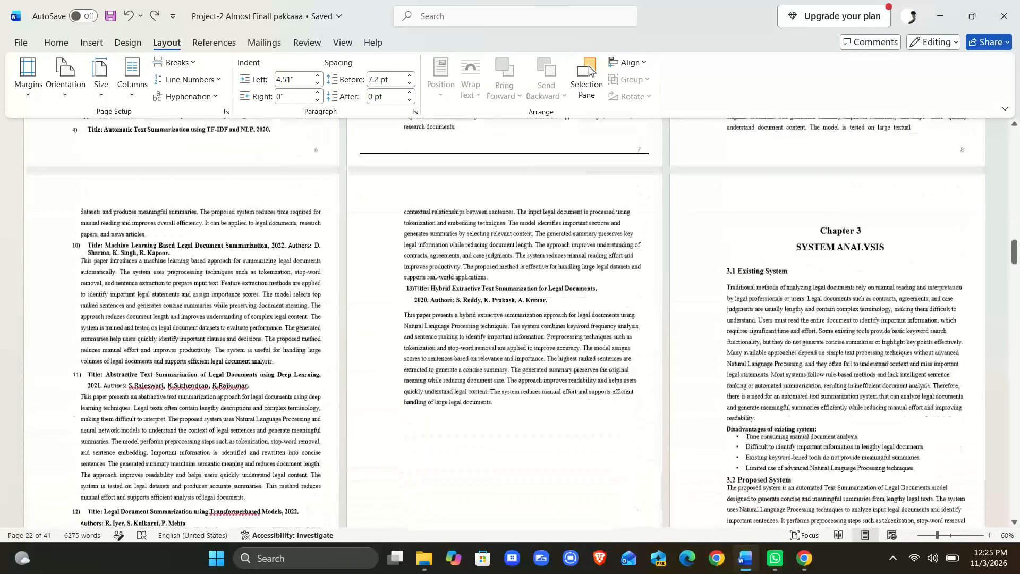
scroll(552, 347, down, 4)
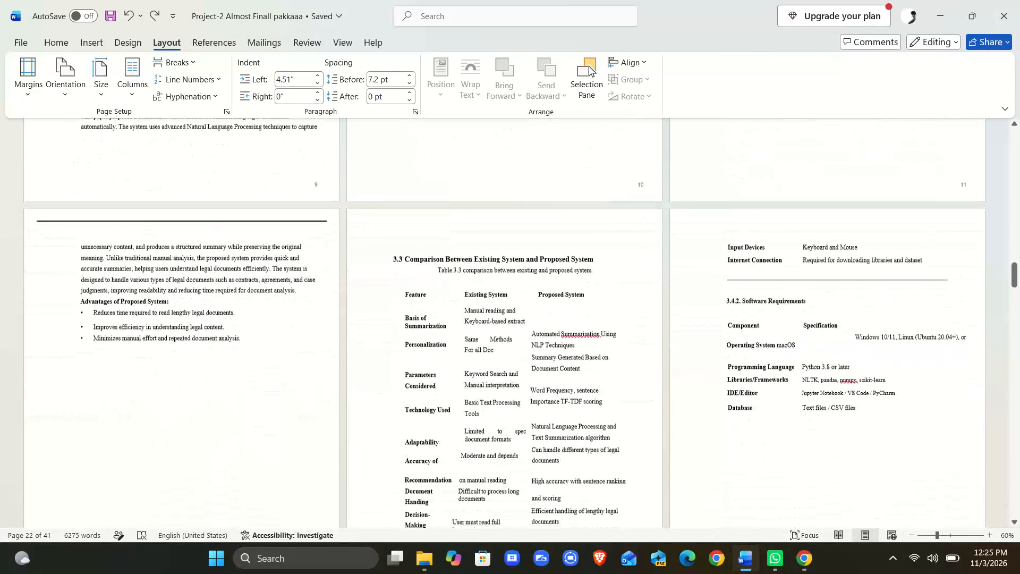
Review the report's pages from System Analysis through the Coding chapter, plus the abstract and table of contents, for layout and page-numbering problems.
scroll(552, 347, down, 4)
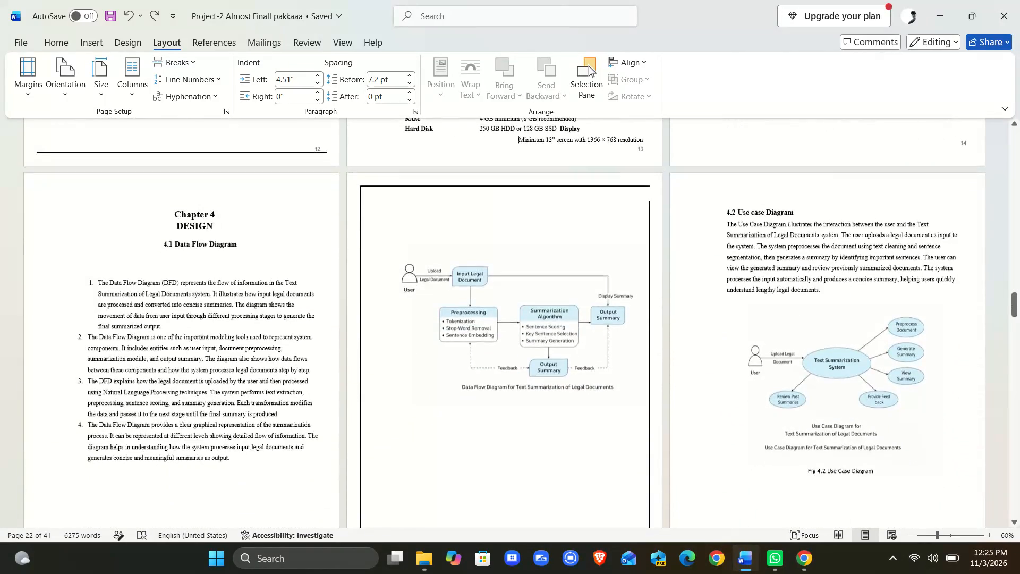
scroll(552, 347, down, 4)
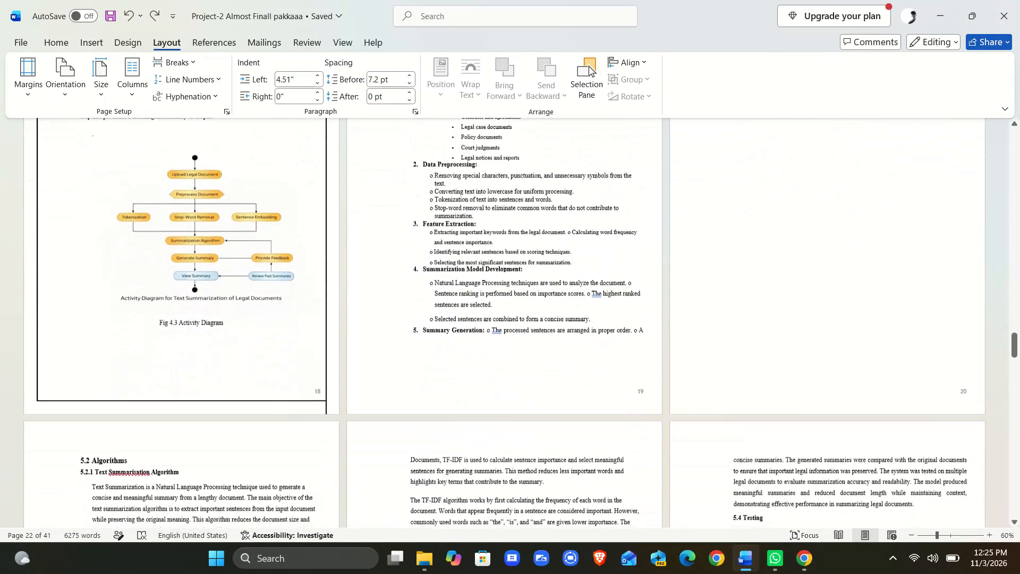
scroll(552, 347, down, 4)
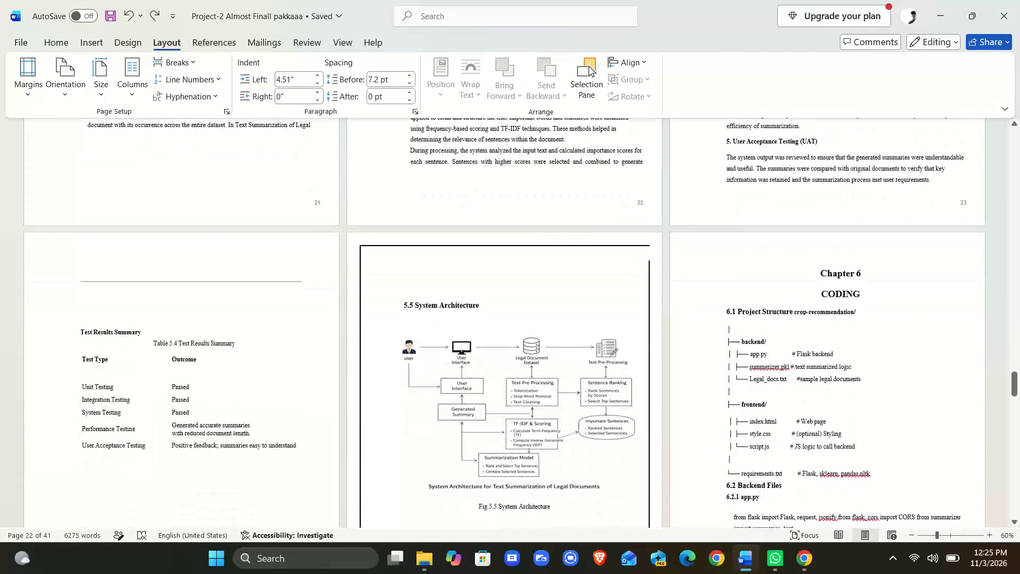
scroll(552, 347, down, 5)
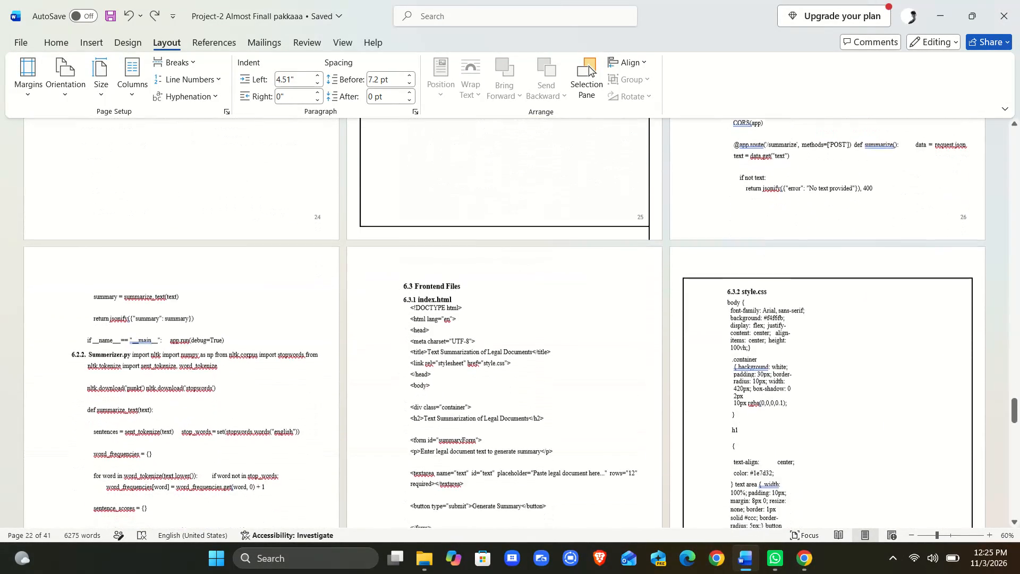
scroll(552, 347, up, 7)
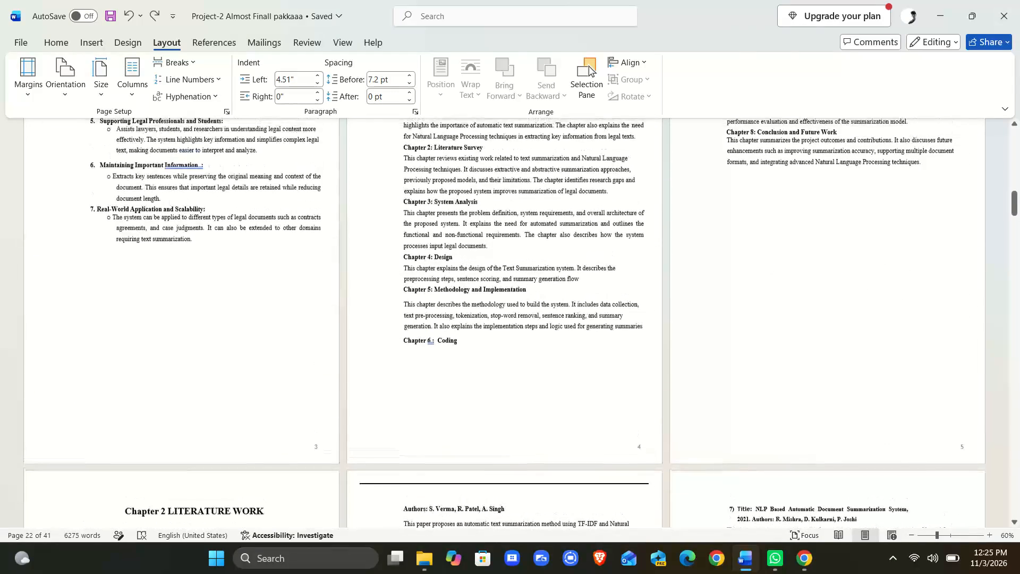
scroll(552, 347, up, 7)
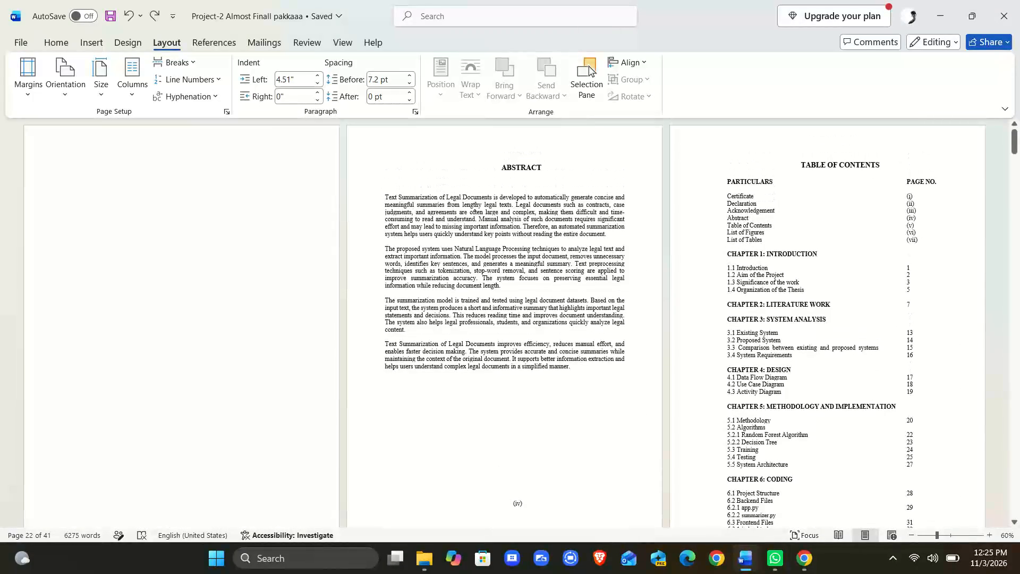
scroll(552, 347, up, 2)
scroll(550, 317, down, 1)
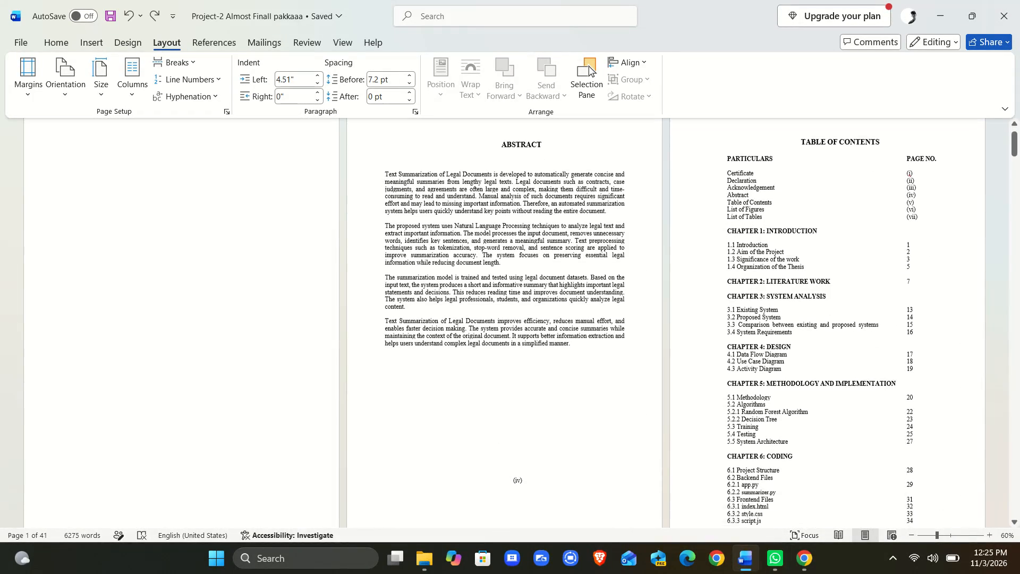
scroll(550, 317, down, 2)
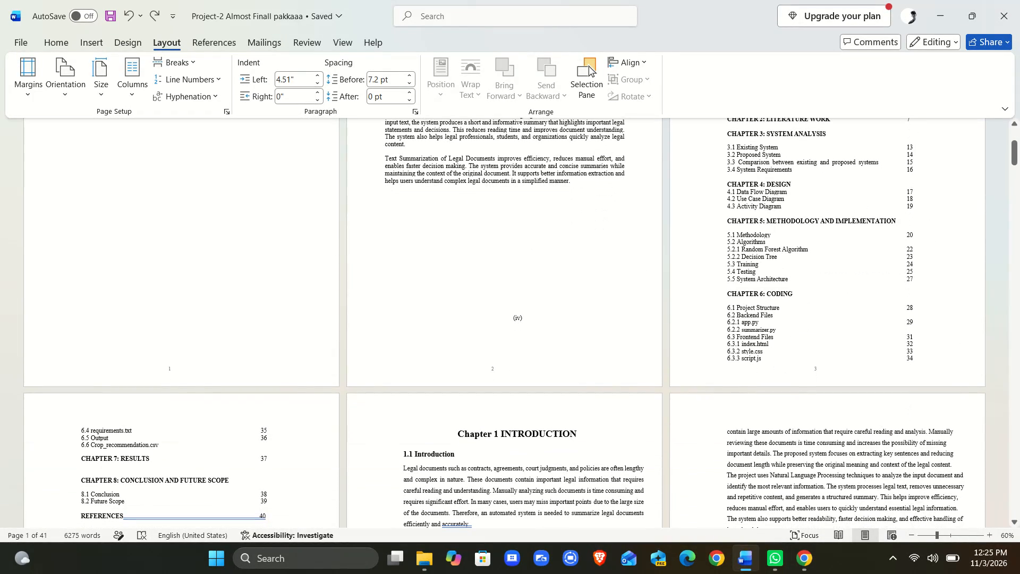
Select the typed "(iv)" page number at the foot of the Abstract page.
drag(522, 318, 514, 319)
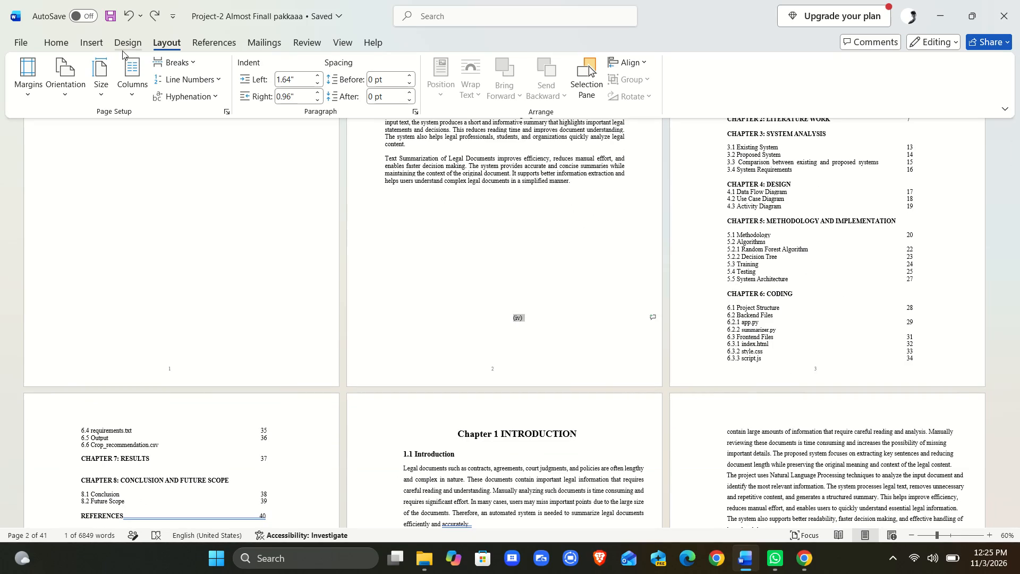
click(86, 39)
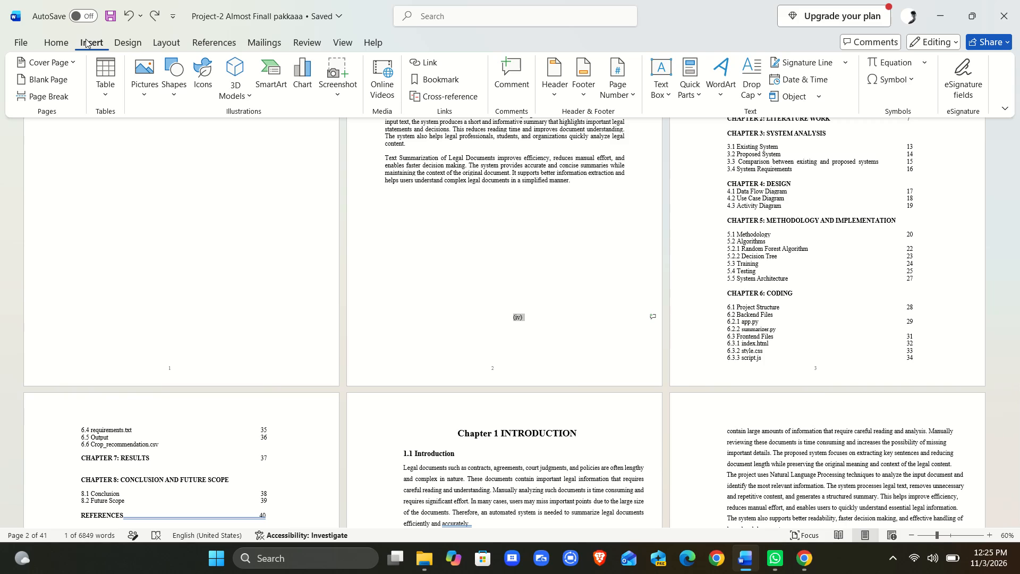
scroll(86, 39, down, 10)
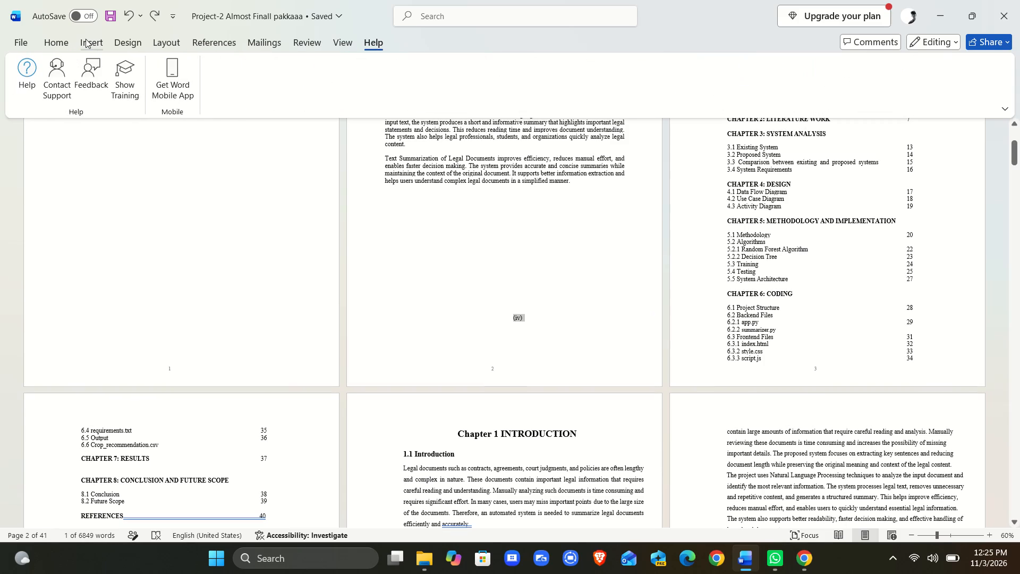
scroll(208, 183, up, 8)
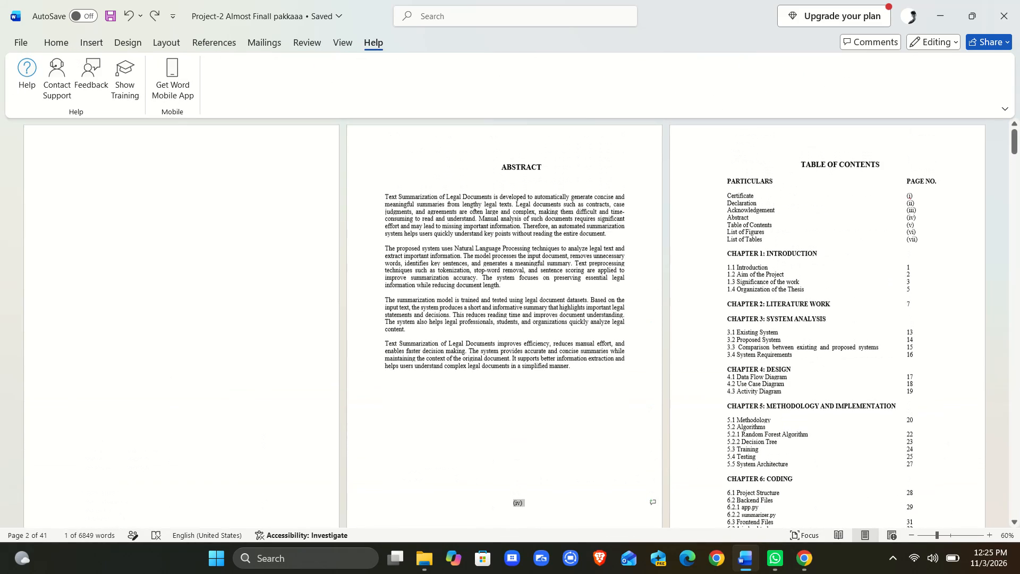
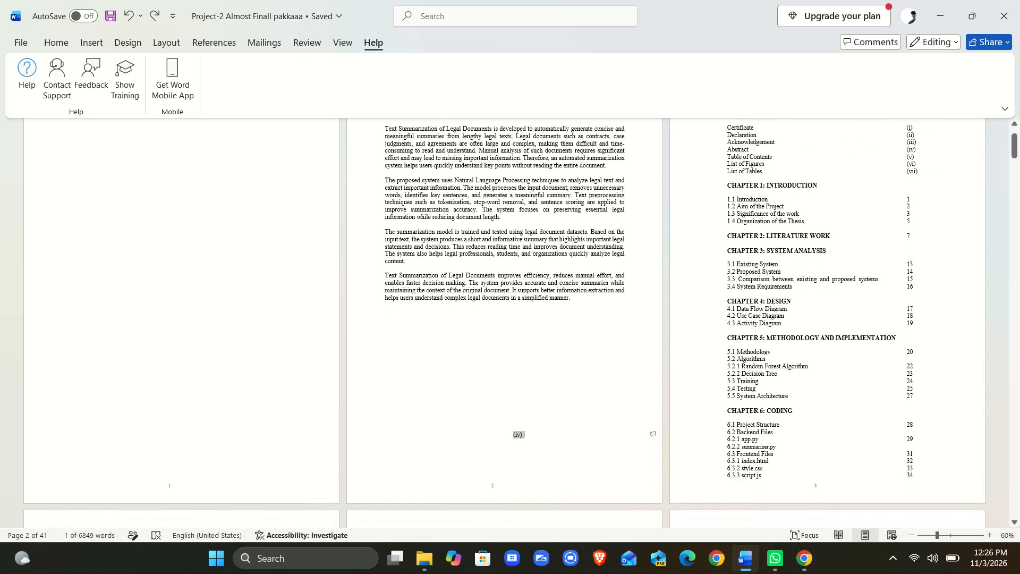
Review the report's pages from the Abstract through the start of System Analysis, checking layout, page numbers and the contents, figure and table lists.
scroll(208, 183, up, 6)
scroll(208, 183, down, 3)
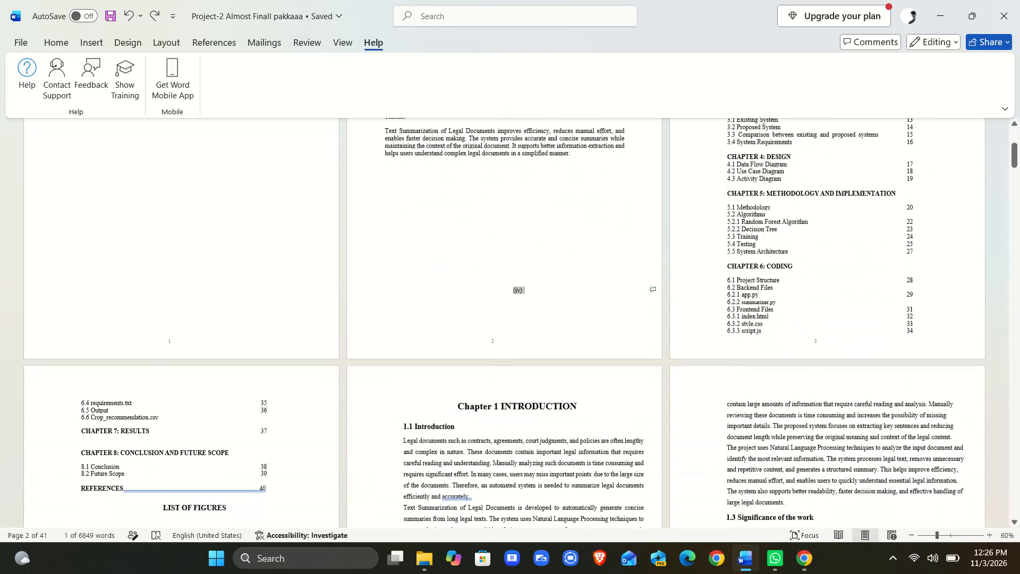
scroll(208, 183, down, 3)
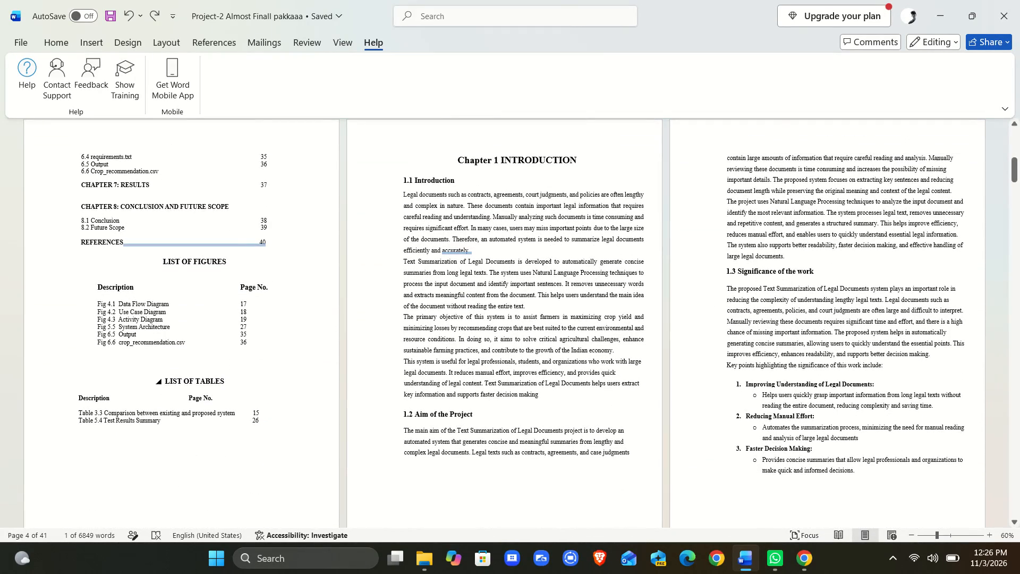
scroll(544, 450, down, 4)
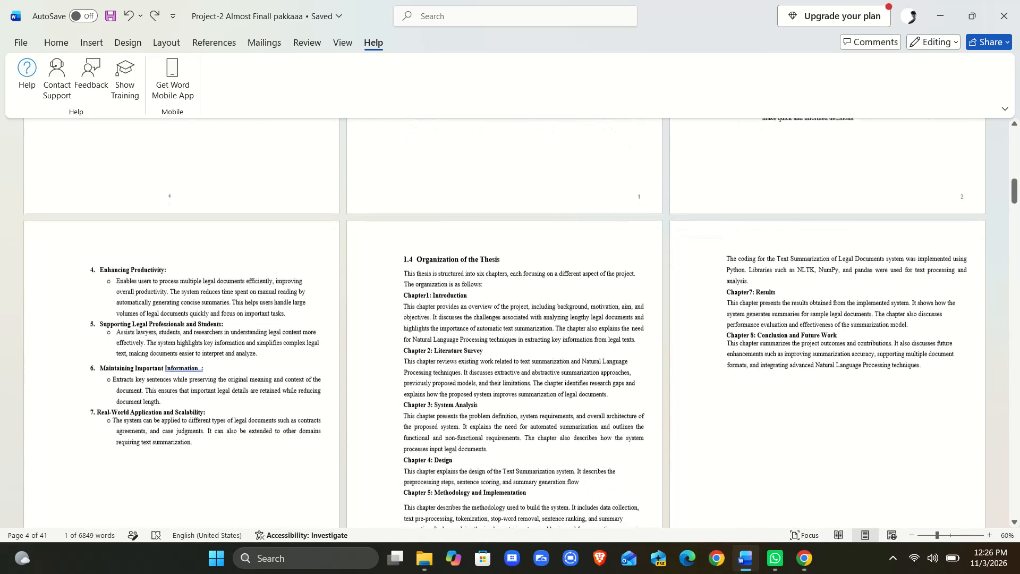
scroll(544, 450, down, 4)
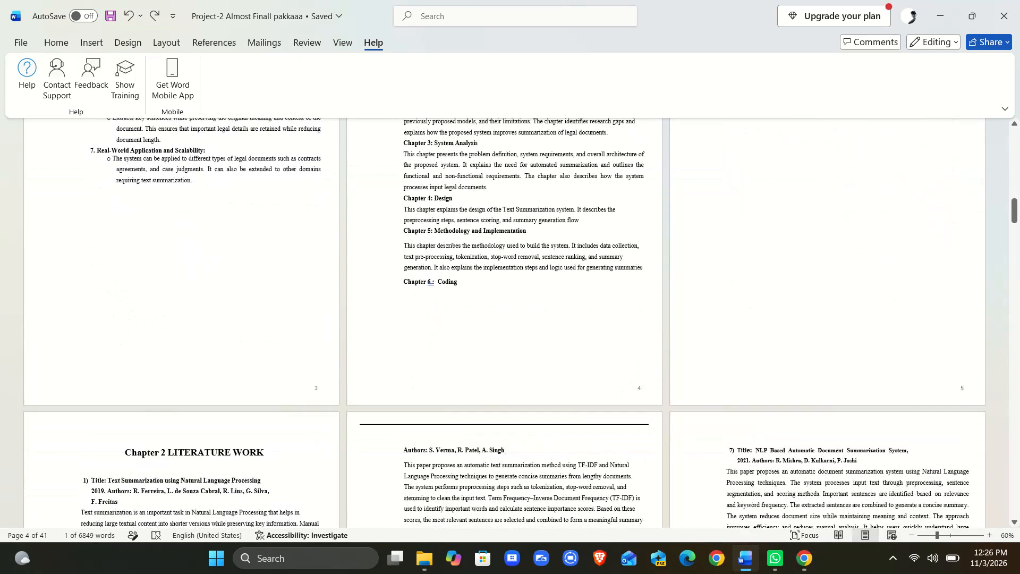
scroll(544, 450, down, 4)
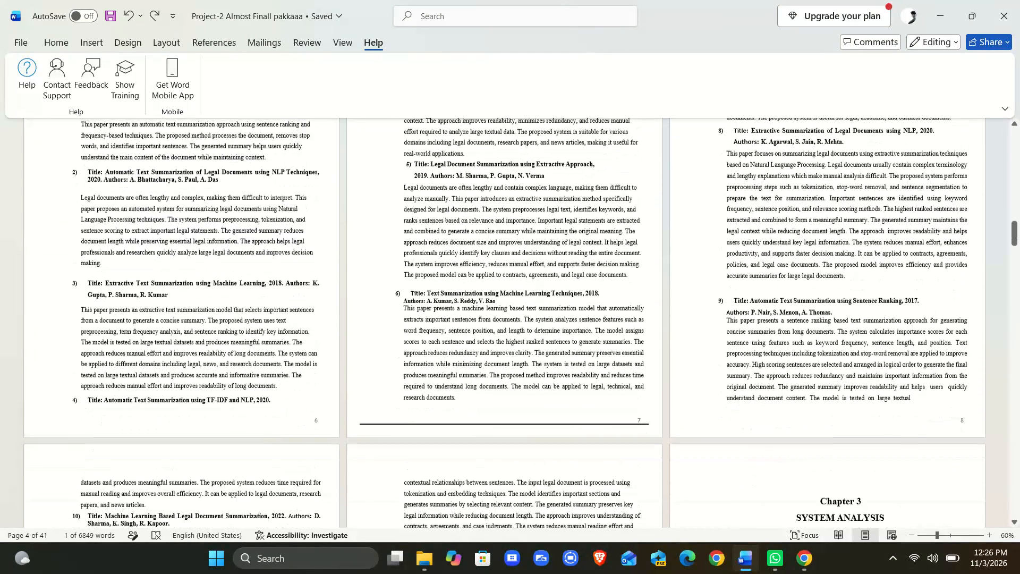
scroll(544, 450, down, 3)
scroll(544, 450, up, 1)
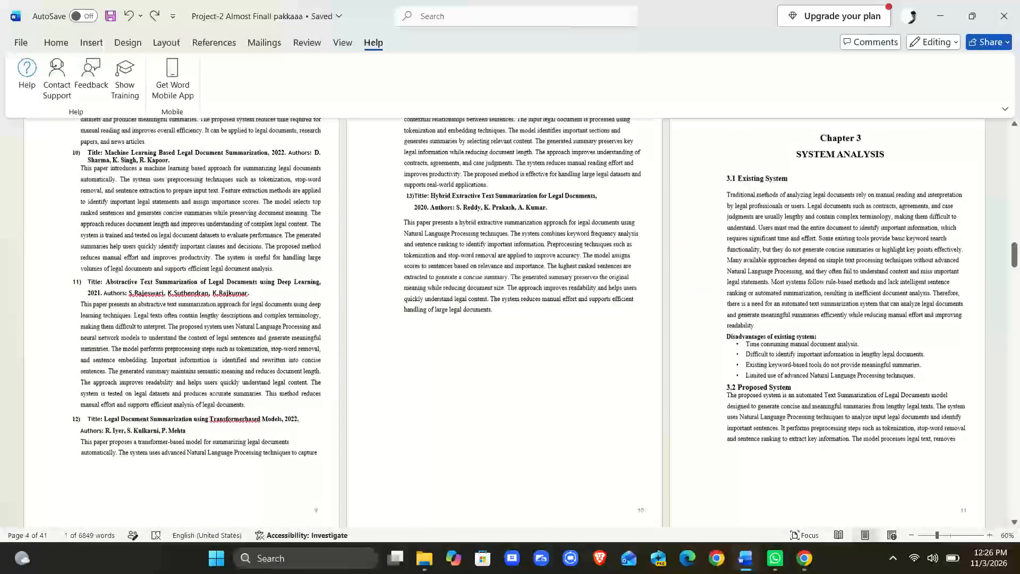
scroll(544, 450, up, 7)
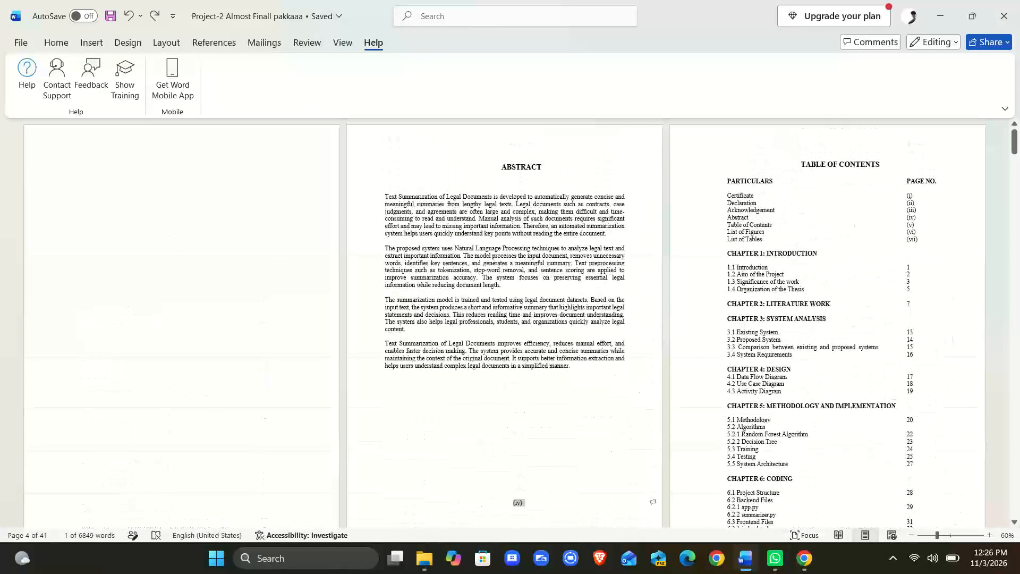
scroll(544, 450, down, 4)
scroll(544, 450, up, 1)
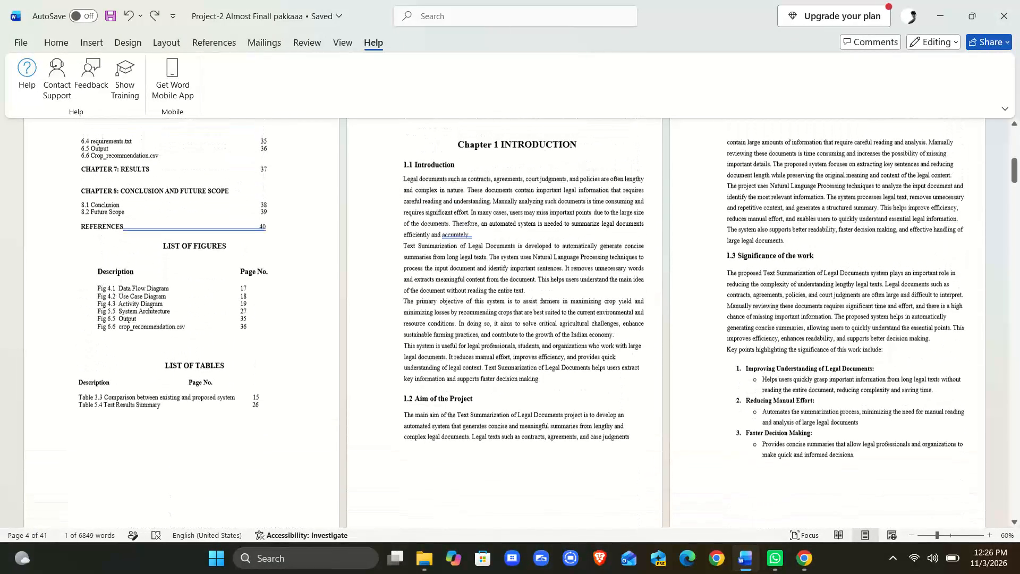
scroll(544, 450, up, 1)
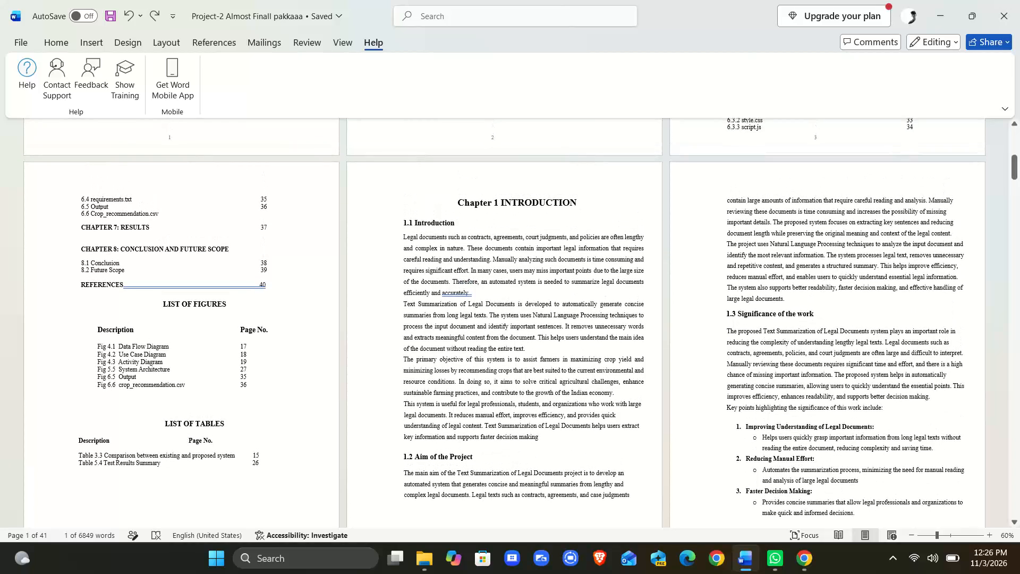
scroll(544, 450, up, 1)
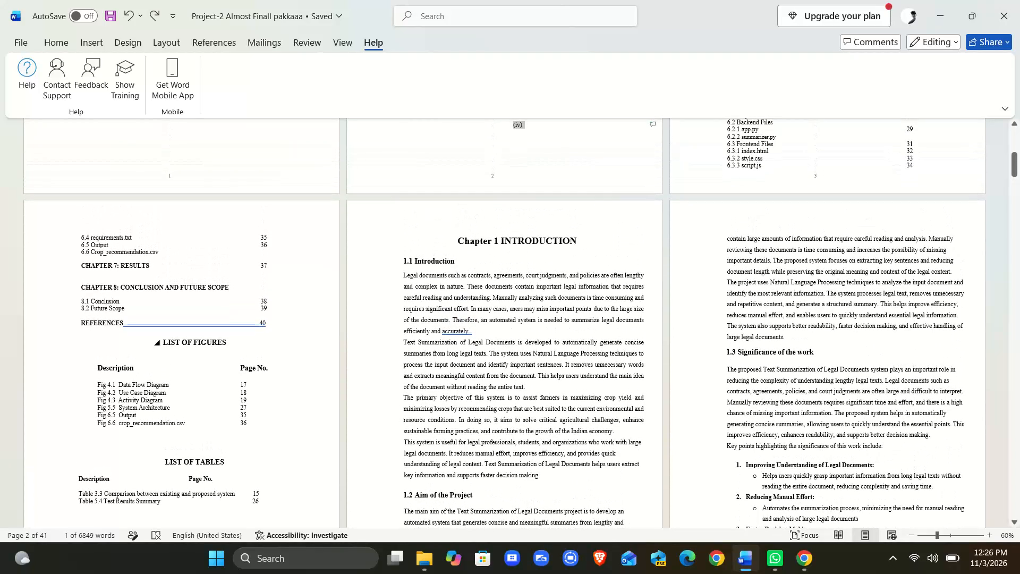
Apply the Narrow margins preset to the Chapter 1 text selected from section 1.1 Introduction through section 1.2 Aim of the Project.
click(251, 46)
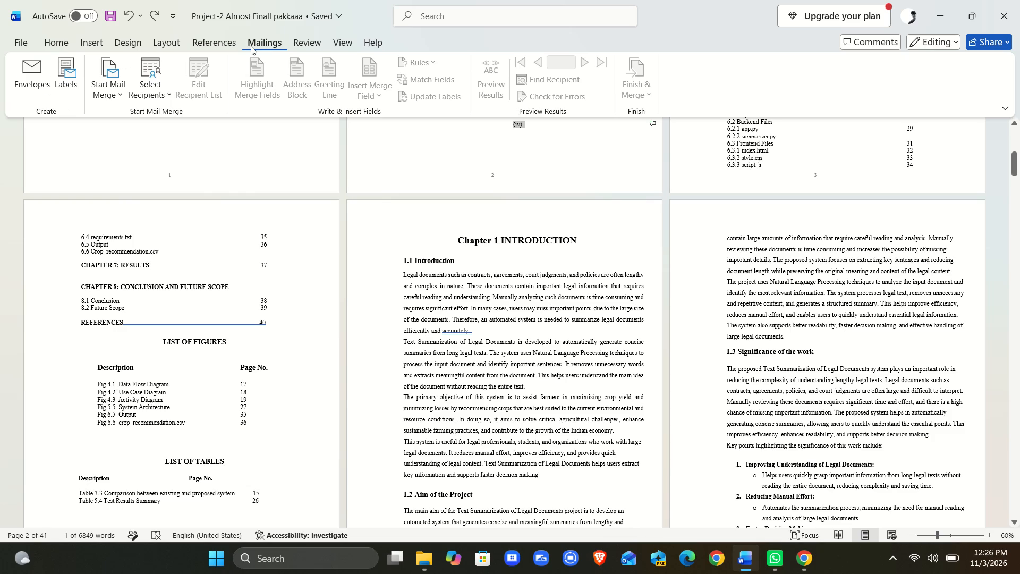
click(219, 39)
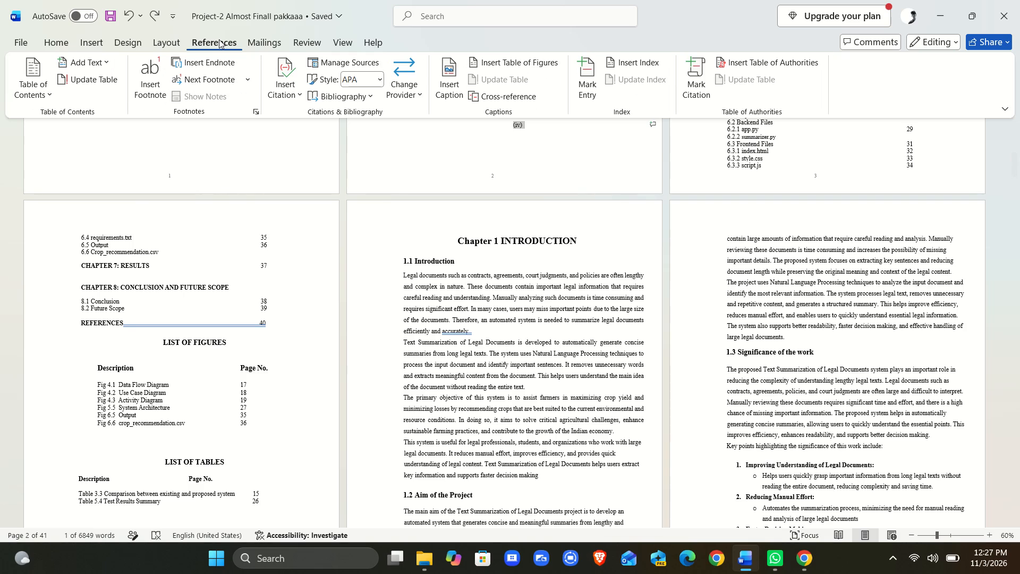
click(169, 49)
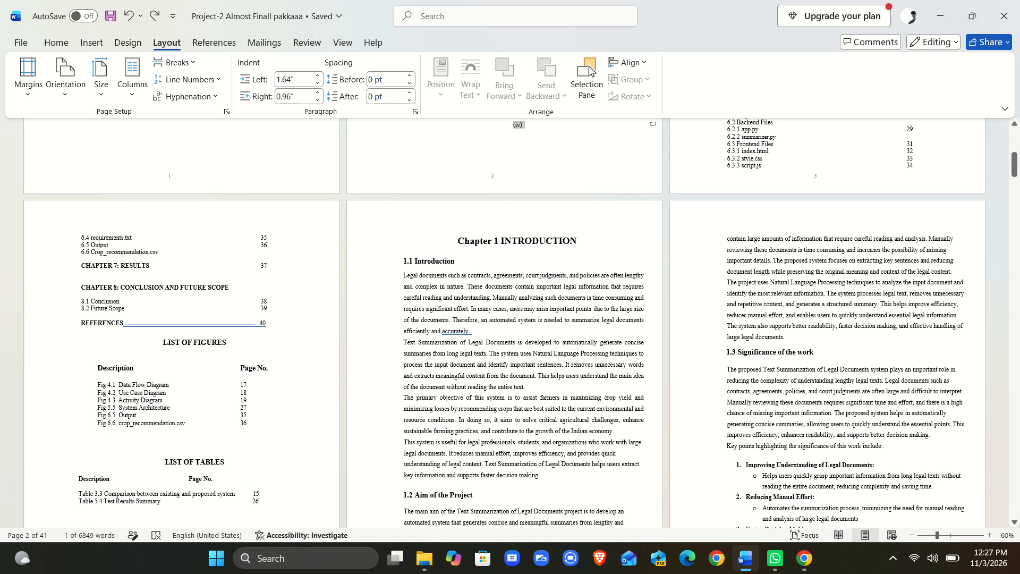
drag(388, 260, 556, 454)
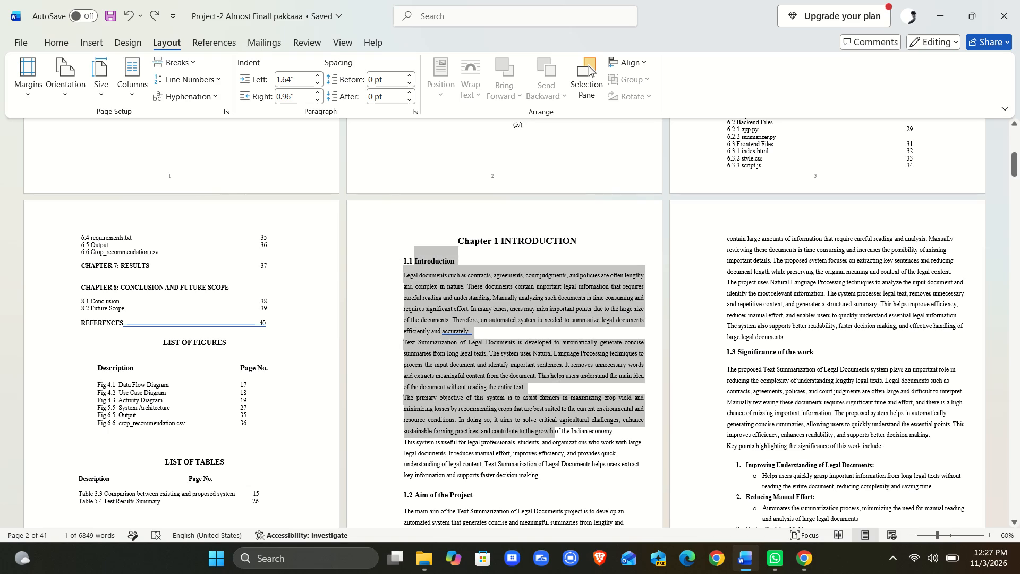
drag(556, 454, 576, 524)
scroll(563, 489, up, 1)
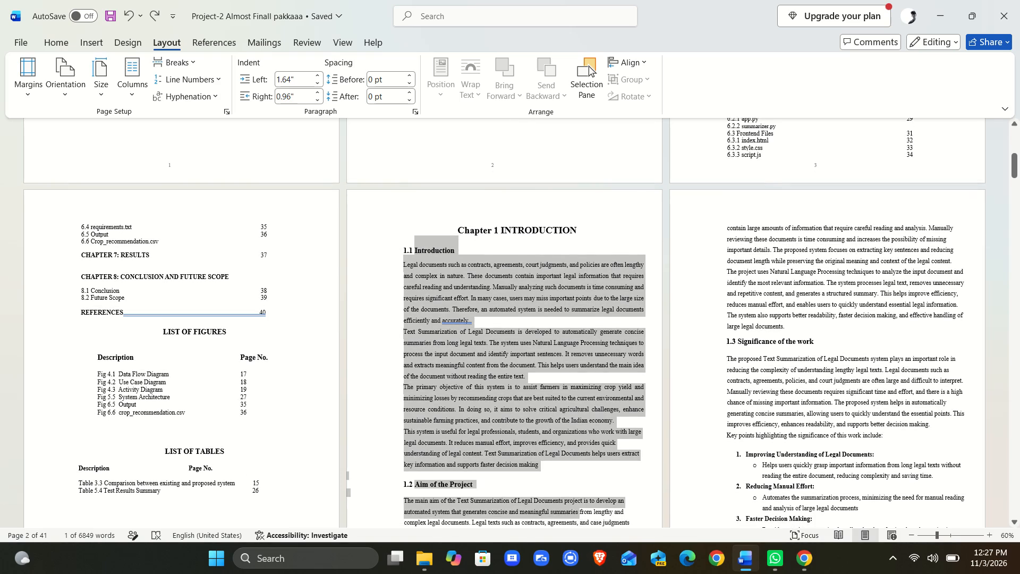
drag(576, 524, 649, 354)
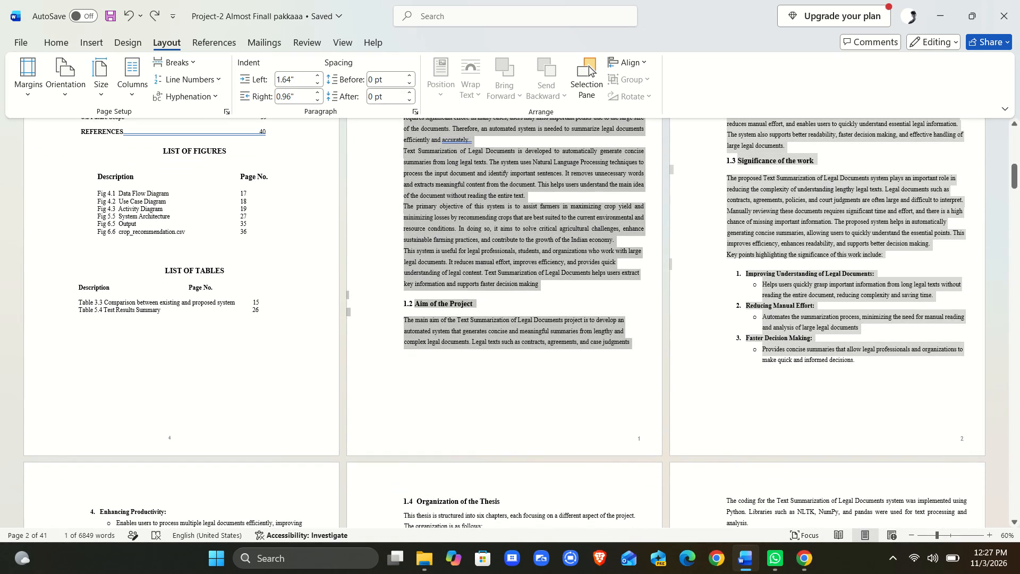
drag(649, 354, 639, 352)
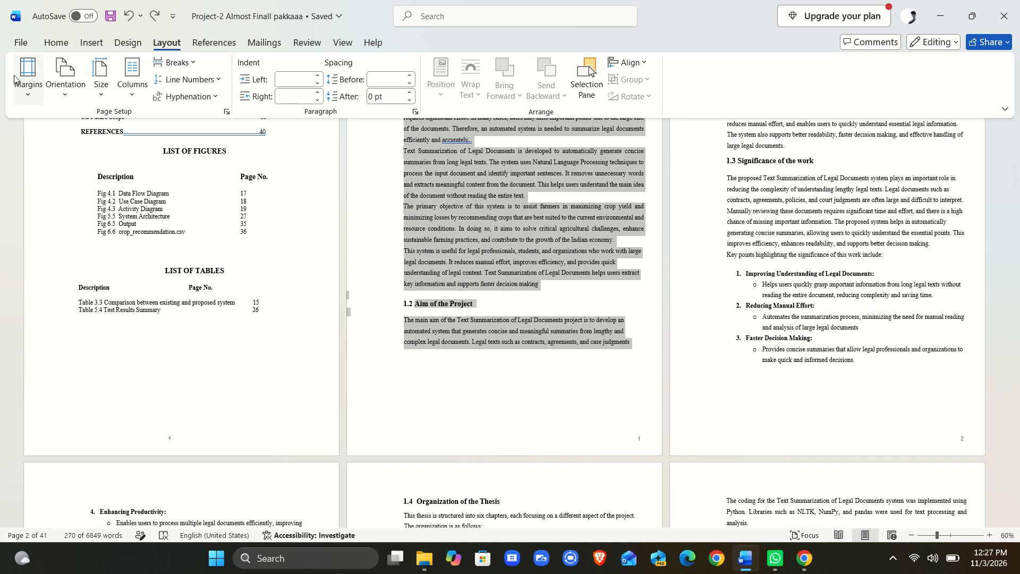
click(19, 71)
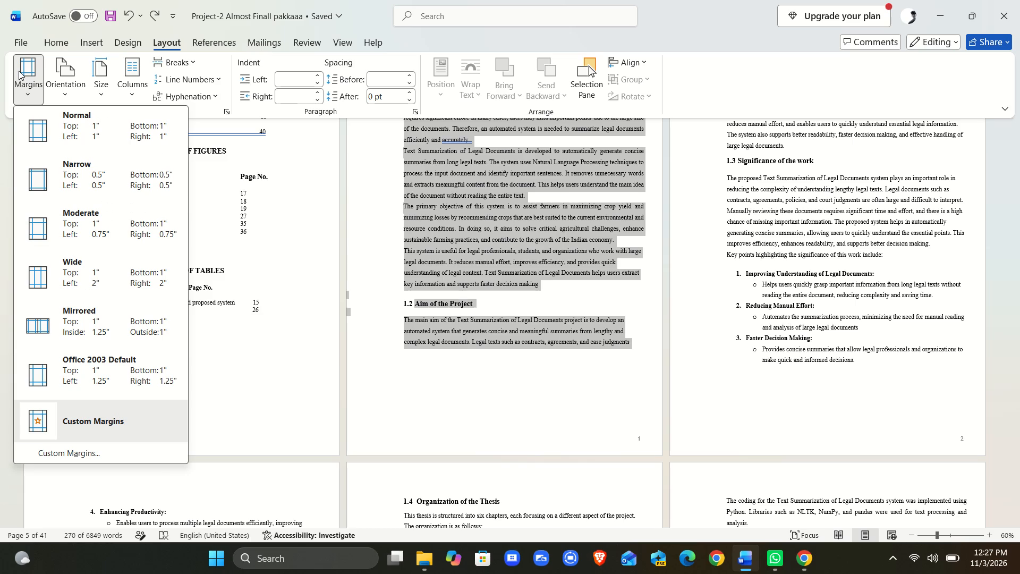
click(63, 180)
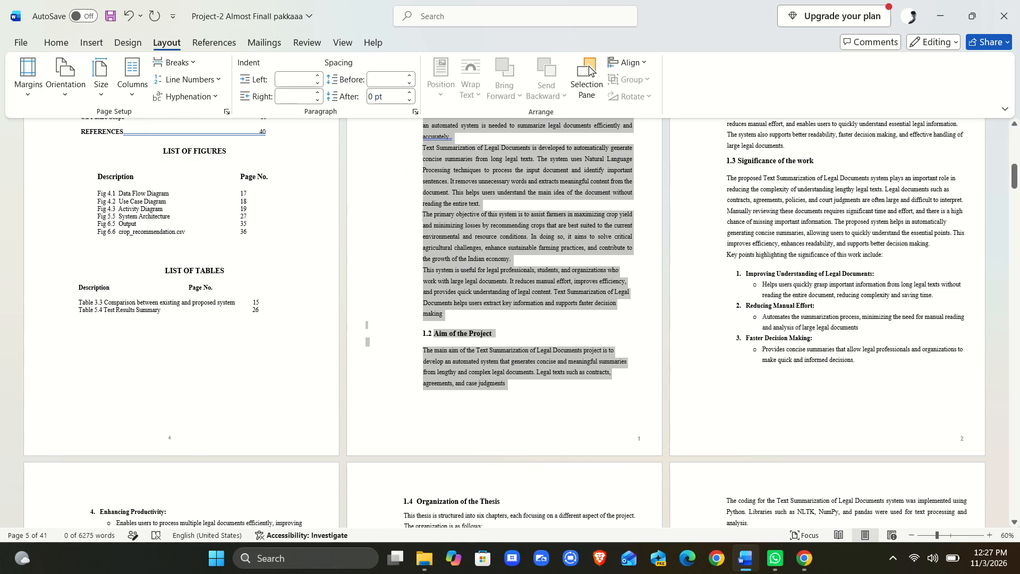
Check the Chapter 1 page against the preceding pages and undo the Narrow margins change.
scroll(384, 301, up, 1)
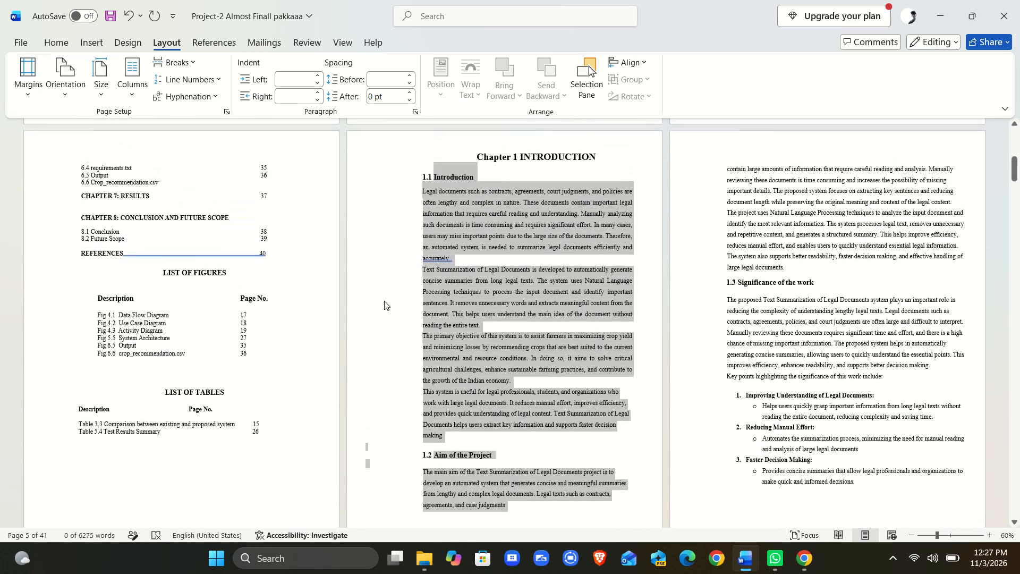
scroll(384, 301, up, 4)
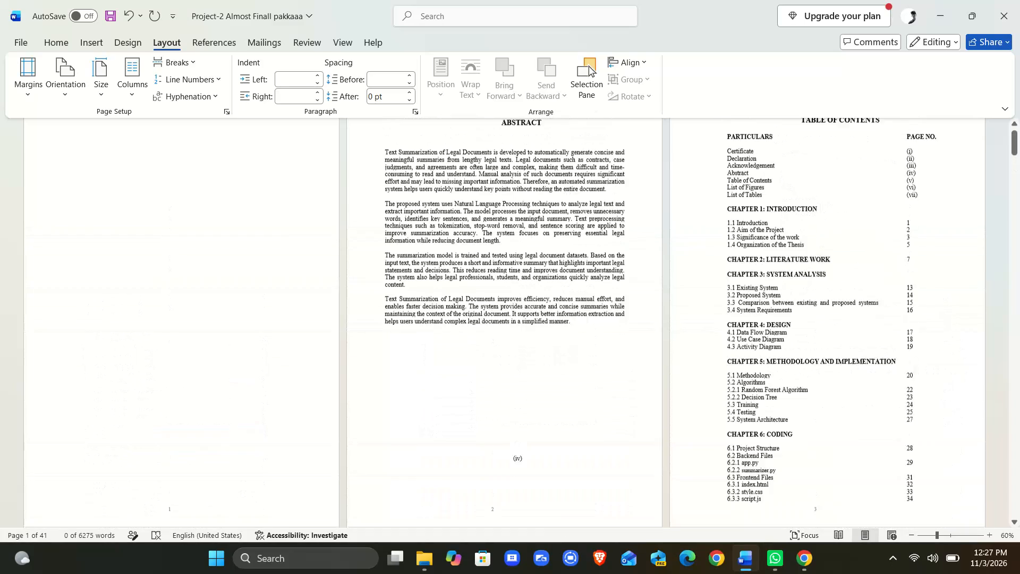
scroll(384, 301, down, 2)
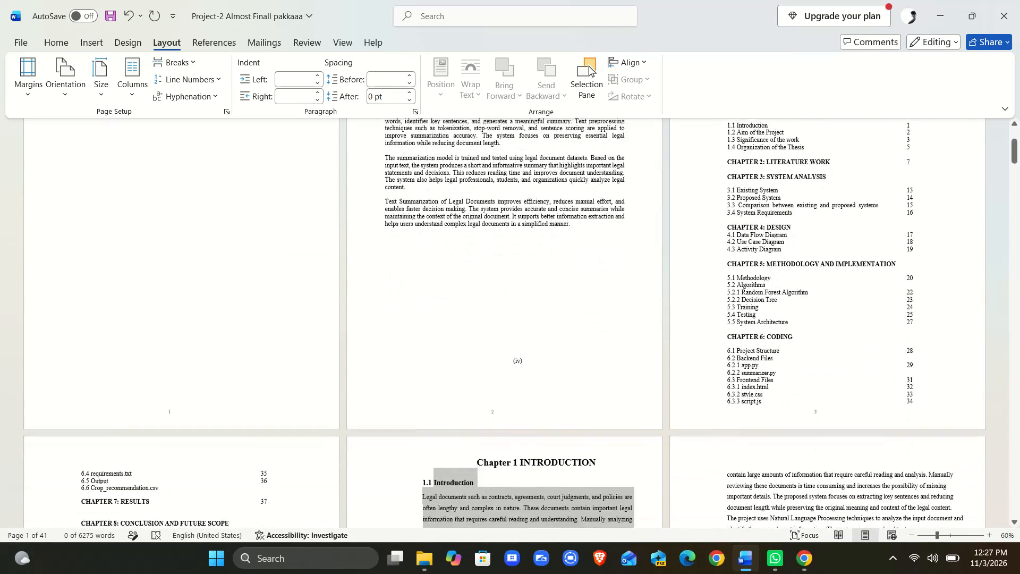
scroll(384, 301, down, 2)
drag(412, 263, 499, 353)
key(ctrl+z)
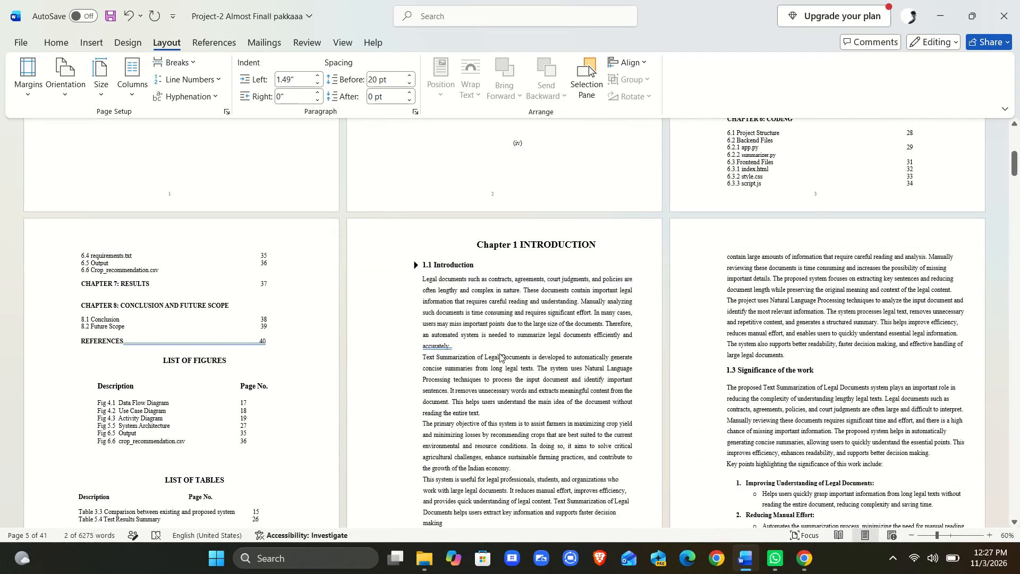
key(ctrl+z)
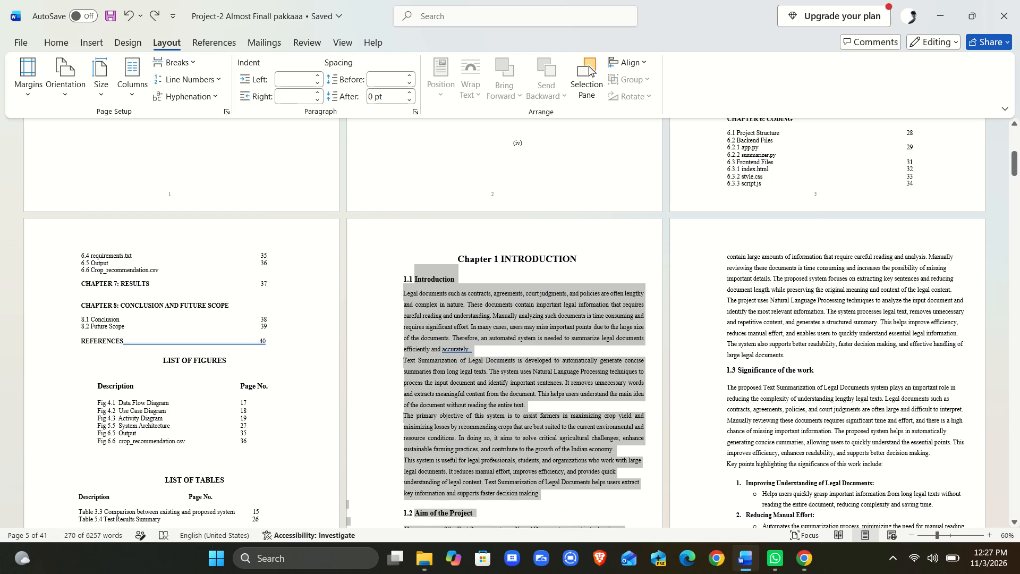
scroll(570, 232, down, 4)
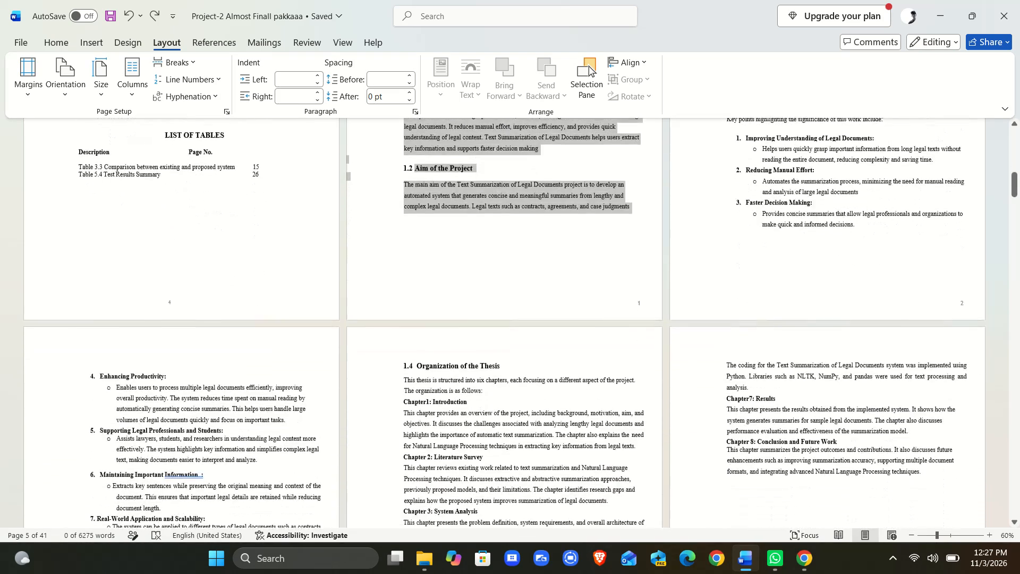
scroll(570, 232, down, 5)
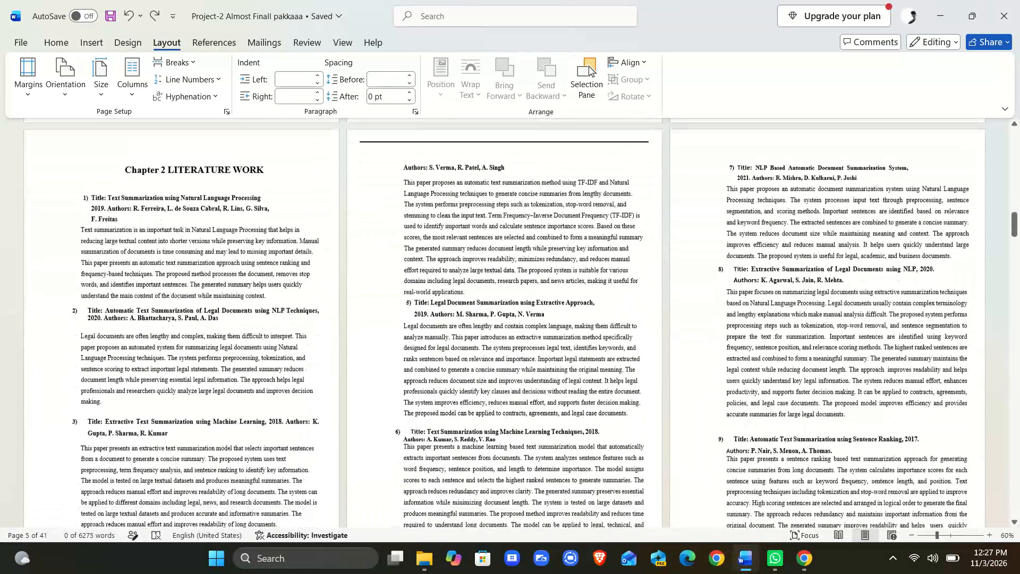
scroll(570, 232, down, 5)
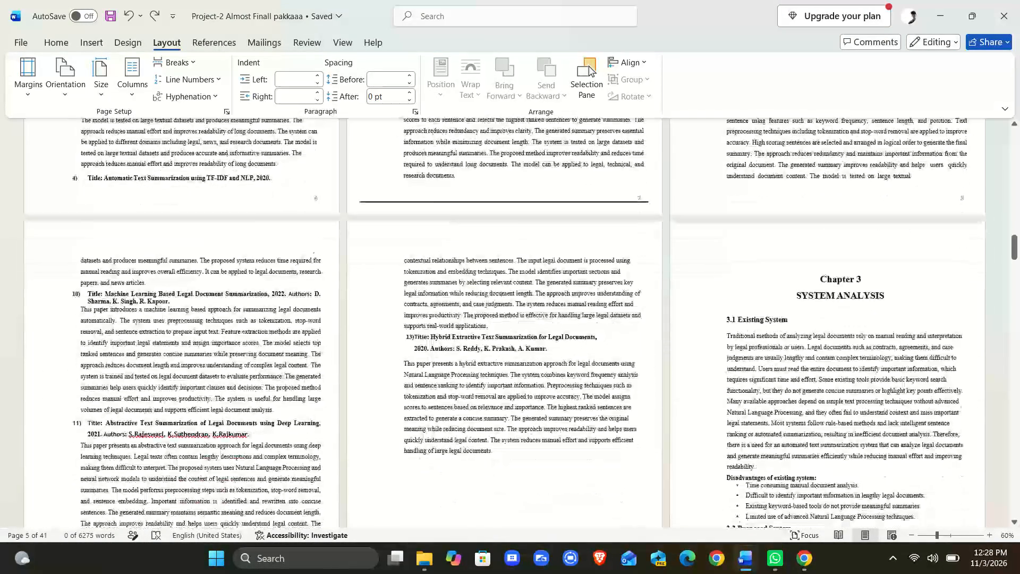
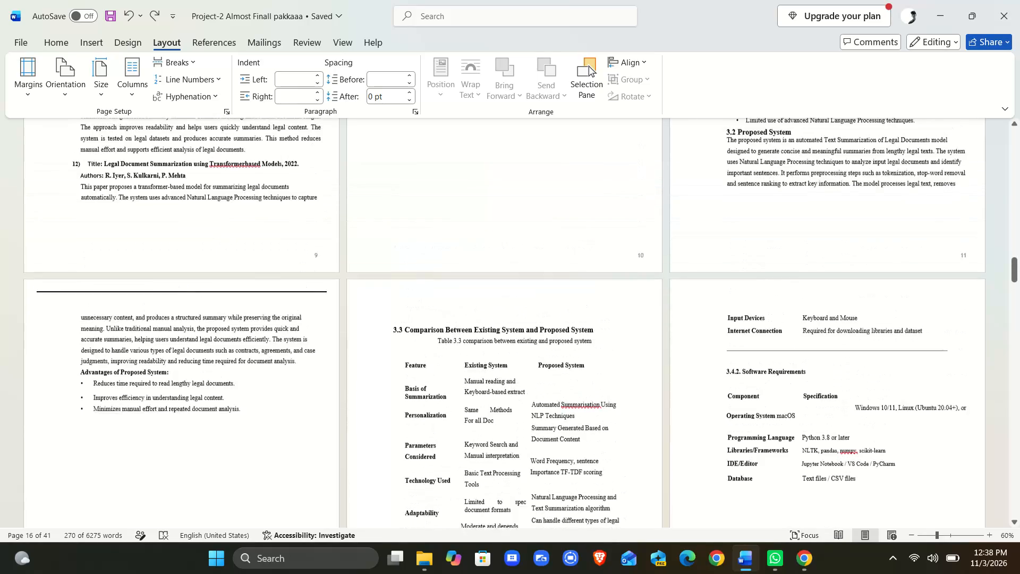
Examine the report's page layouts backwards from Chapter 3 to the contents and abstract pages, clearing the text selection in the Chapter 1 introduction.
scroll(608, 474, up, 1)
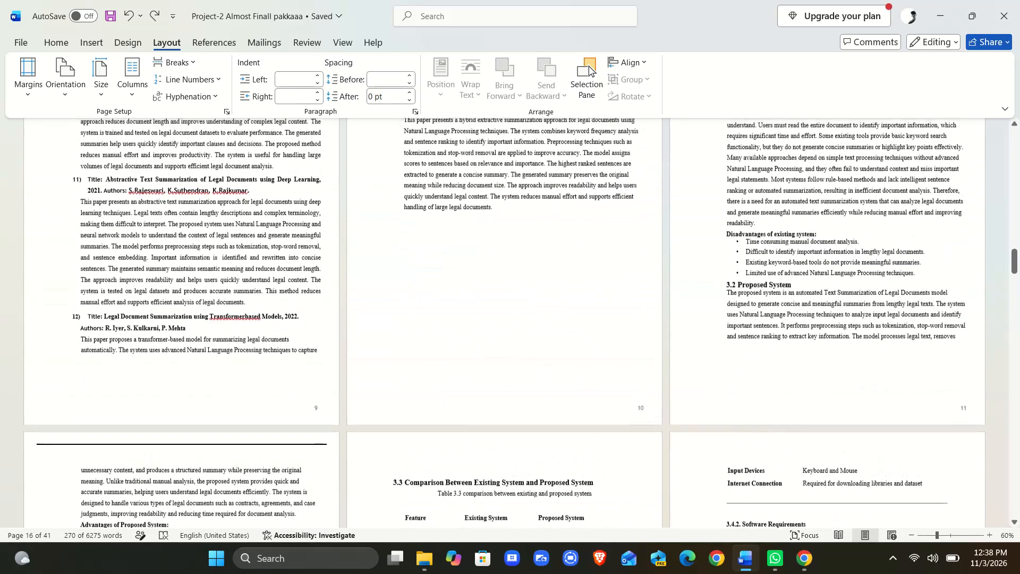
scroll(608, 474, up, 2)
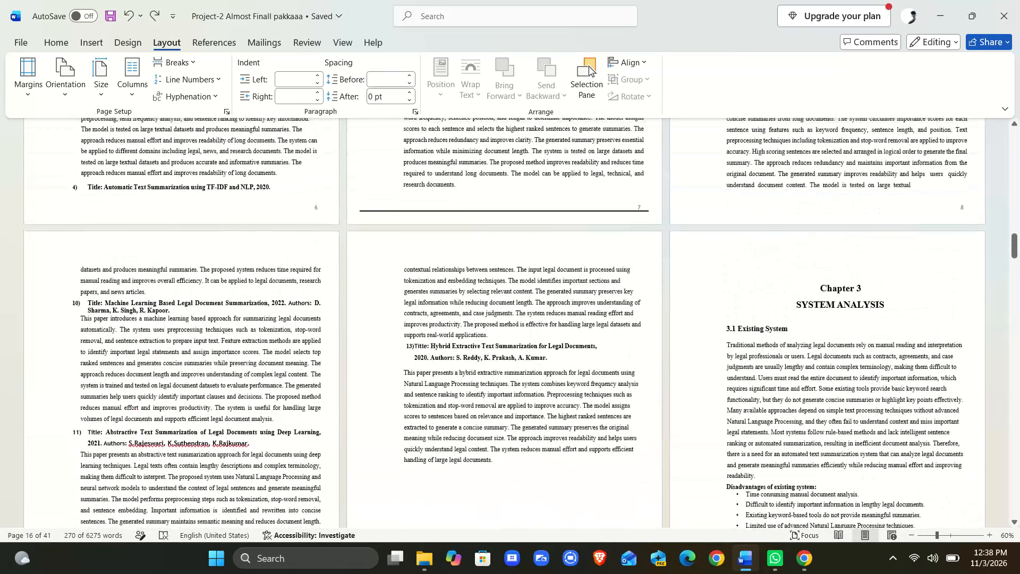
scroll(608, 474, up, 6)
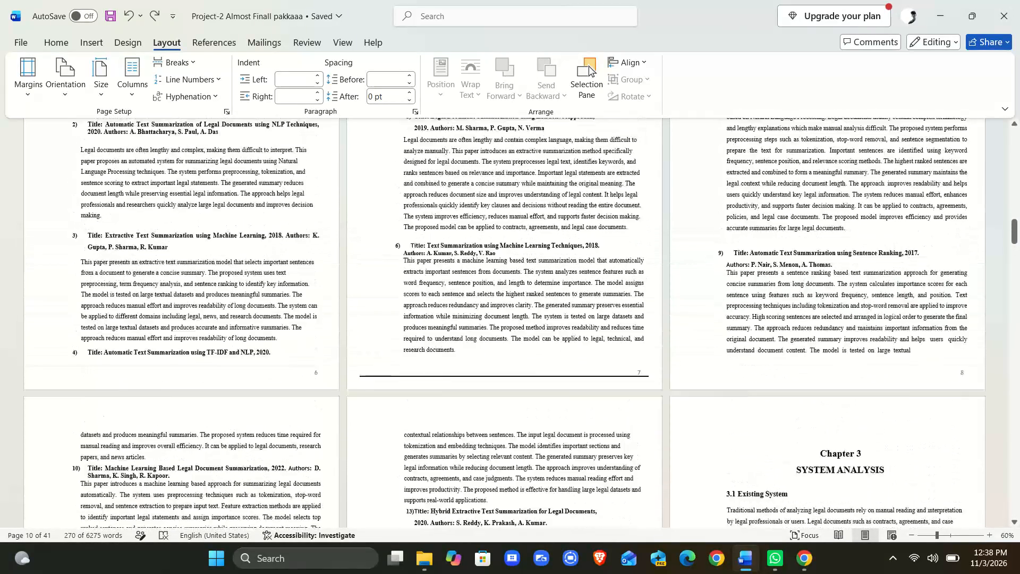
scroll(608, 474, up, 9)
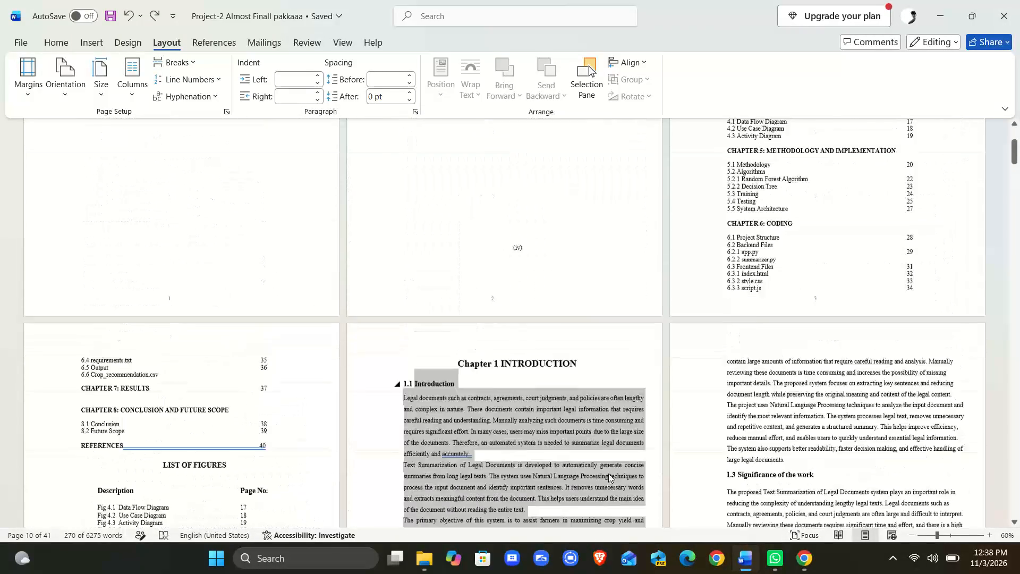
click(579, 383)
scroll(579, 383, up, 1)
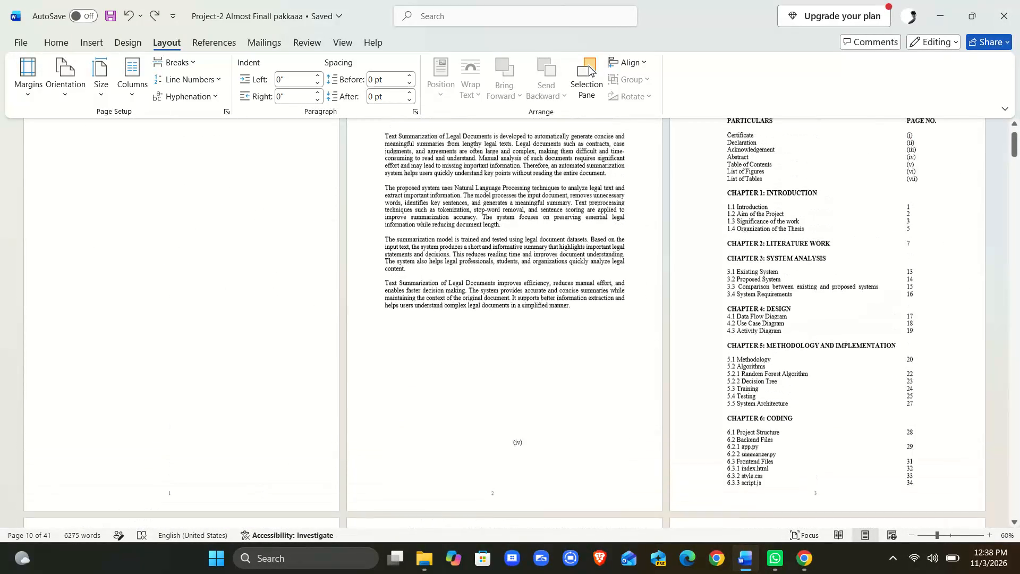
Examine the abstract, contents, figure and table lists and Chapter 1 pages of the Word report for margins and spacing.
scroll(579, 383, down, 5)
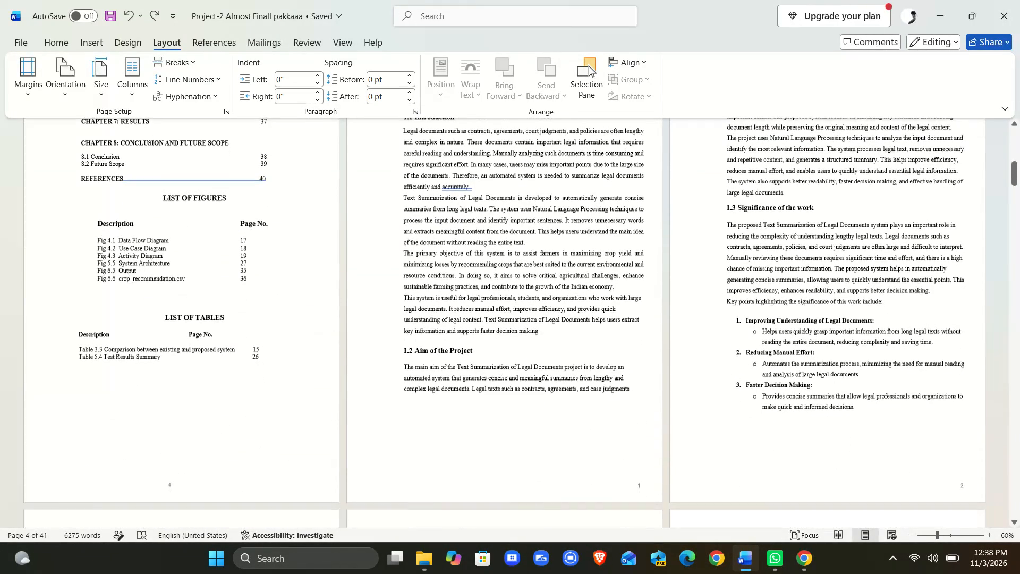
scroll(579, 383, down, 2)
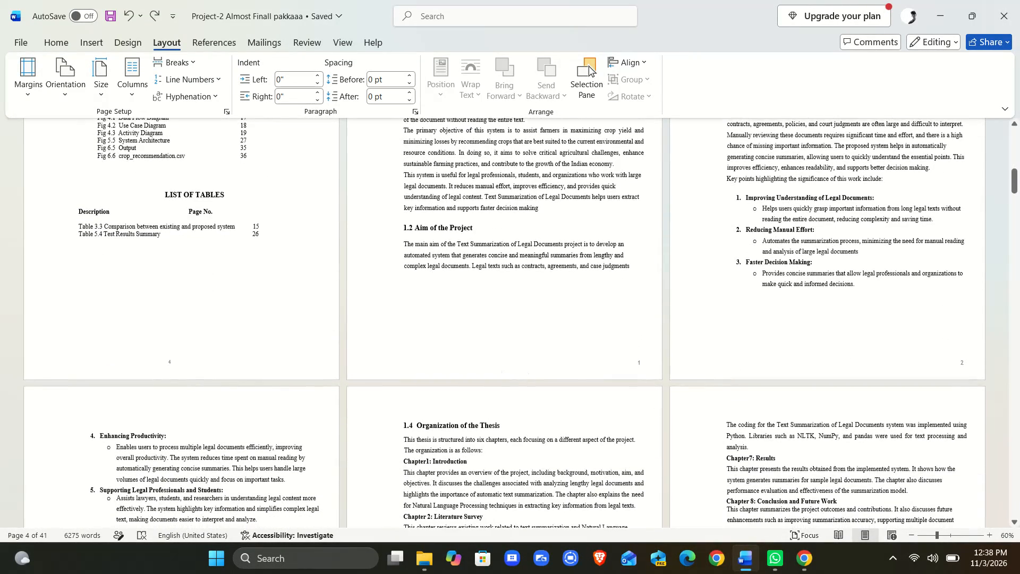
click(372, 318)
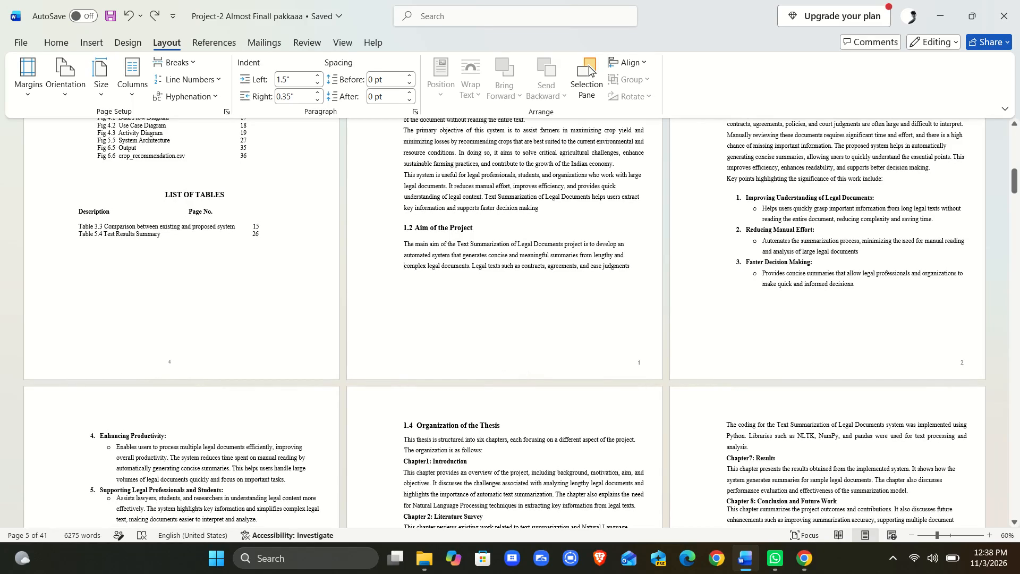
click(385, 311)
scroll(385, 311, up, 3)
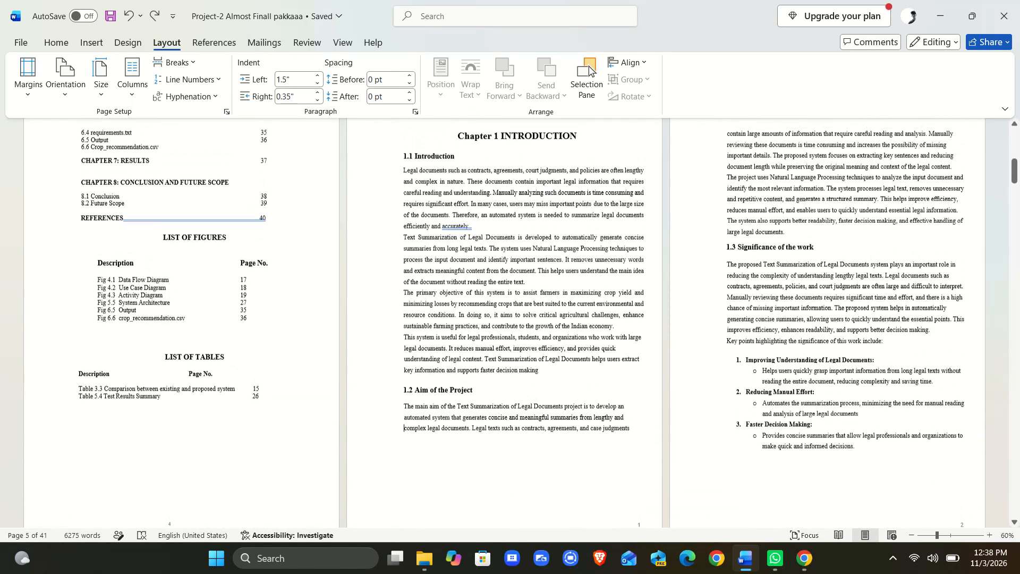
scroll(385, 311, up, 1)
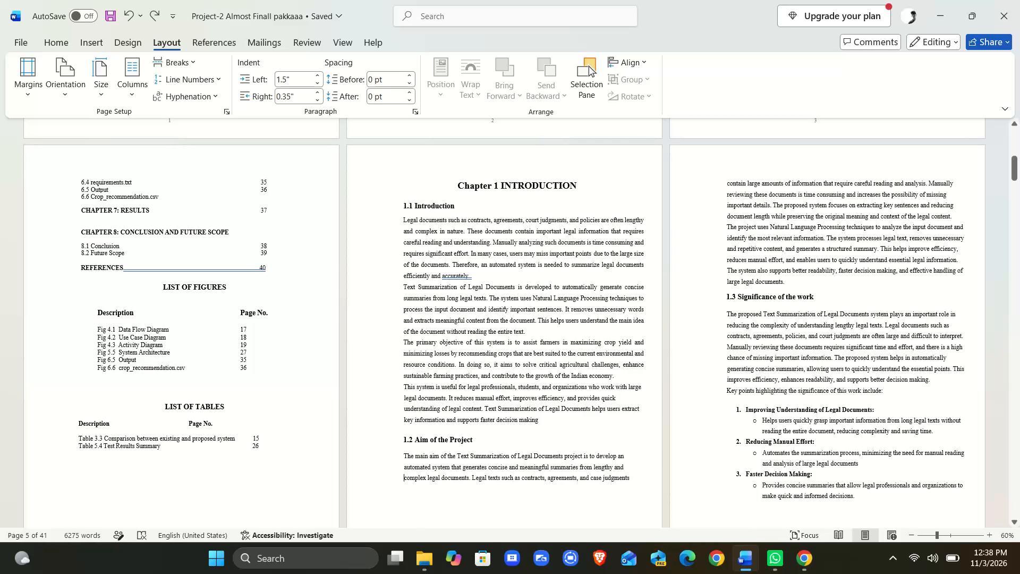
scroll(385, 311, up, 2)
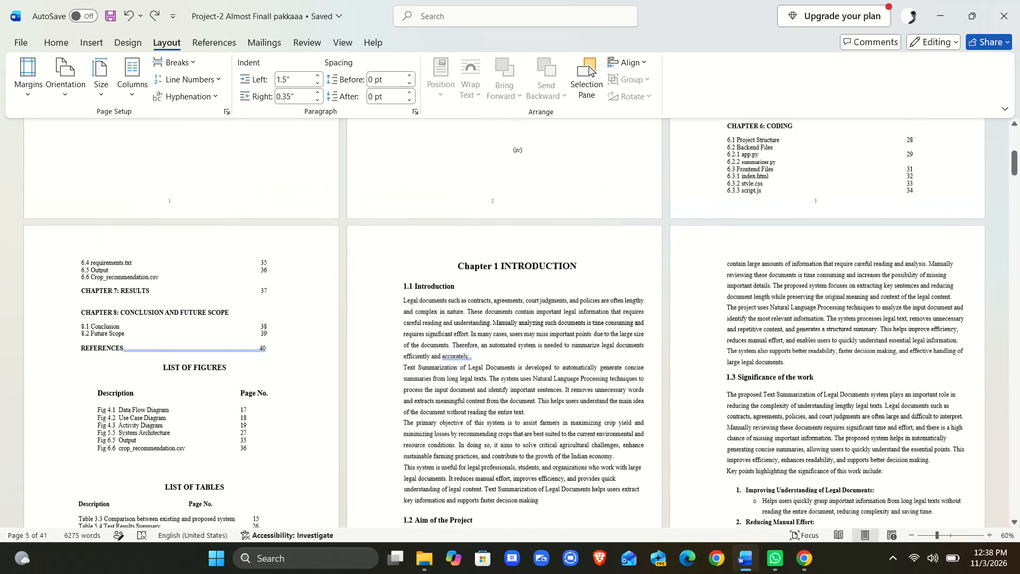
scroll(385, 311, up, 3)
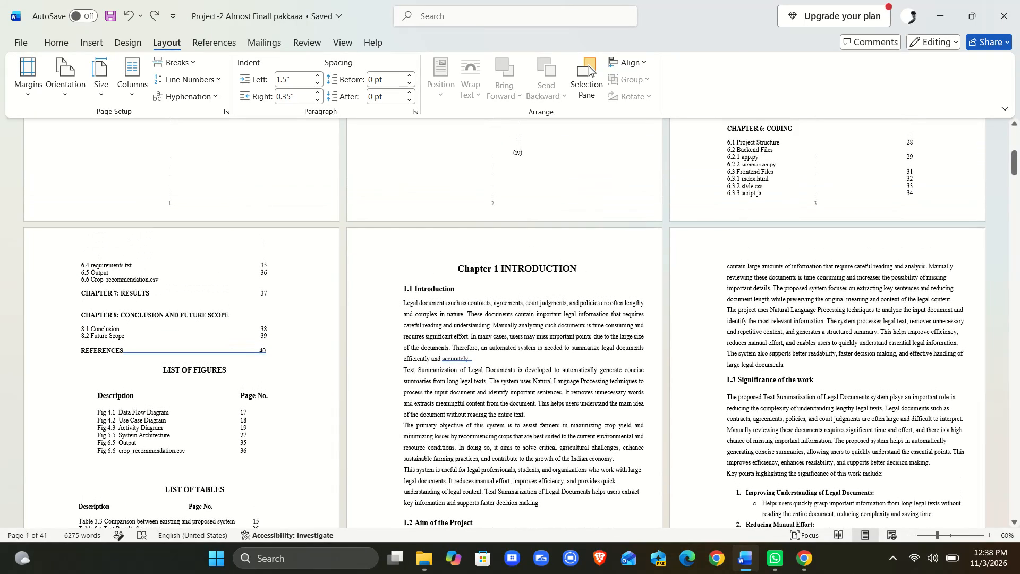
scroll(385, 311, up, 1)
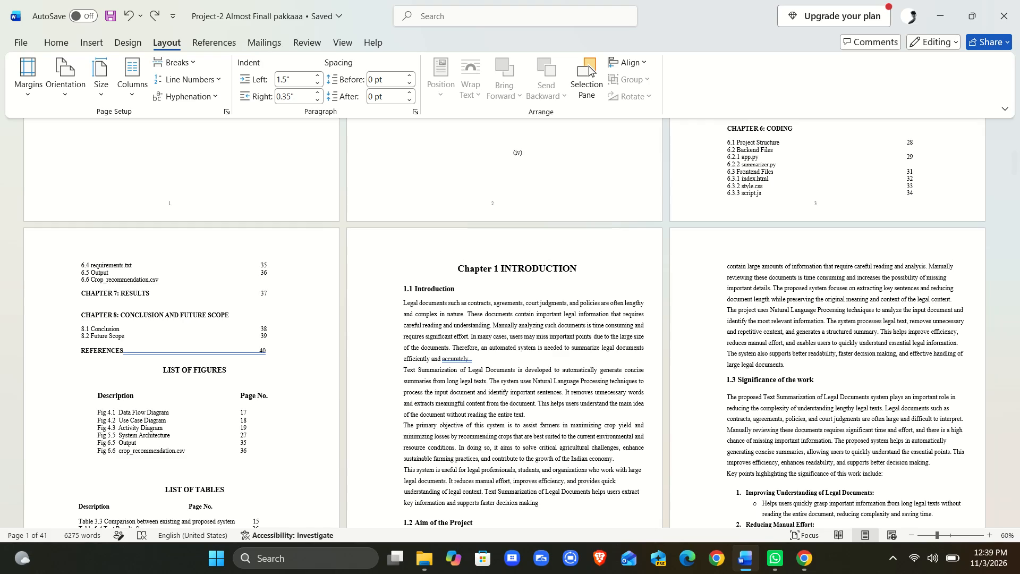
Compare the page layout of the abstract and table of contents with the Chapter 1 Introduction pages.
click(385, 311)
scroll(385, 311, down, 1)
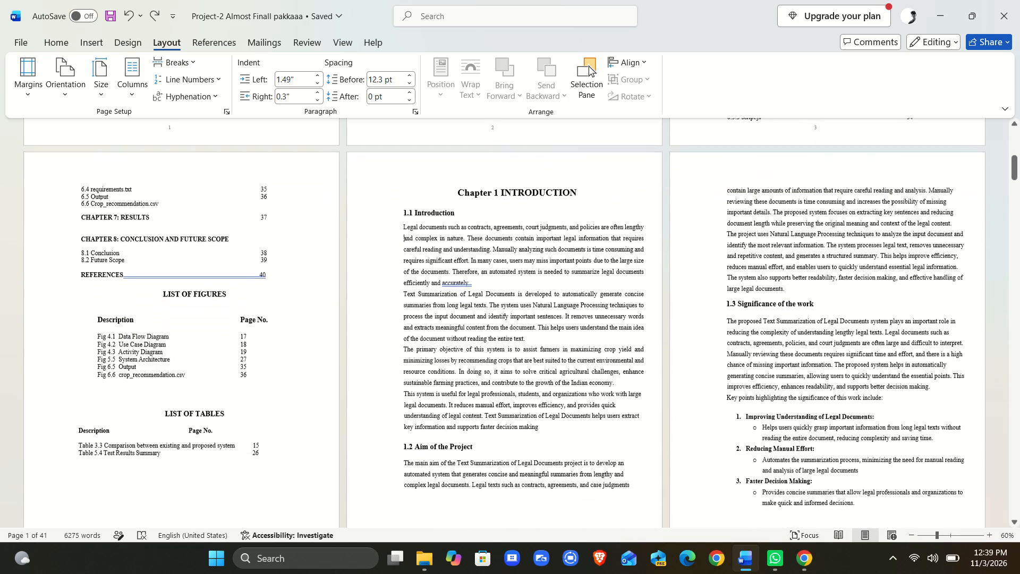
scroll(385, 311, down, 1)
scroll(385, 311, up, 9)
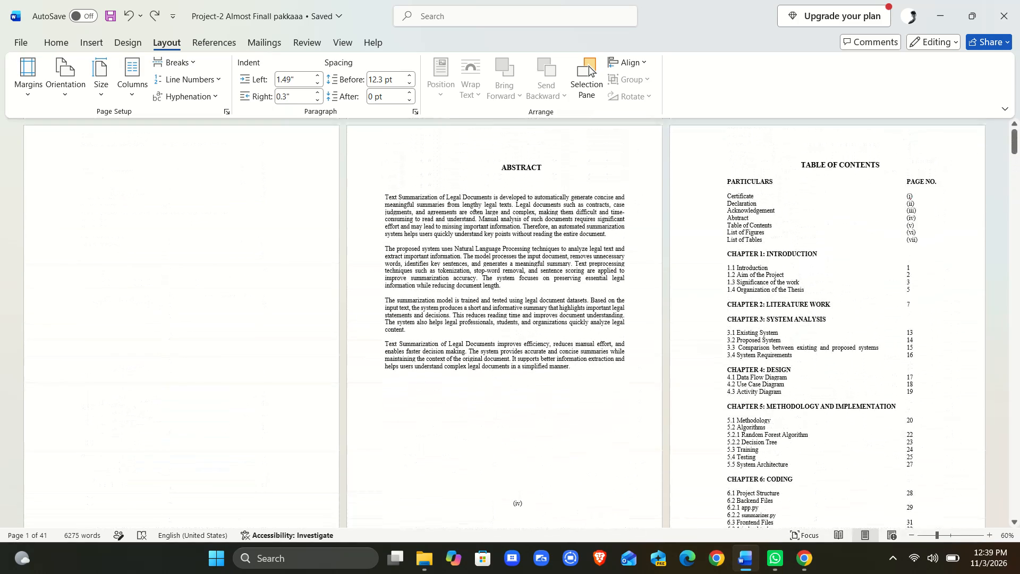
scroll(385, 311, down, 1)
scroll(385, 311, up, 2)
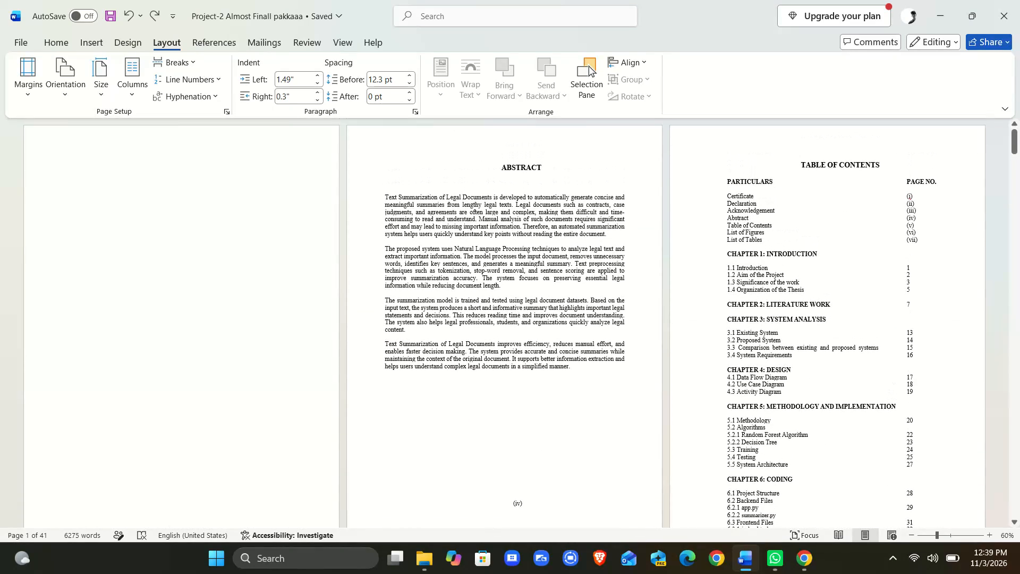
scroll(385, 311, down, 1)
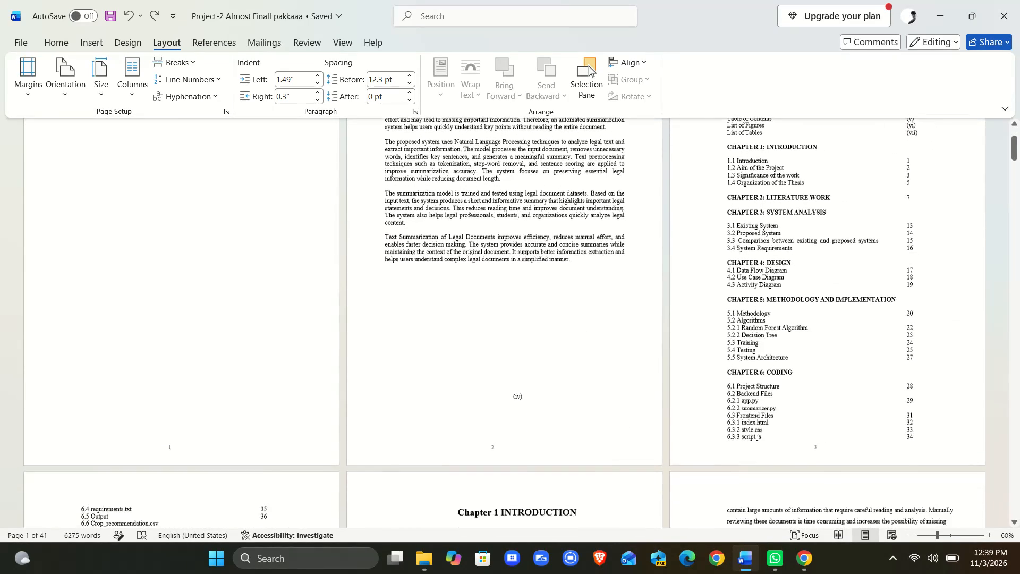
scroll(385, 311, down, 3)
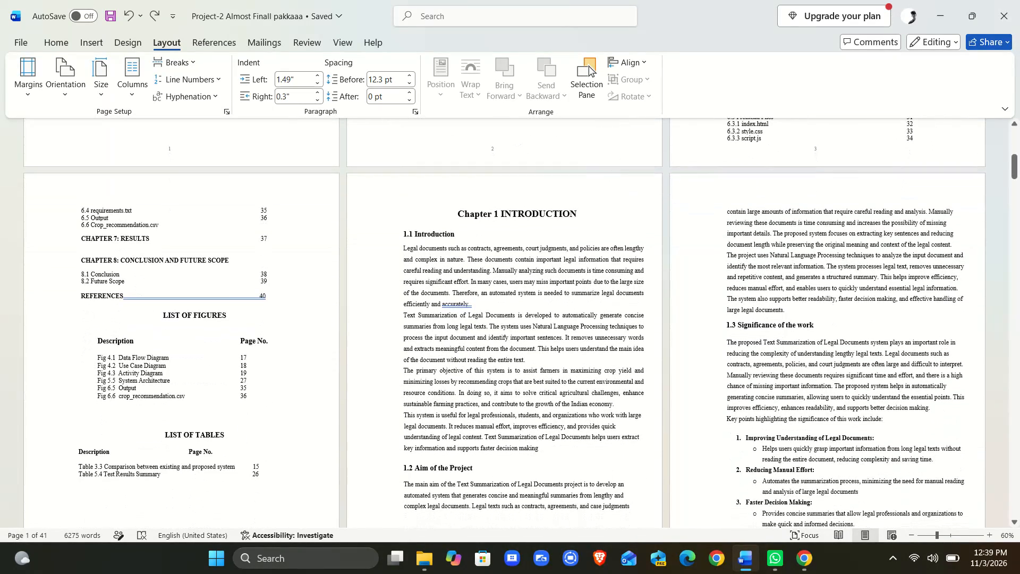
scroll(385, 311, down, 2)
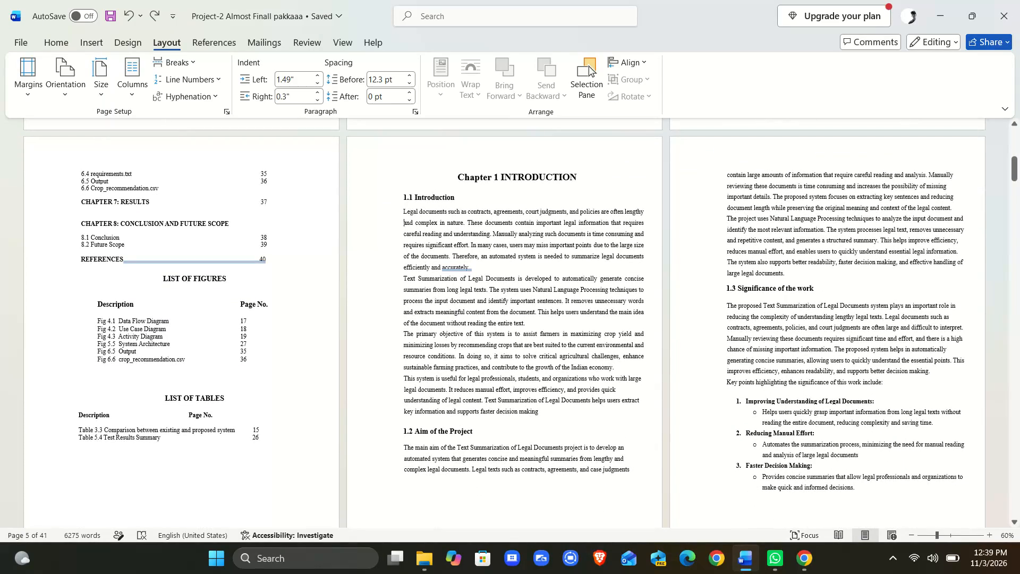
scroll(385, 311, down, 1)
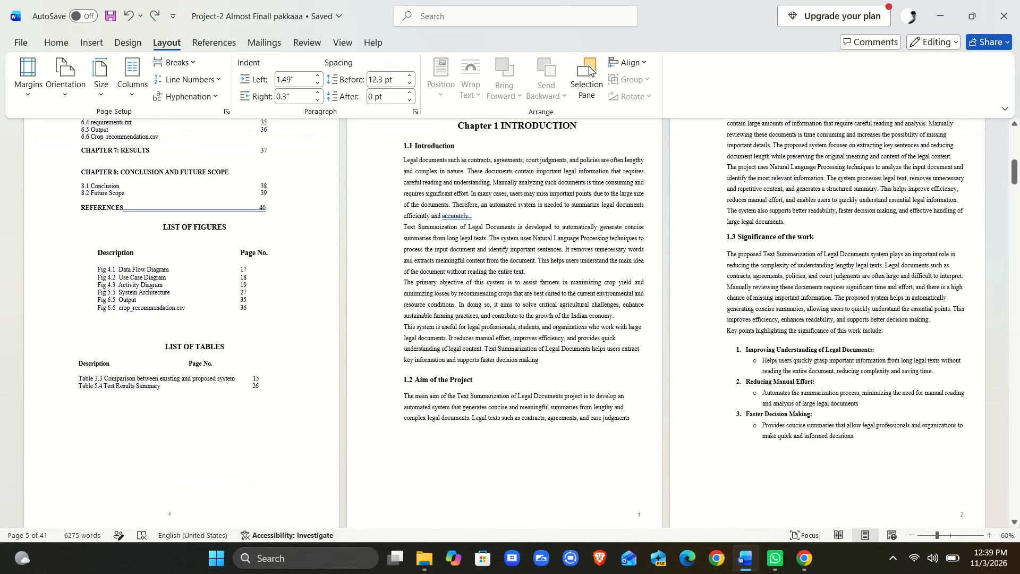
scroll(385, 311, down, 3)
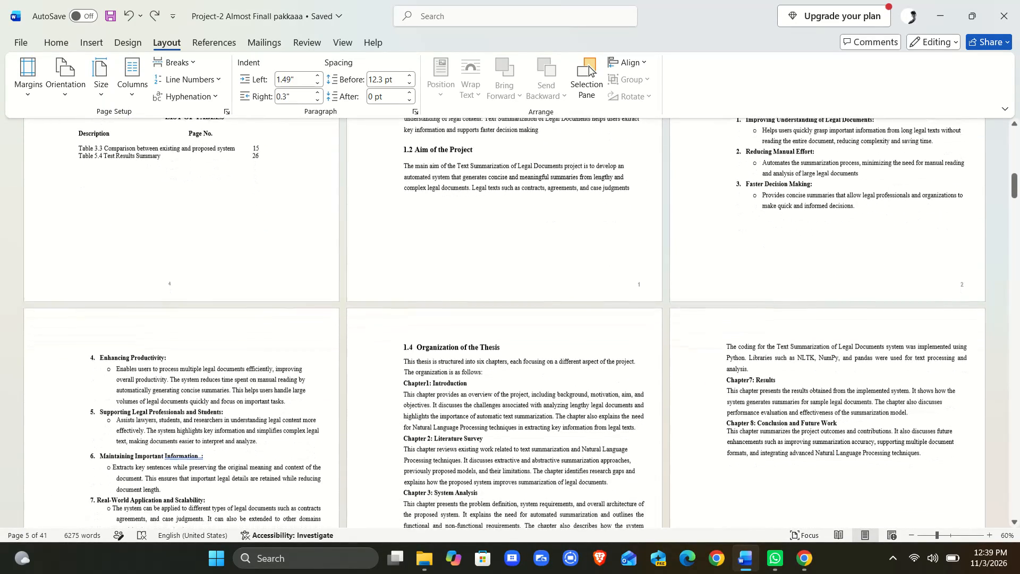
scroll(385, 311, down, 1)
Look over the report's page borders and layout from section 1.4 Organization of the Thesis through to the References.
click(398, 336)
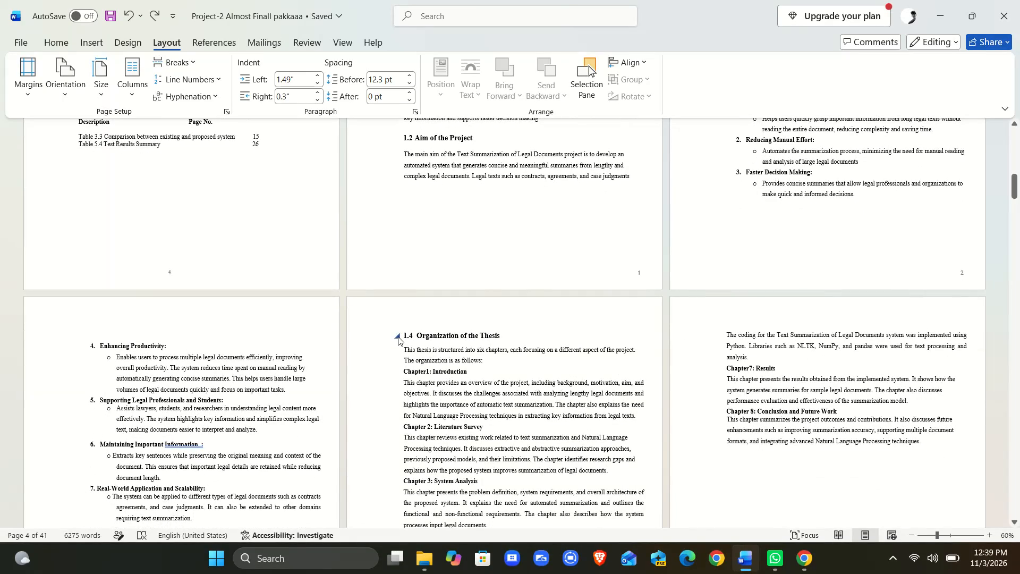
click(398, 336)
scroll(398, 336, down, 1)
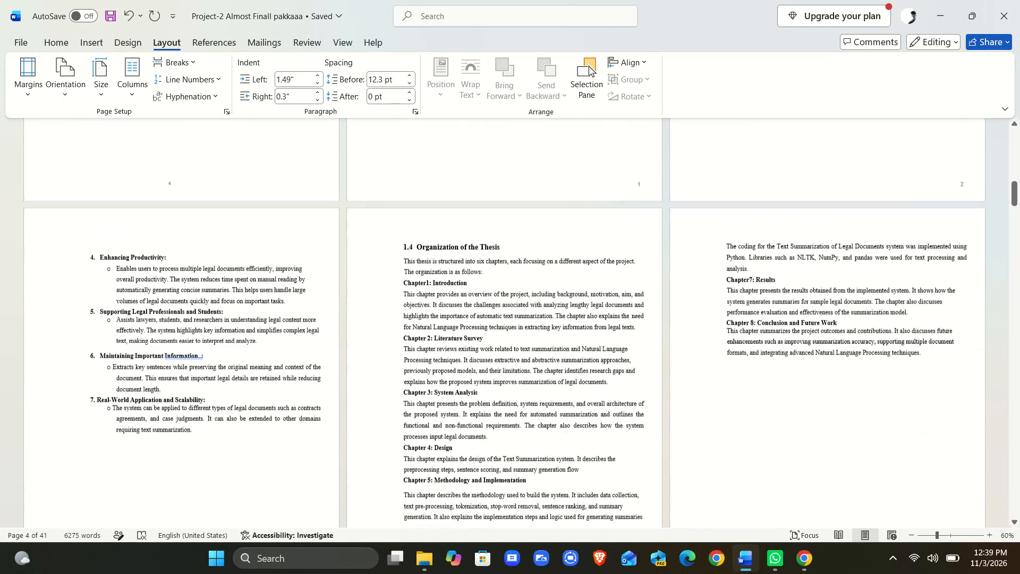
scroll(398, 336, down, 8)
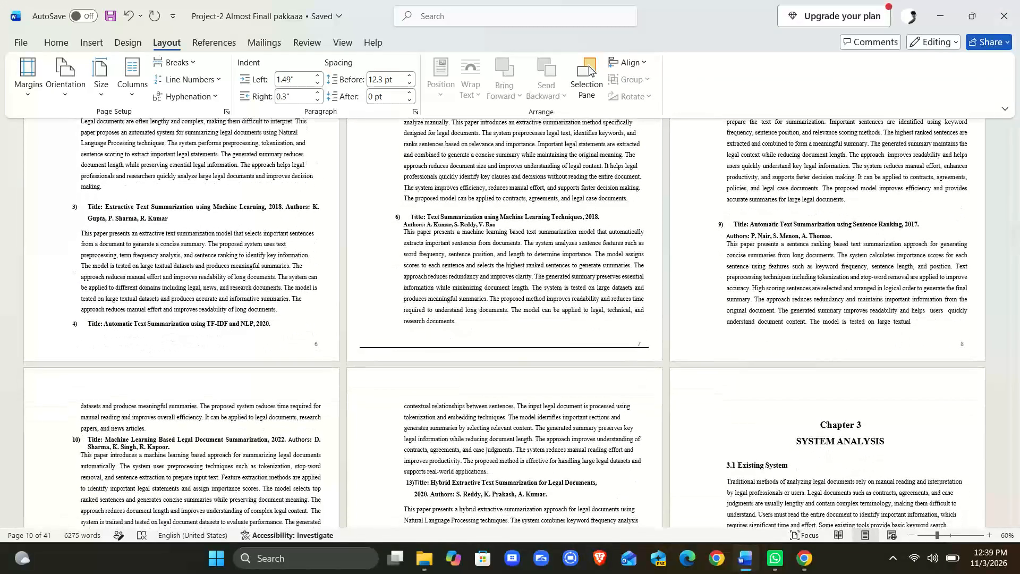
scroll(398, 336, down, 3)
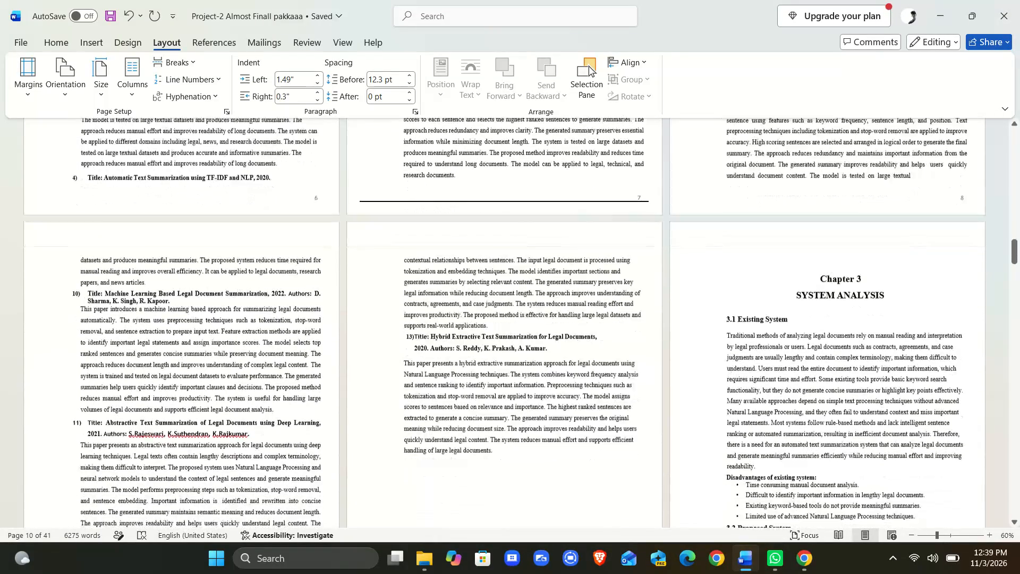
scroll(398, 336, down, 6)
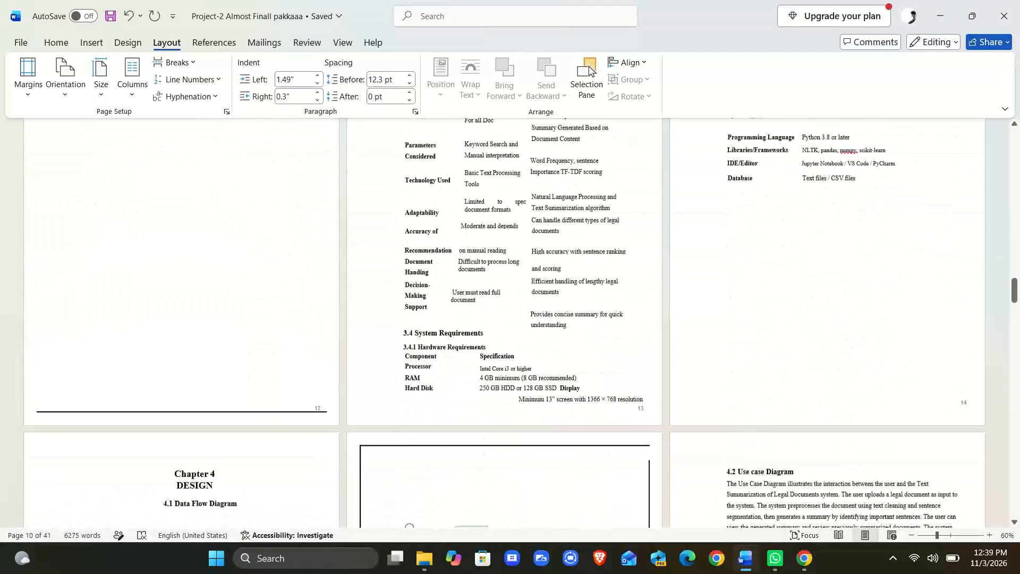
scroll(398, 336, down, 6)
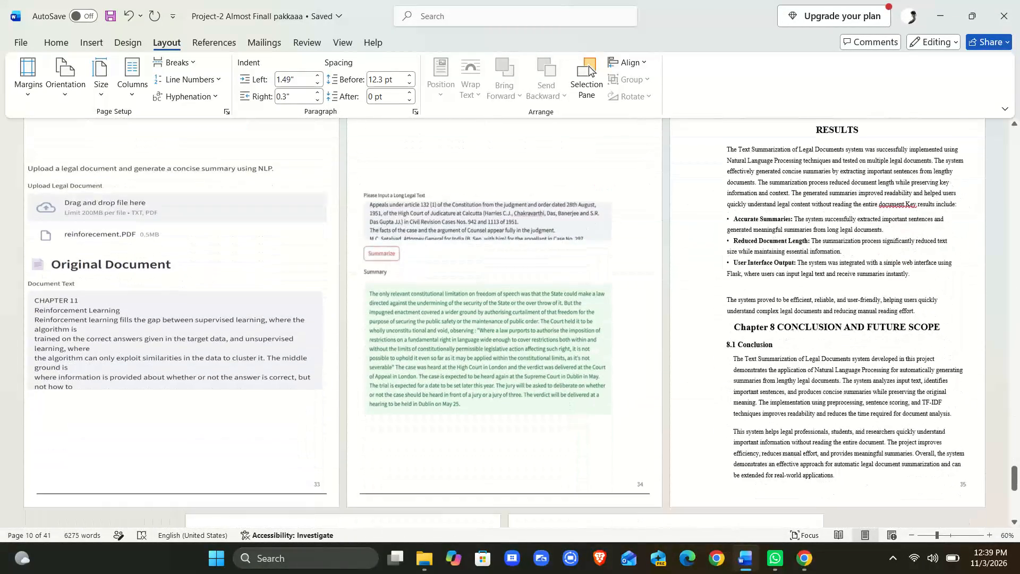
scroll(398, 336, down, 6)
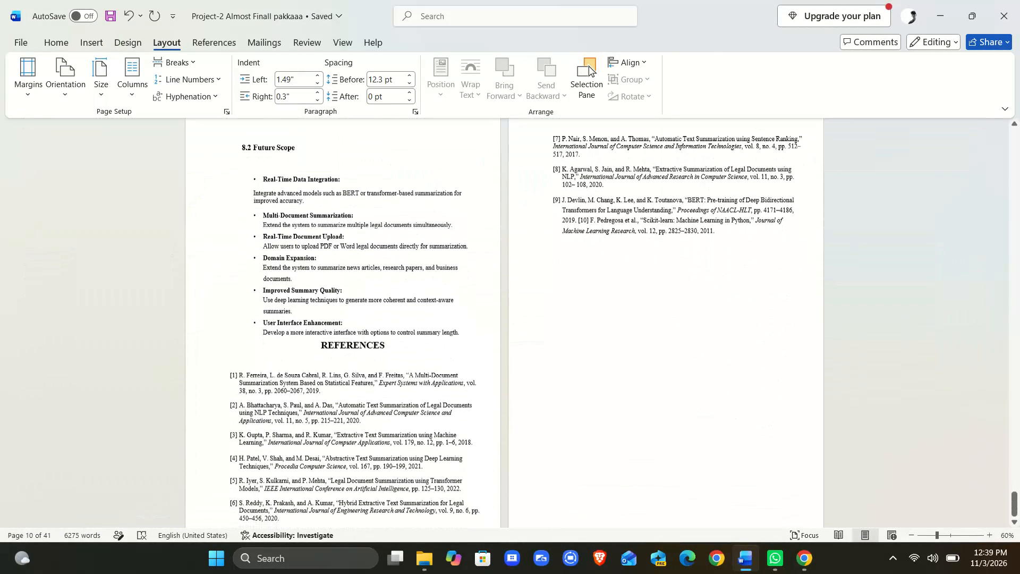
scroll(398, 336, down, 4)
Review the page layouts backwards from the References through the diagrams and literature pages to the table of contents.
scroll(398, 336, up, 5)
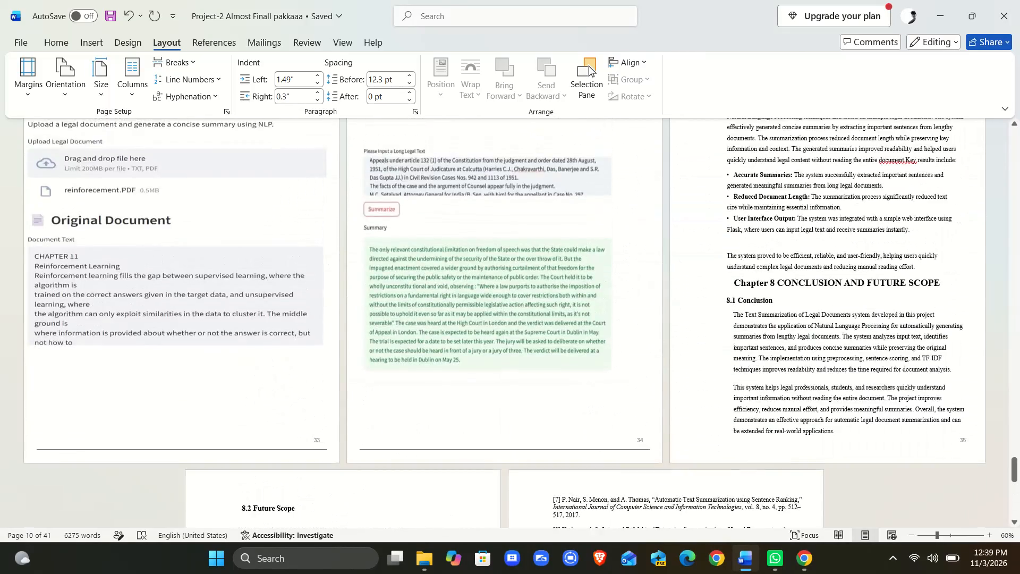
scroll(398, 336, up, 11)
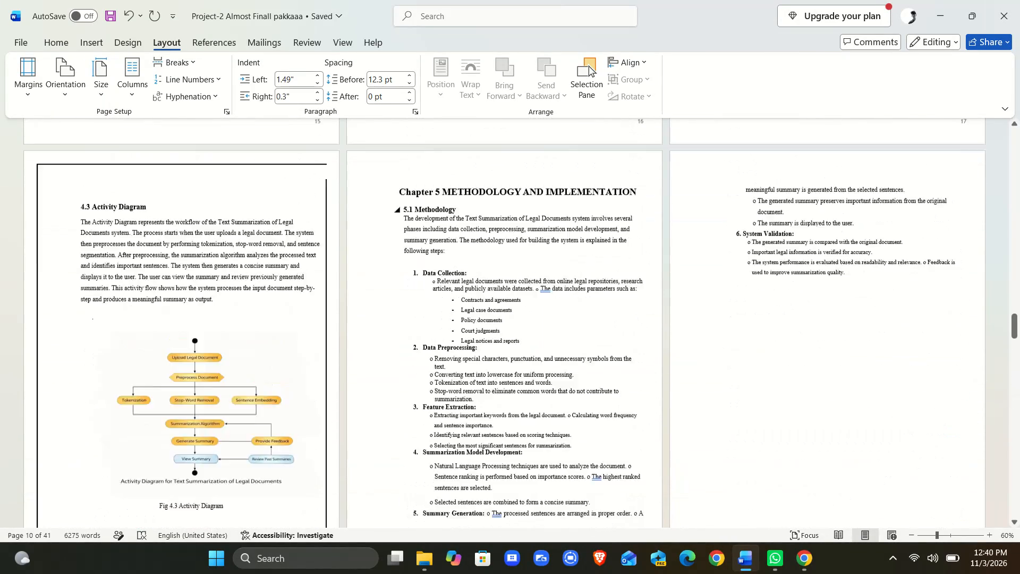
scroll(398, 336, up, 11)
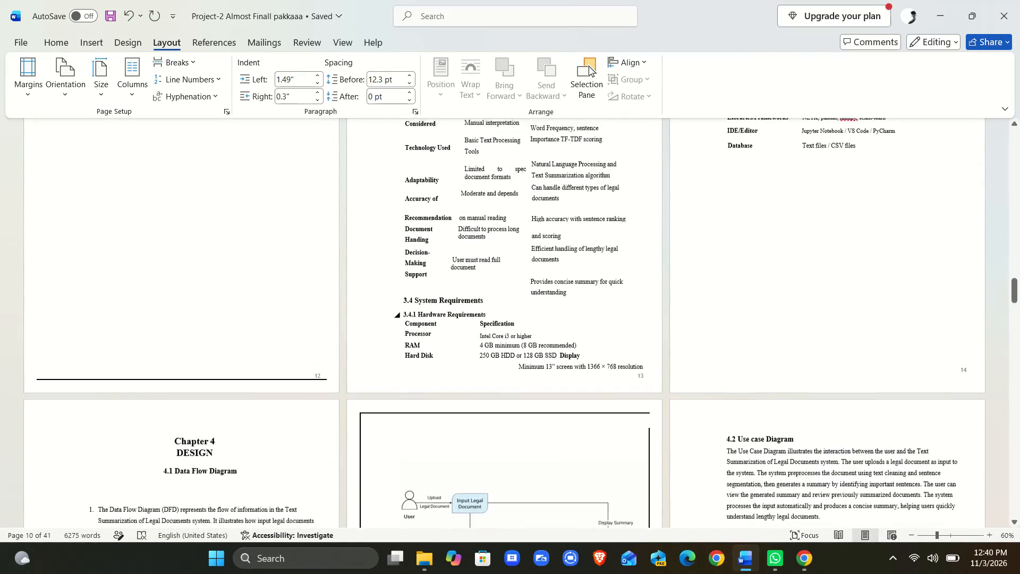
scroll(398, 336, up, 7)
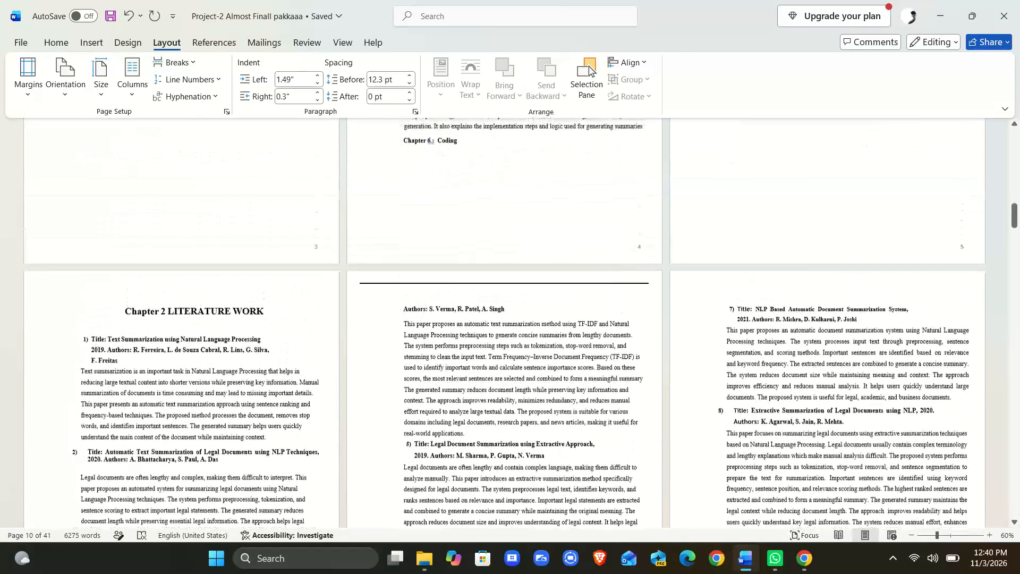
scroll(398, 336, up, 3)
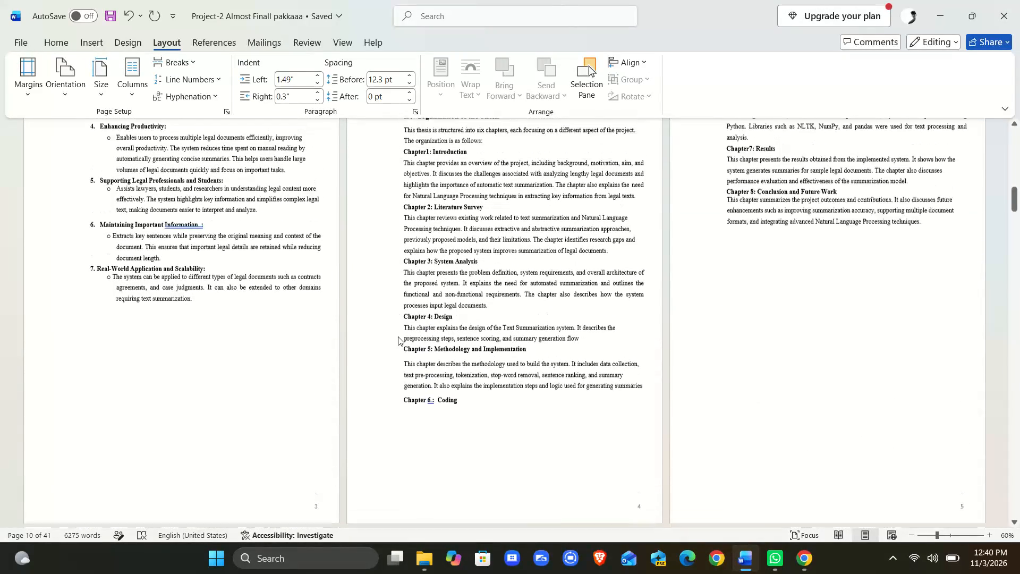
scroll(398, 336, up, 3)
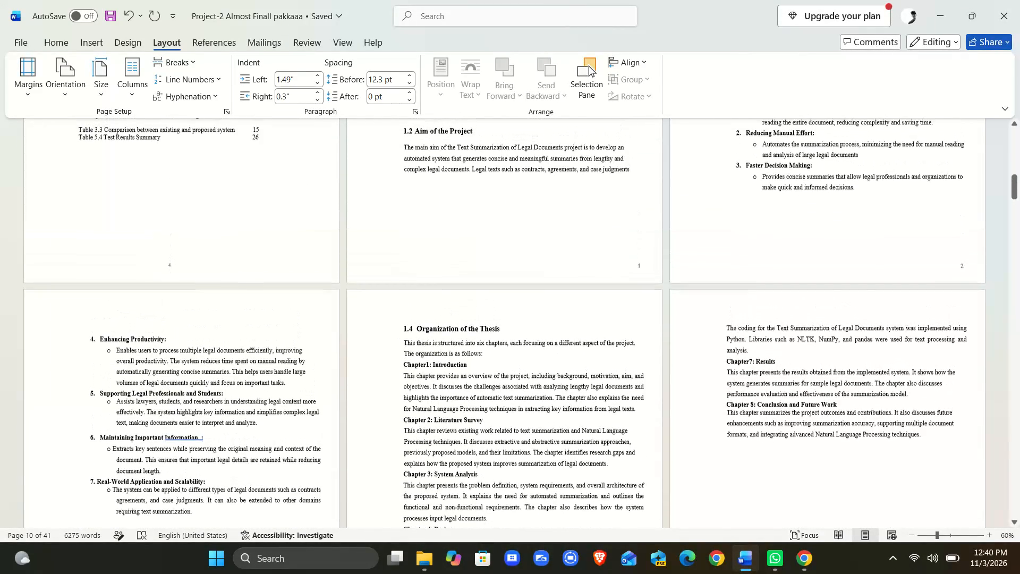
scroll(398, 336, up, 3)
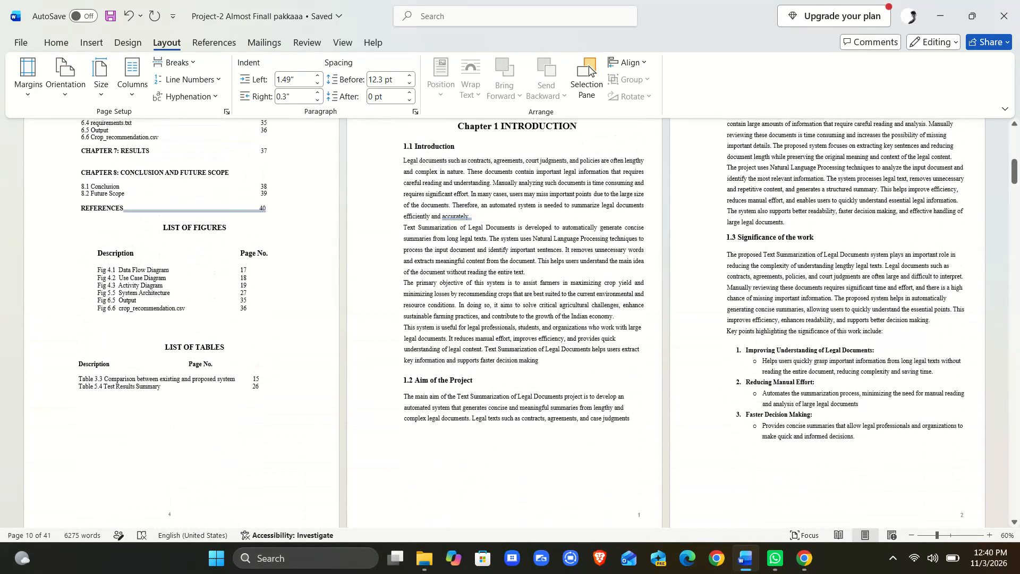
scroll(398, 336, up, 3)
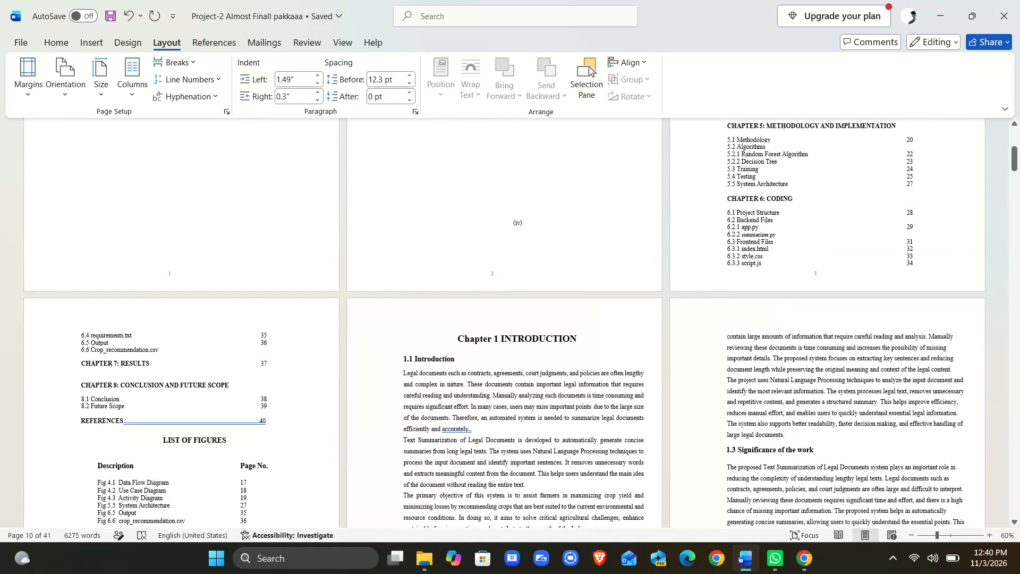
Examine the indents, spacing and page borders from the Chapter 1 Introduction through to the Chapter 4 data flow and use case diagrams.
click(378, 334)
click(397, 389)
scroll(397, 389, down, 4)
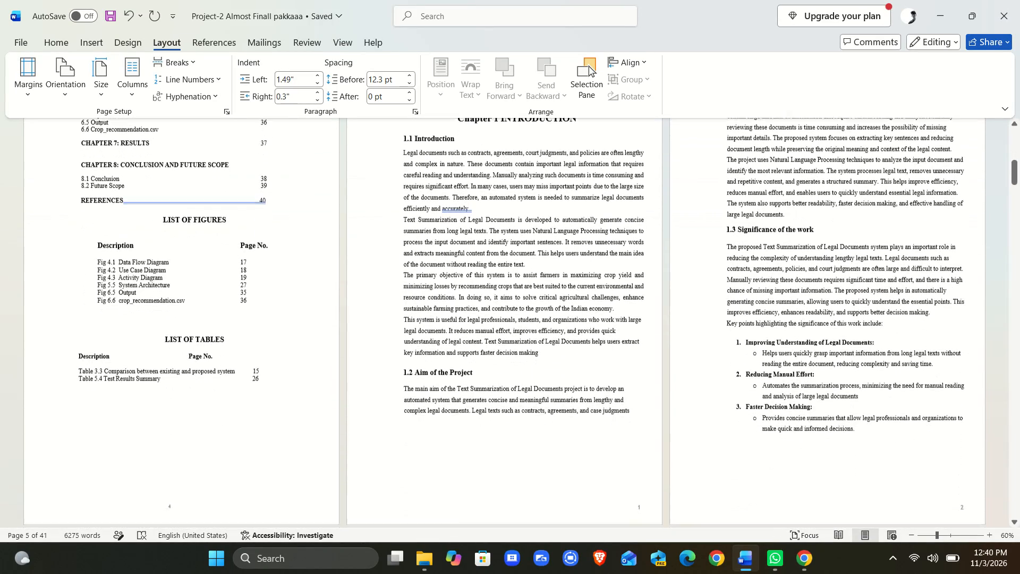
scroll(397, 389, down, 5)
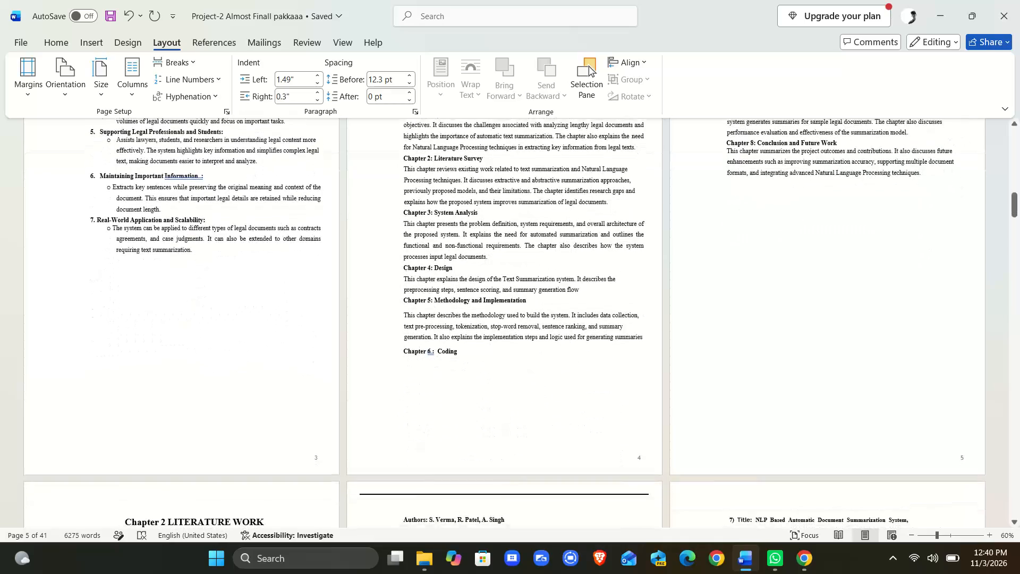
scroll(397, 389, down, 4)
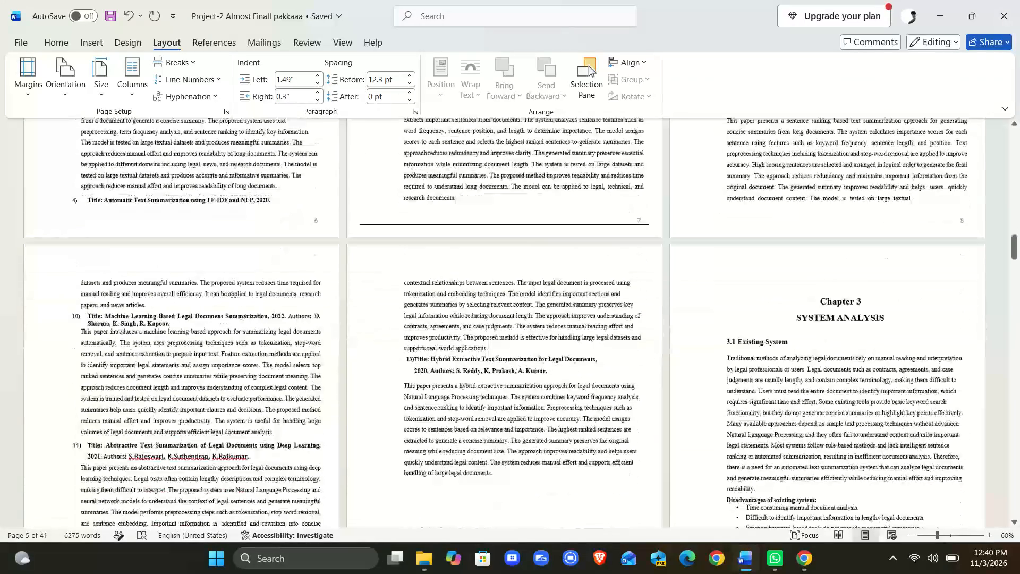
scroll(397, 389, down, 5)
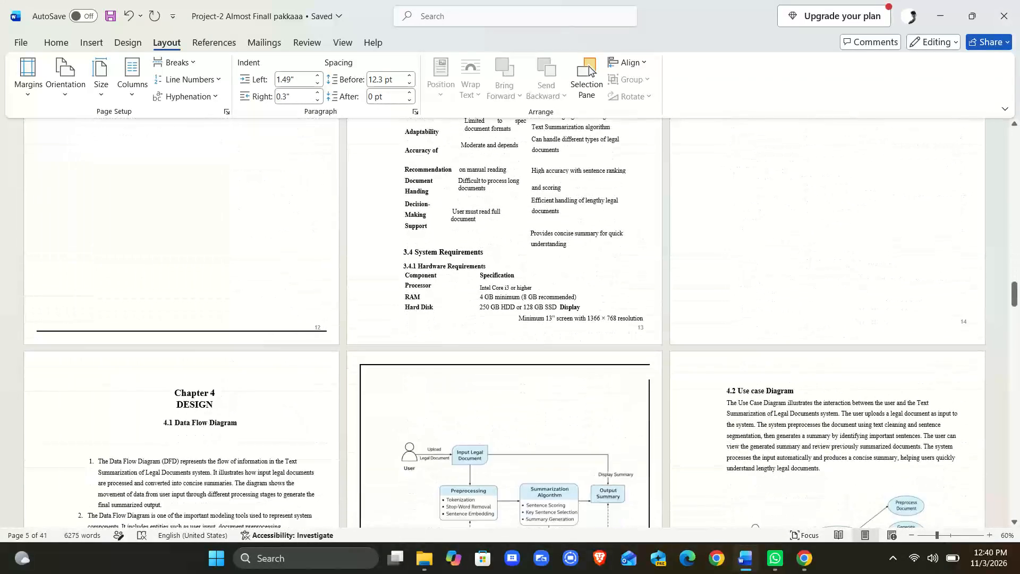
scroll(397, 389, down, 2)
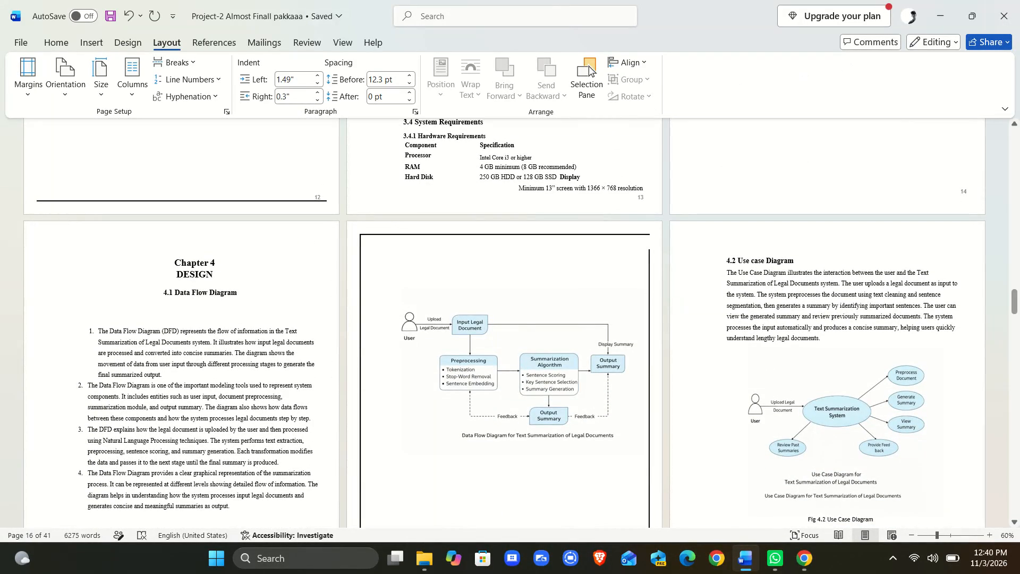
Review the pages back from Chapter 4 to the abstract, rechecking the layout of the abstract, table of contents and Chapter 1 opening.
scroll(599, 367, up, 5)
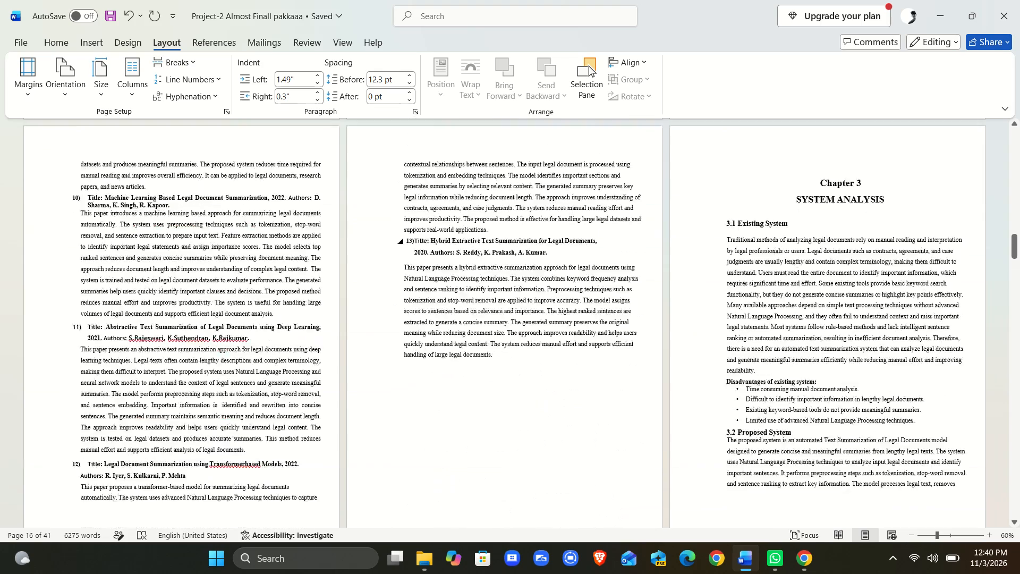
scroll(599, 367, up, 11)
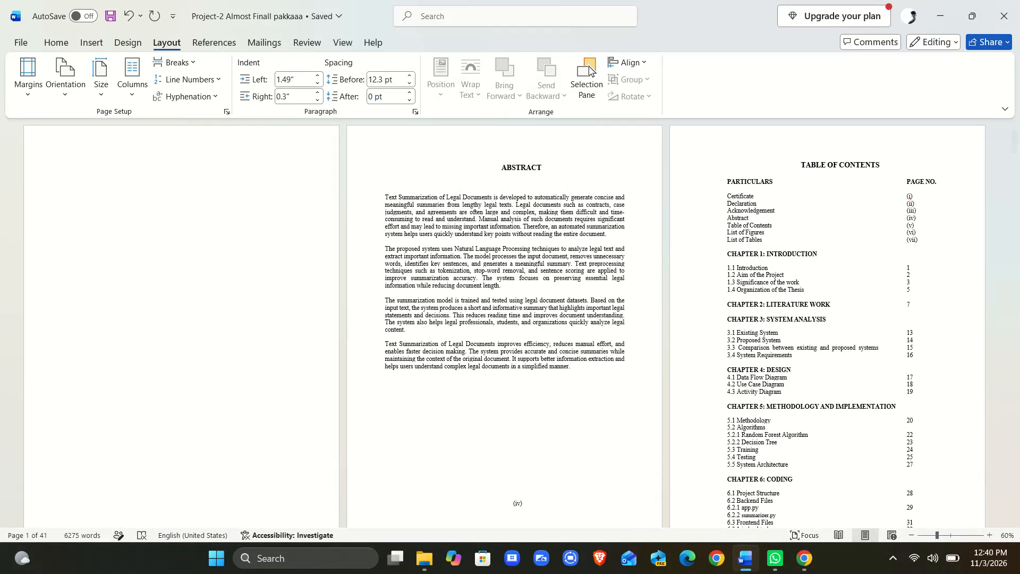
scroll(599, 367, down, 1)
scroll(599, 367, up, 2)
scroll(599, 367, down, 7)
scroll(599, 367, up, 6)
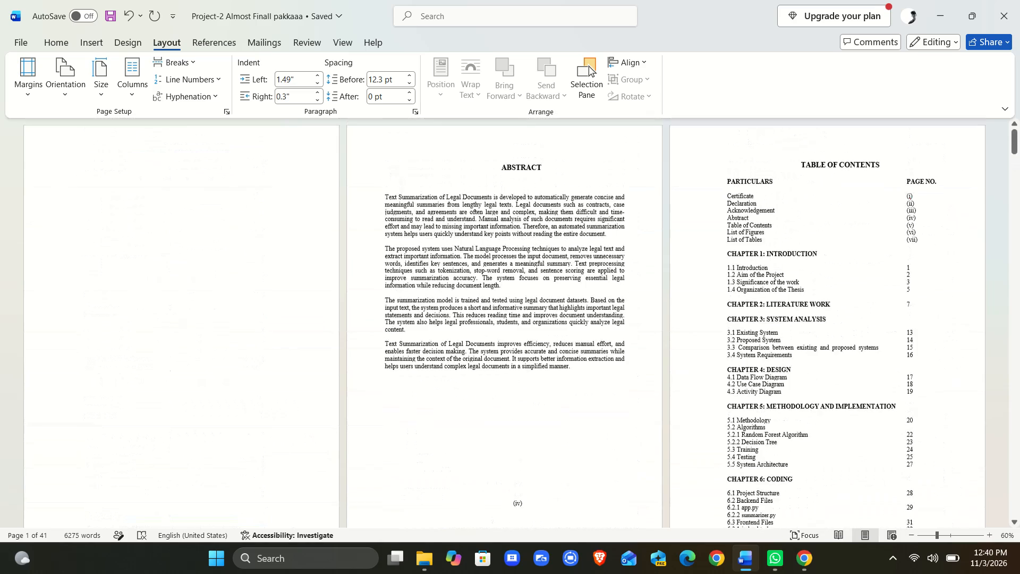
scroll(599, 367, down, 2)
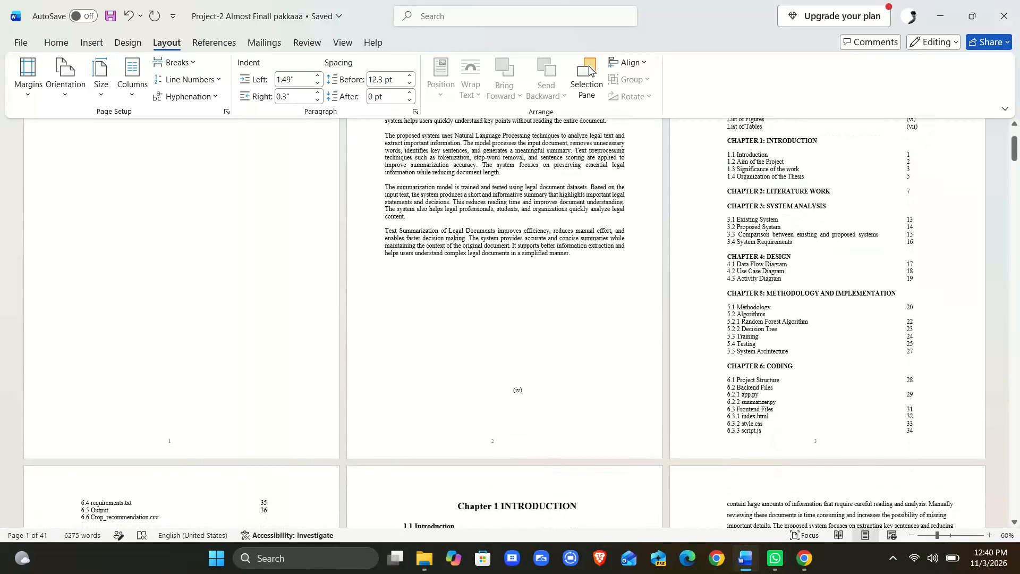
scroll(599, 367, down, 1)
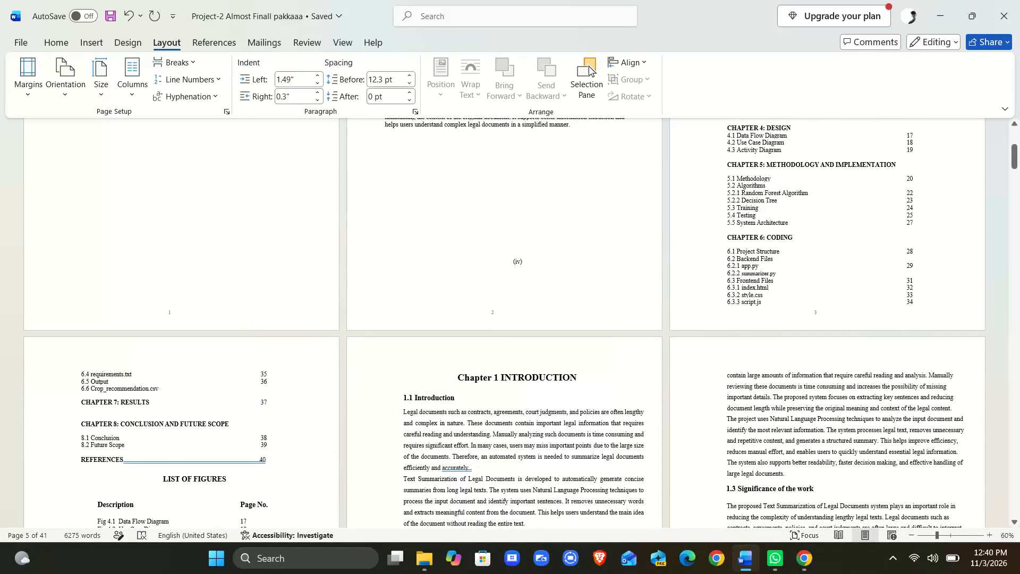
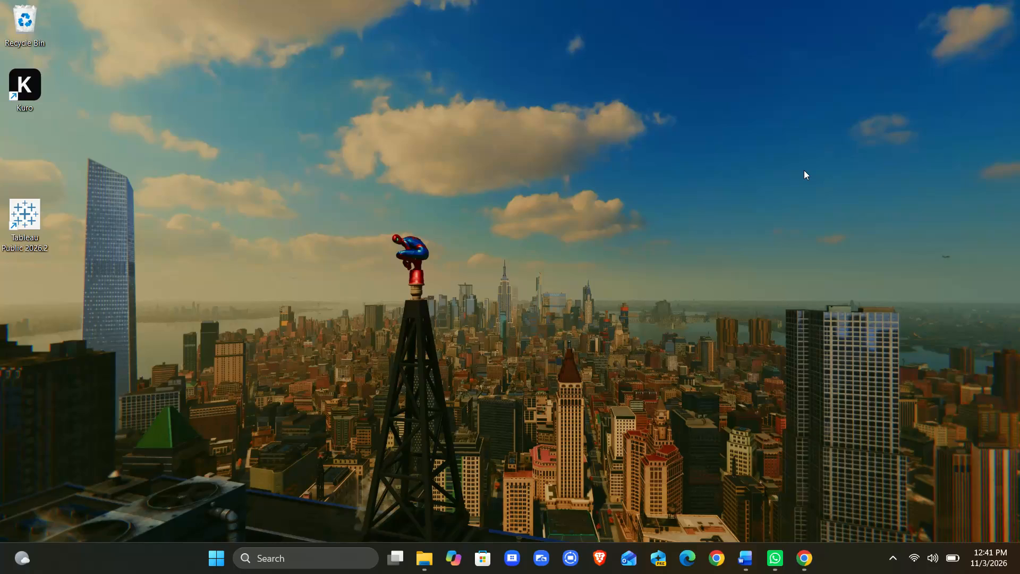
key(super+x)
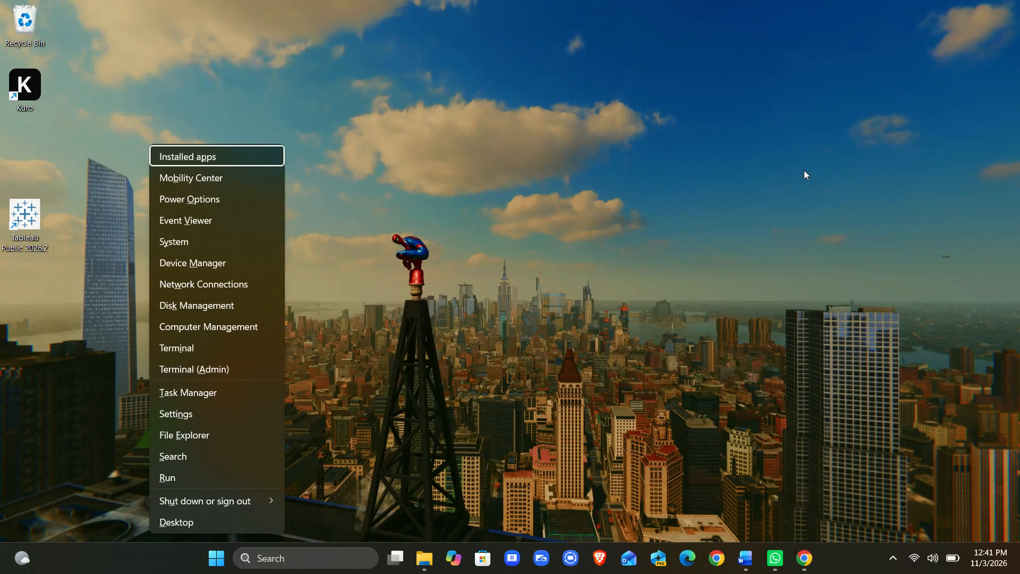